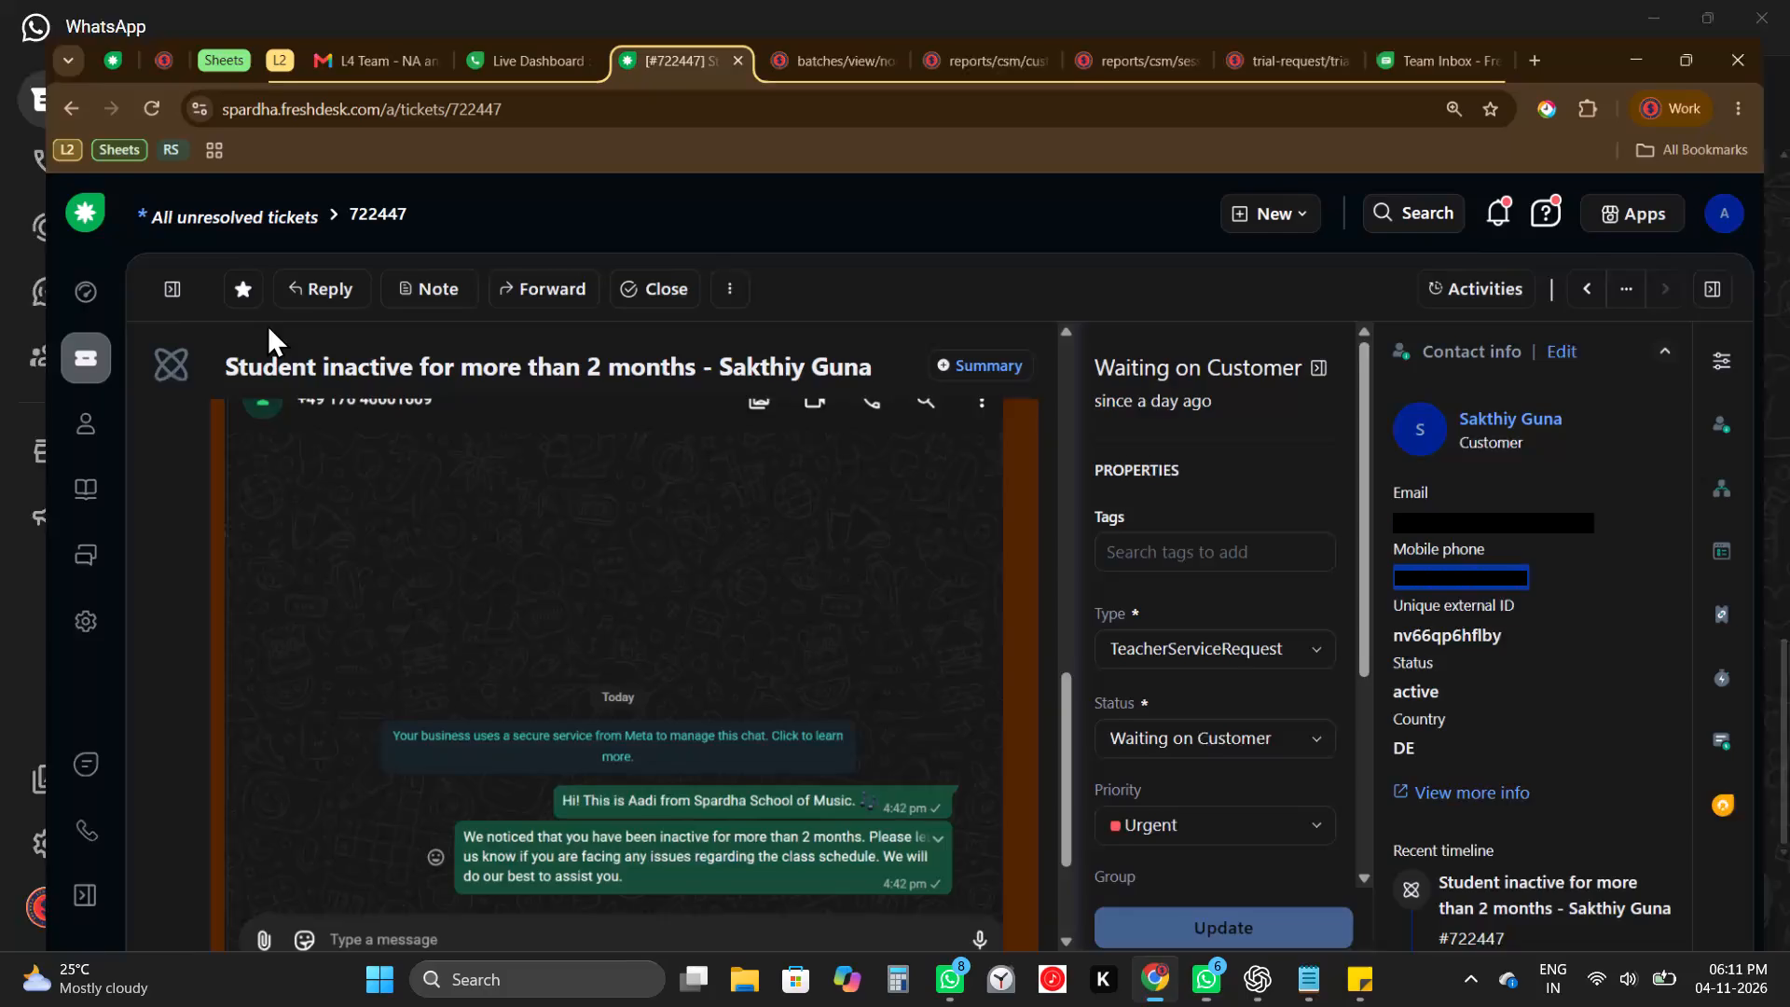
pyautogui.scroll(-4, 429, 778)
pyautogui.click(387, 819)
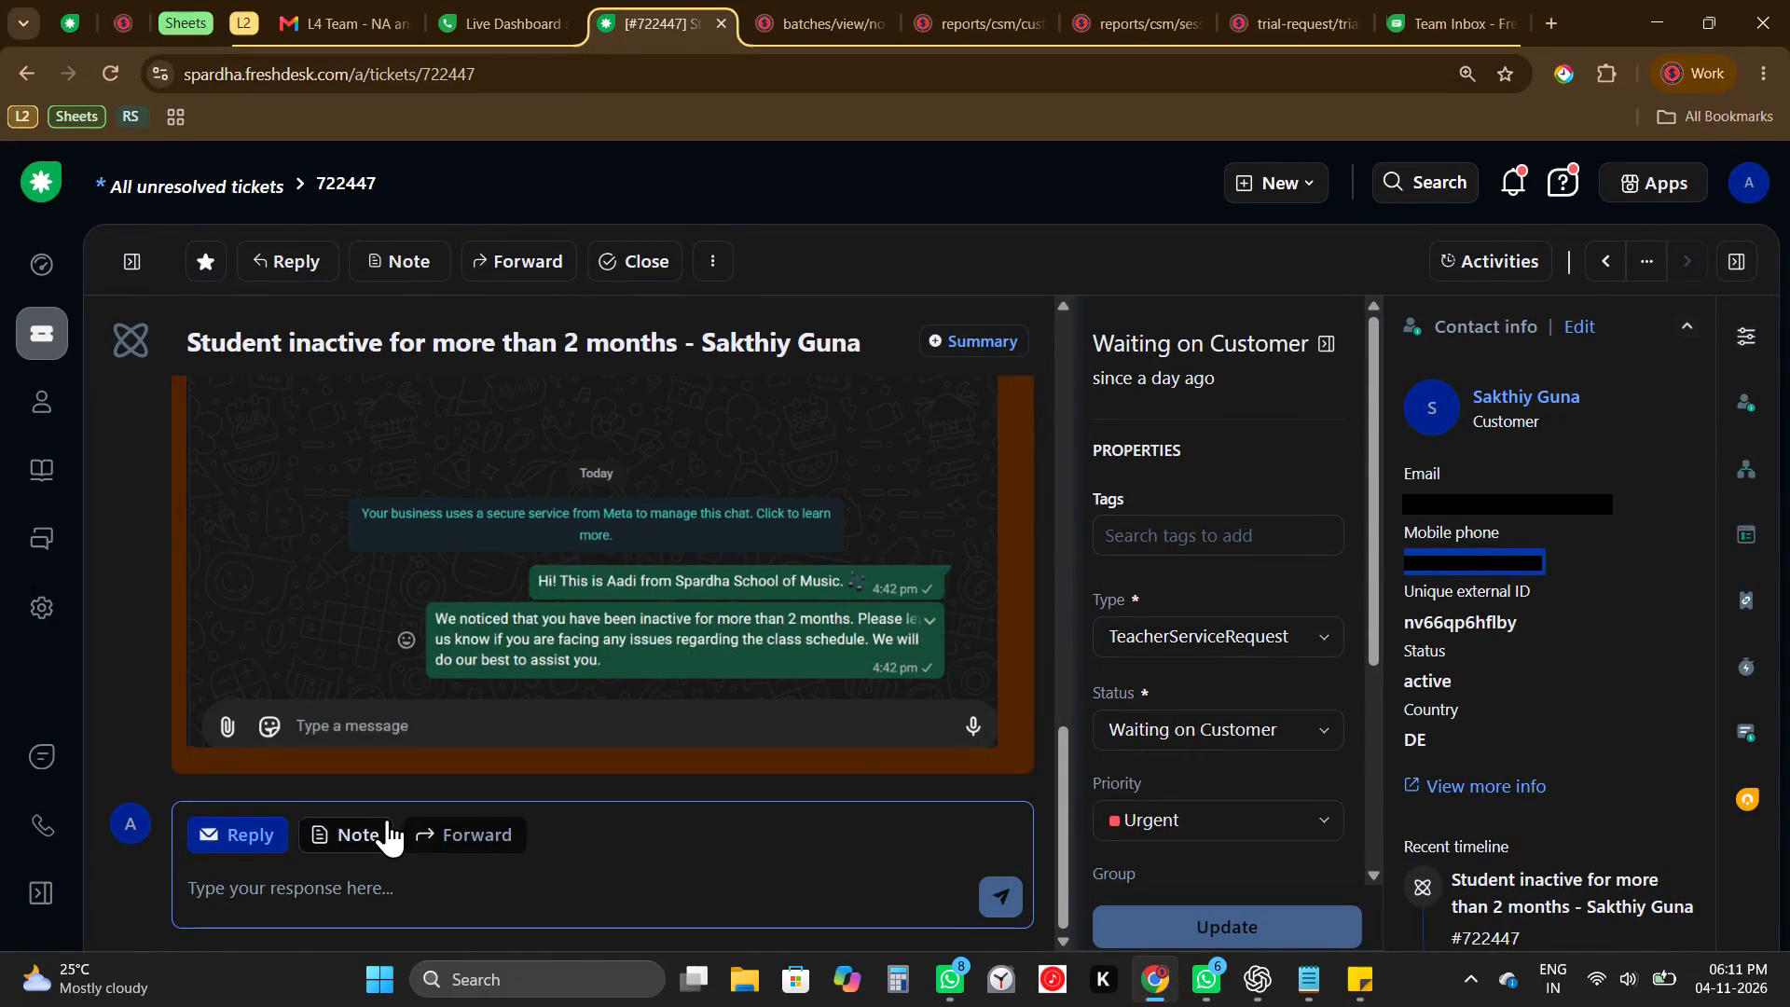
pyautogui.write('CLO')
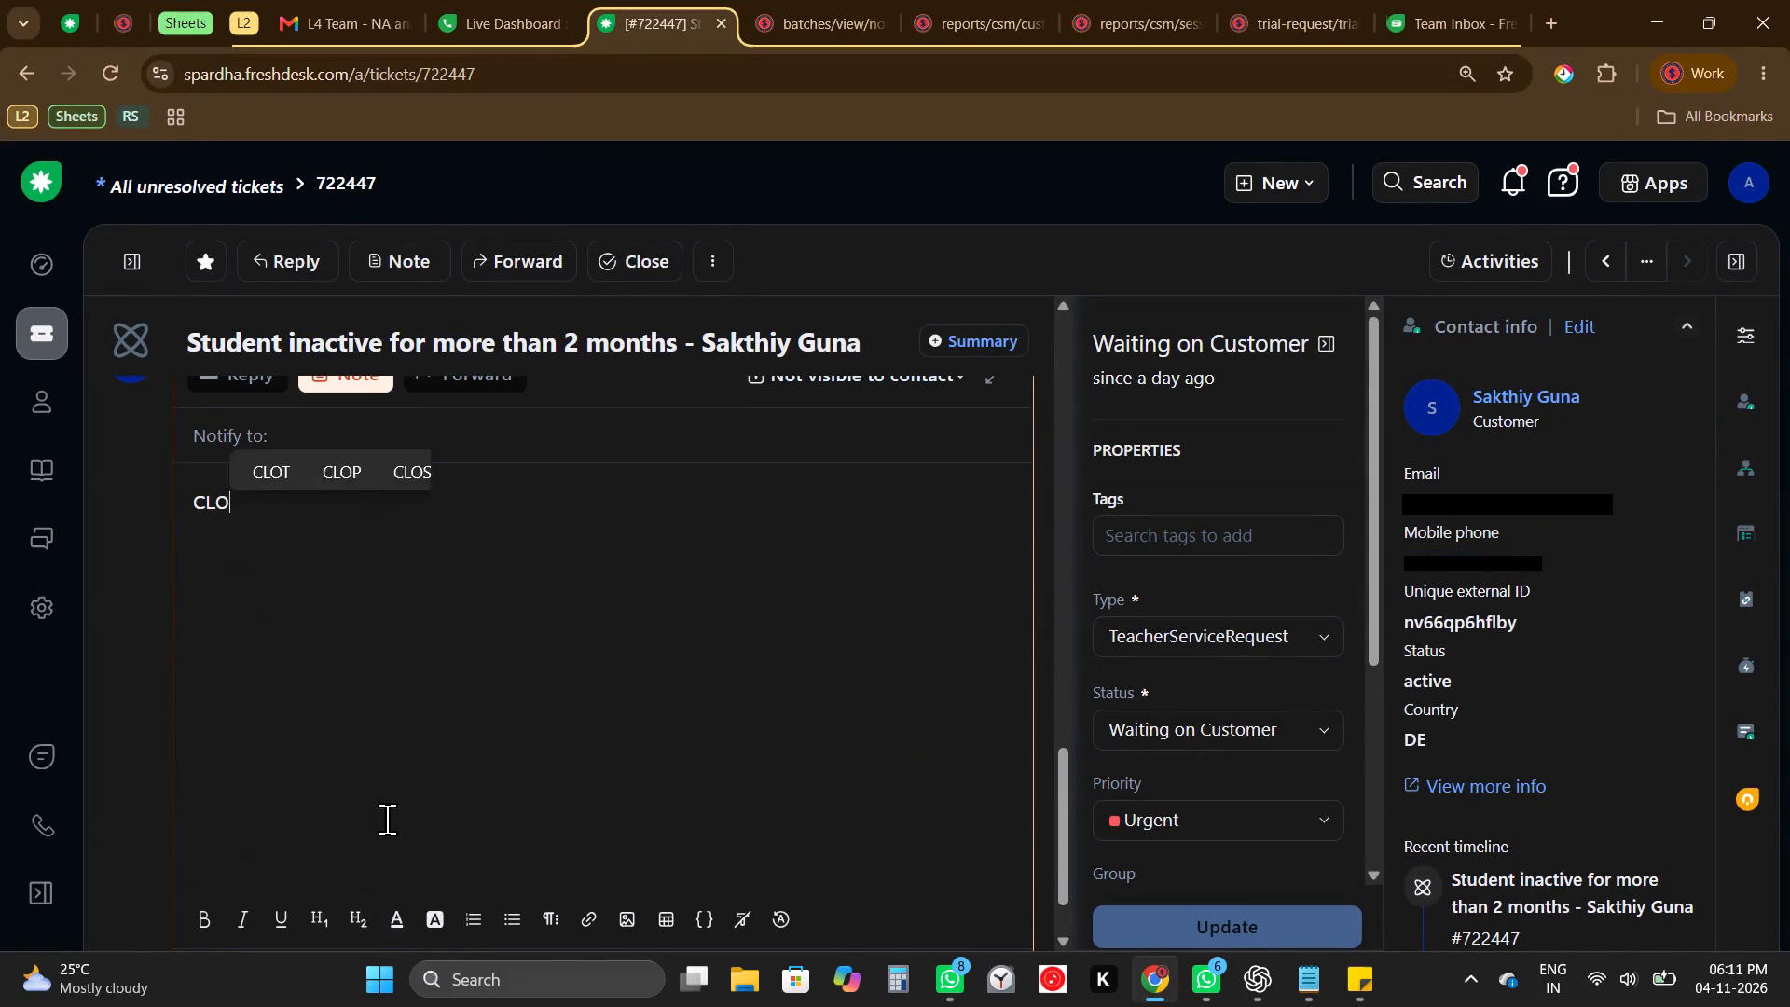
pyautogui.press('BackSpace')
pyautogui.write('losing this ticket')
pyautogui.press('space')
pyautogui.press('Return')
pyautogui.press('BackSpace')
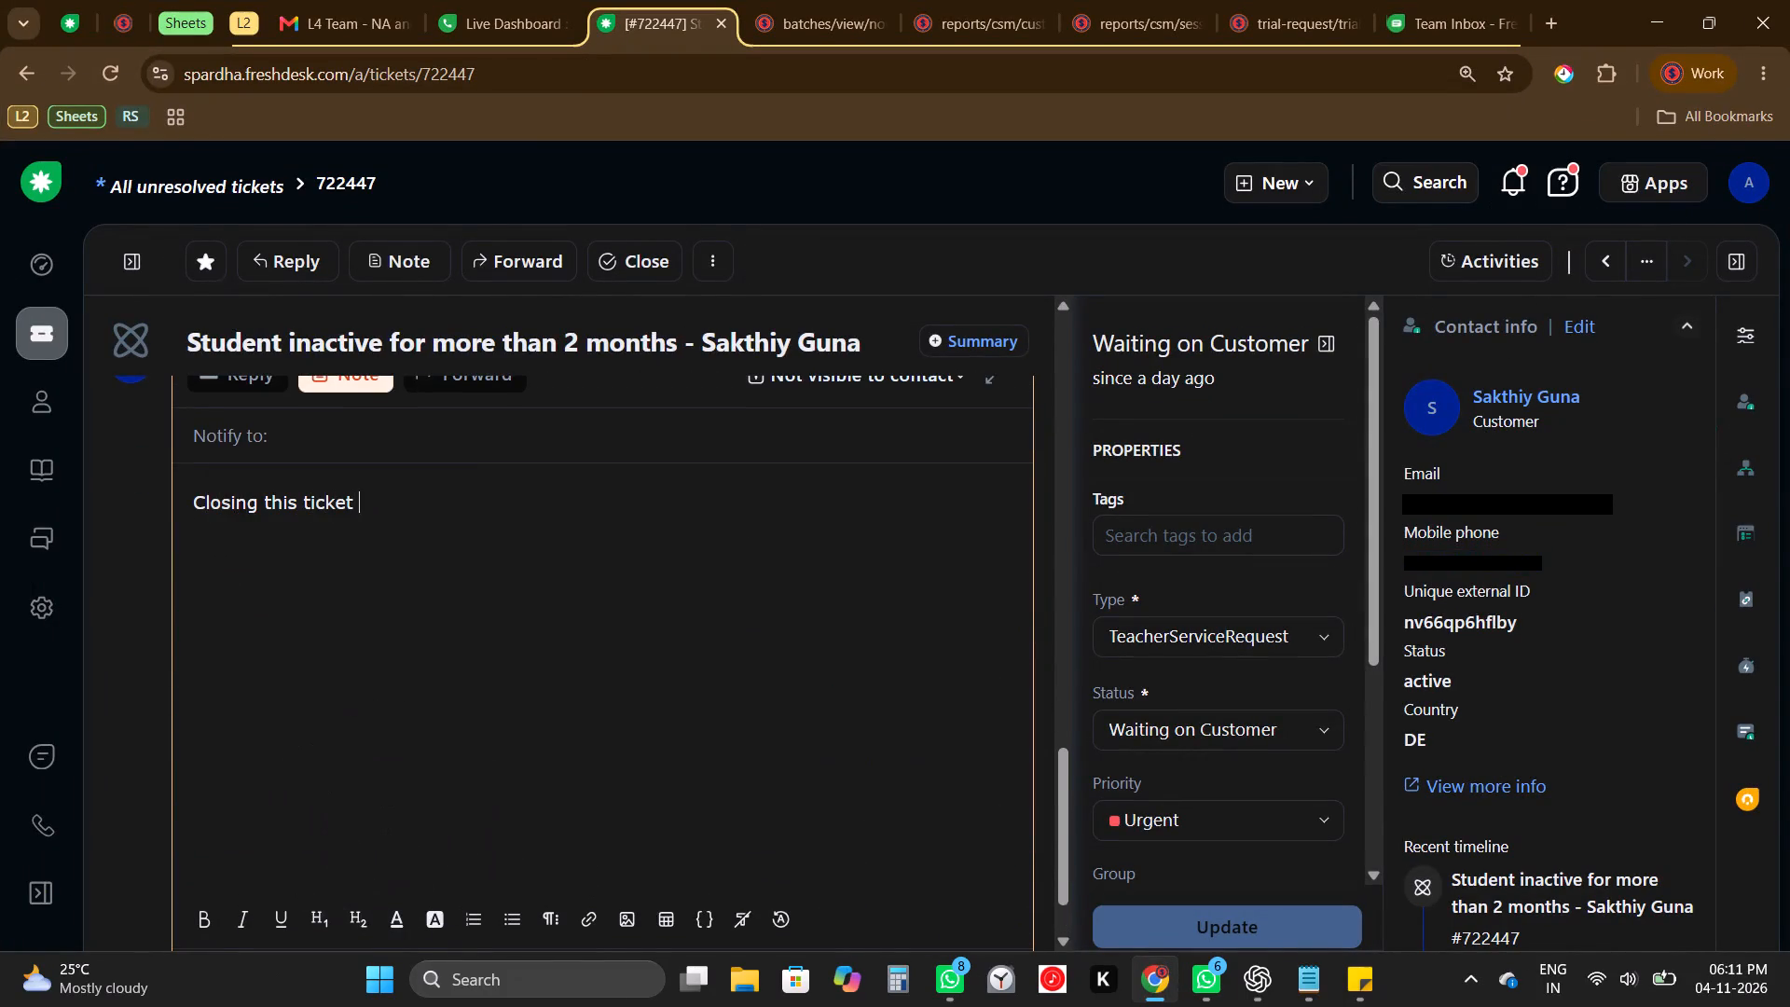
pyautogui.press('BackSpace')
pyautogui.write('.')
pyautogui.press('space')
pyautogui.press('Return')
pyautogui.hotkey('ctrl', 'v')
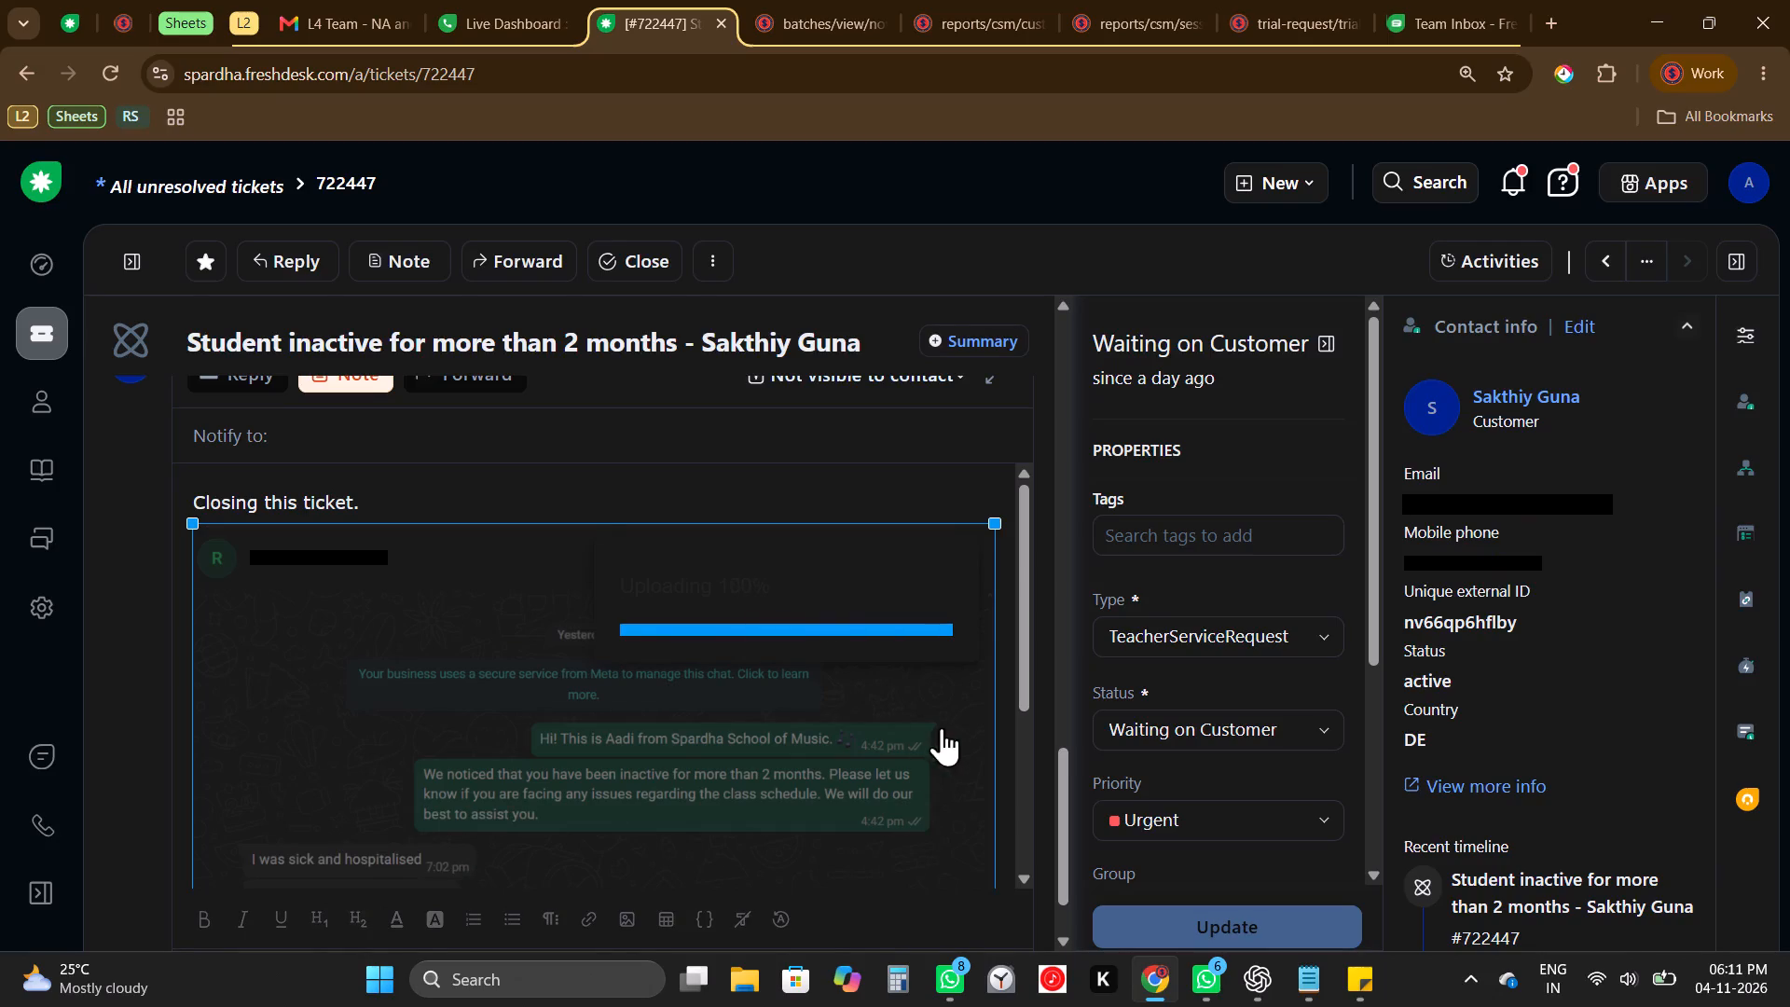
pyautogui.scroll(10, 910, 614)
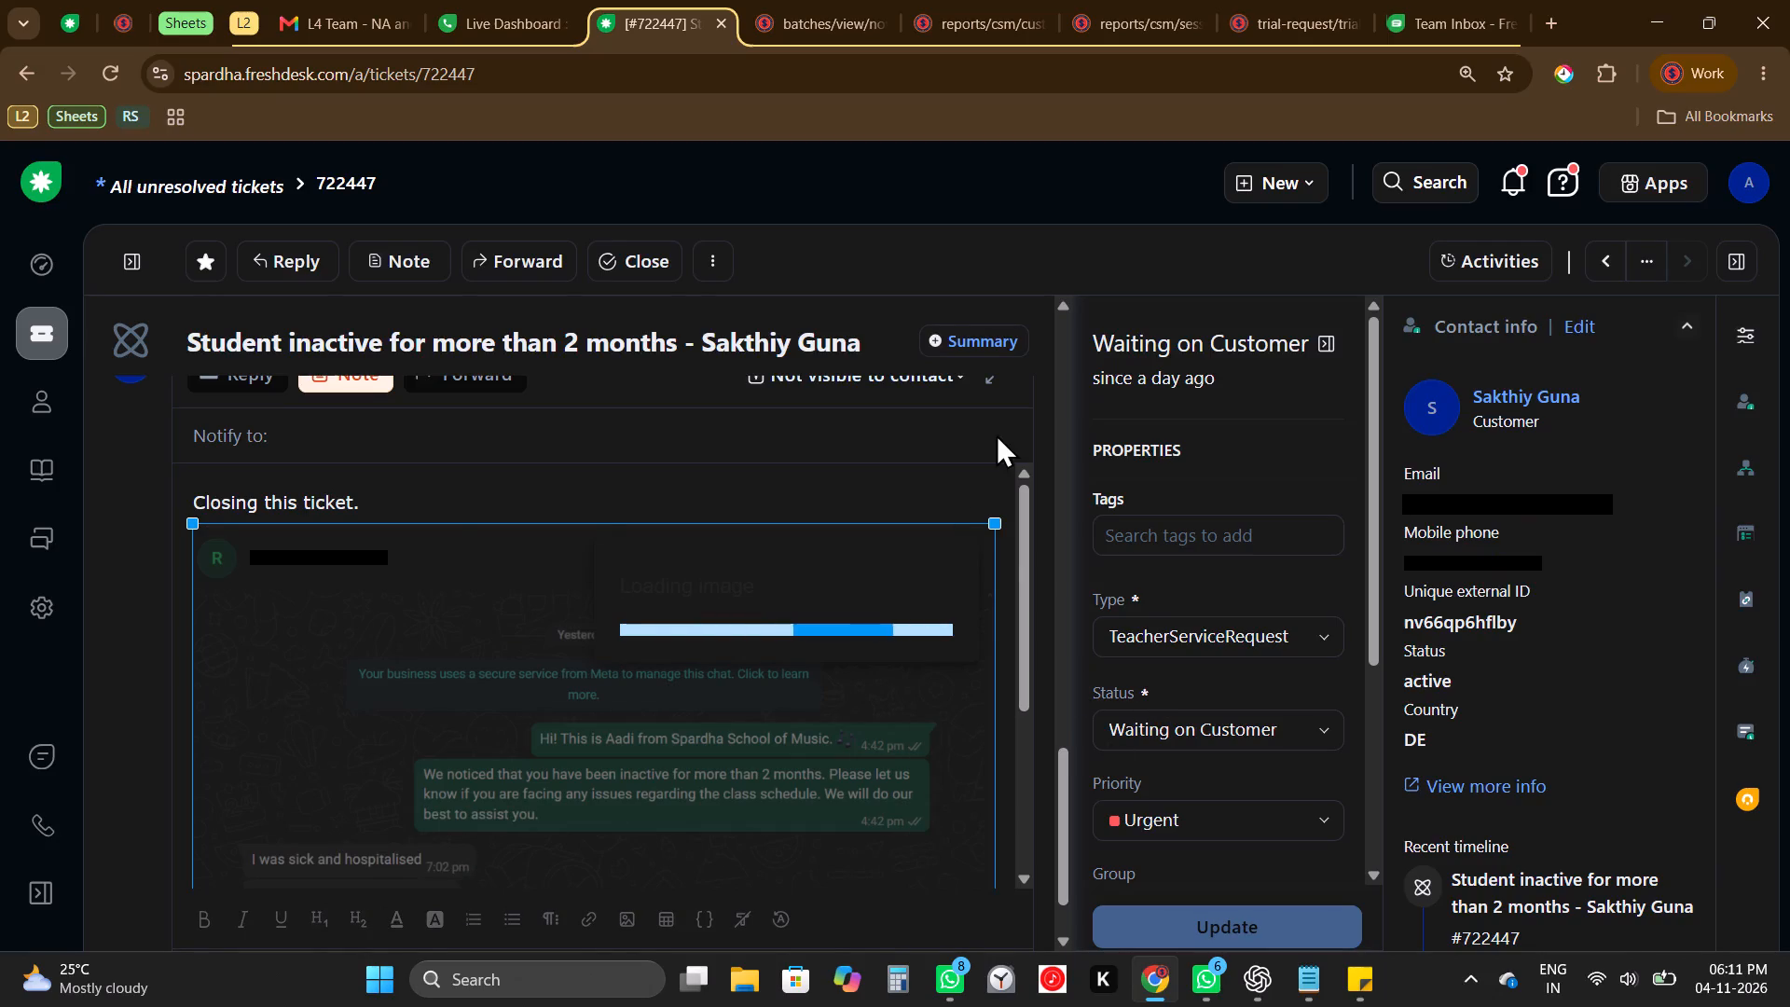
pyautogui.scroll(14, 996, 434)
pyautogui.scroll(-15, 996, 434)
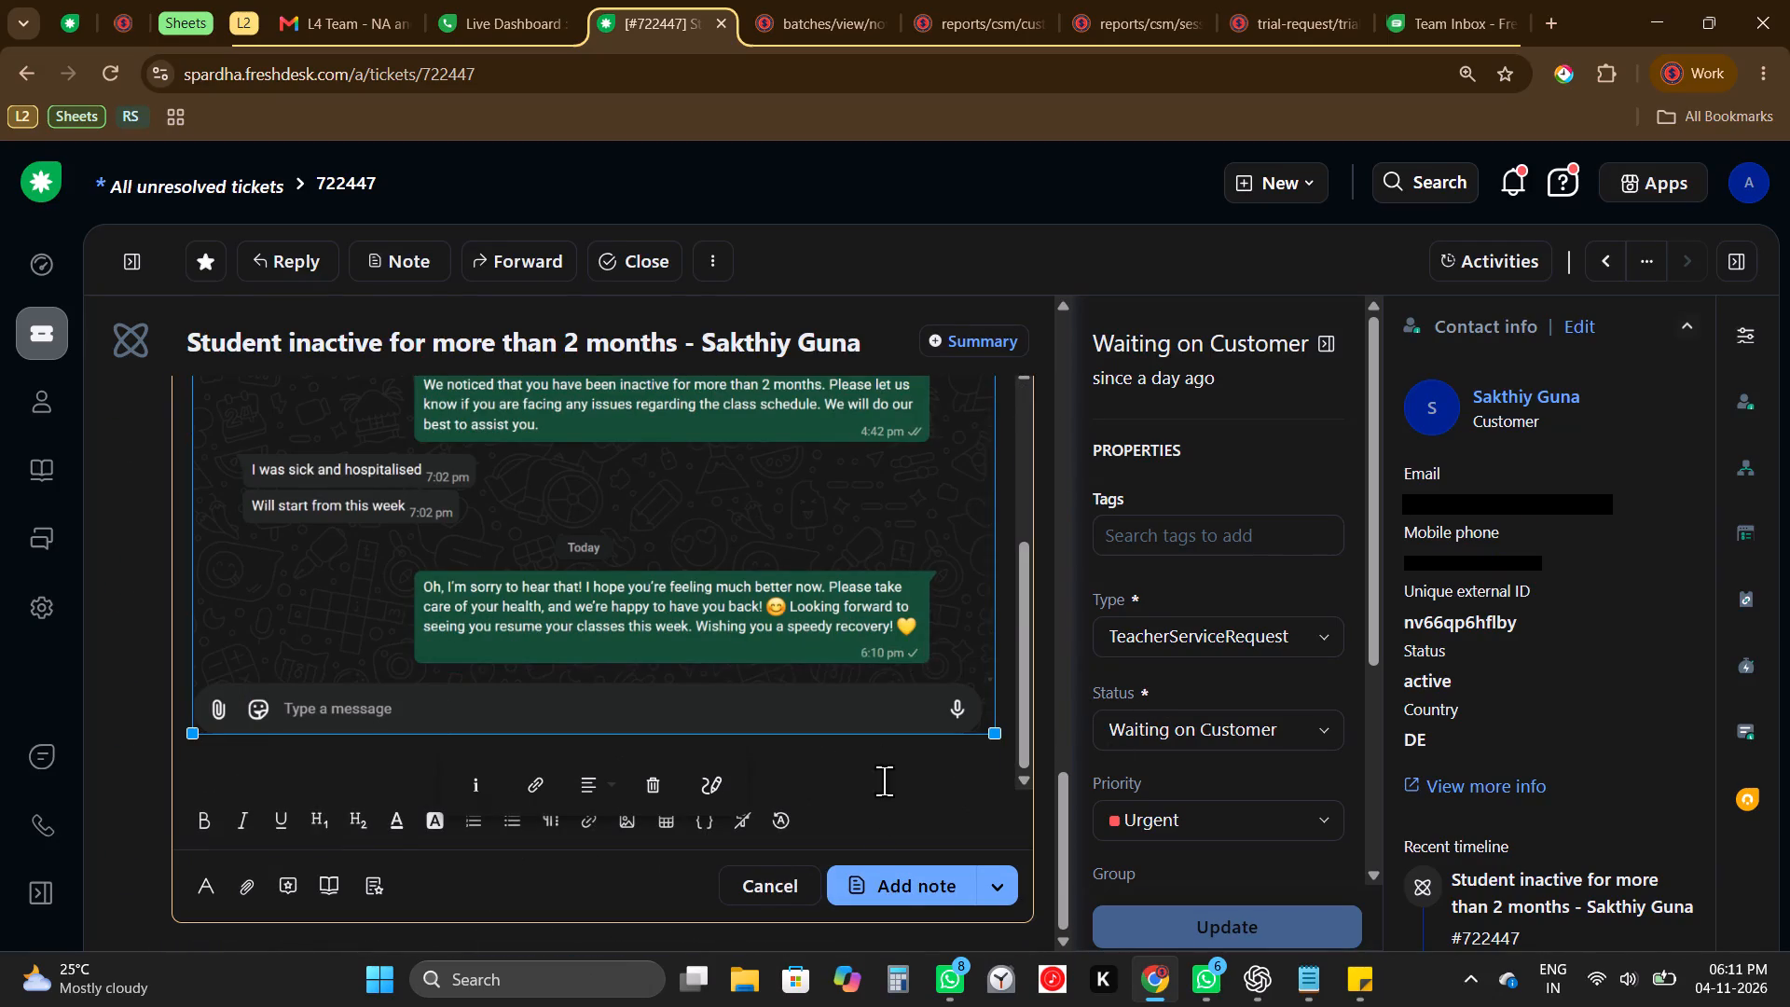
pyautogui.click(947, 900)
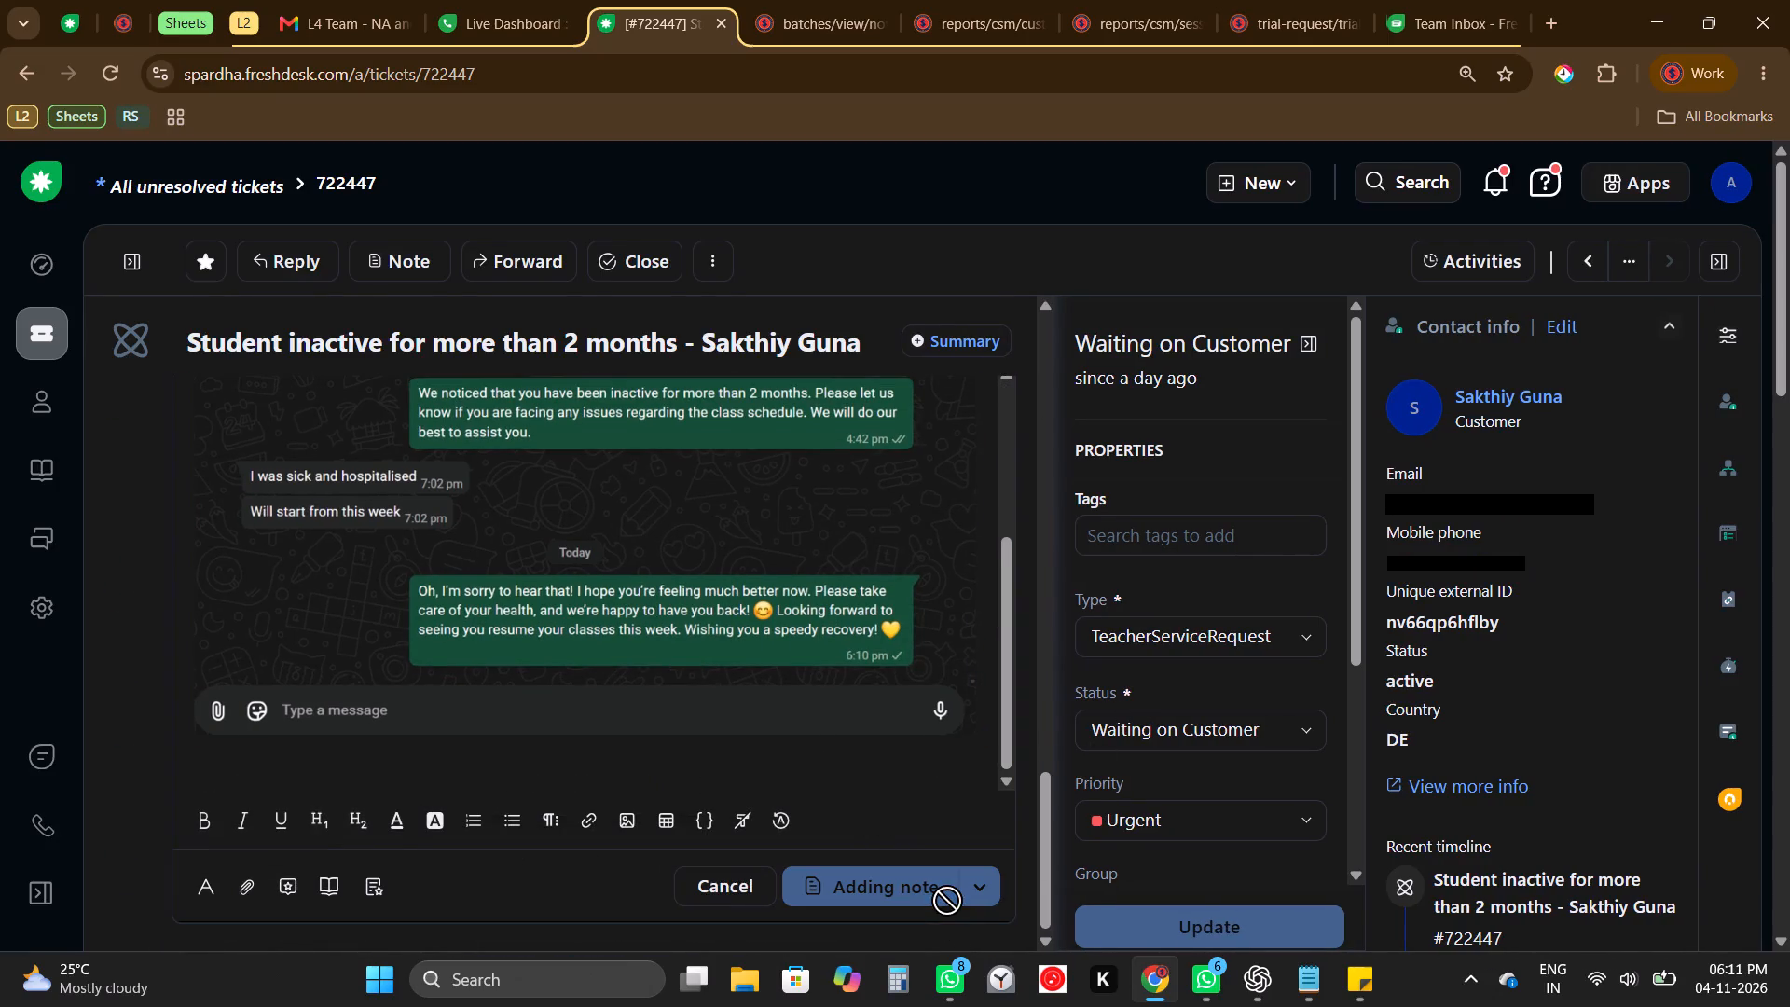
pyautogui.moveTo(947, 900); pyautogui.dragTo(959, 731)
pyautogui.scroll(-1, 937, 874)
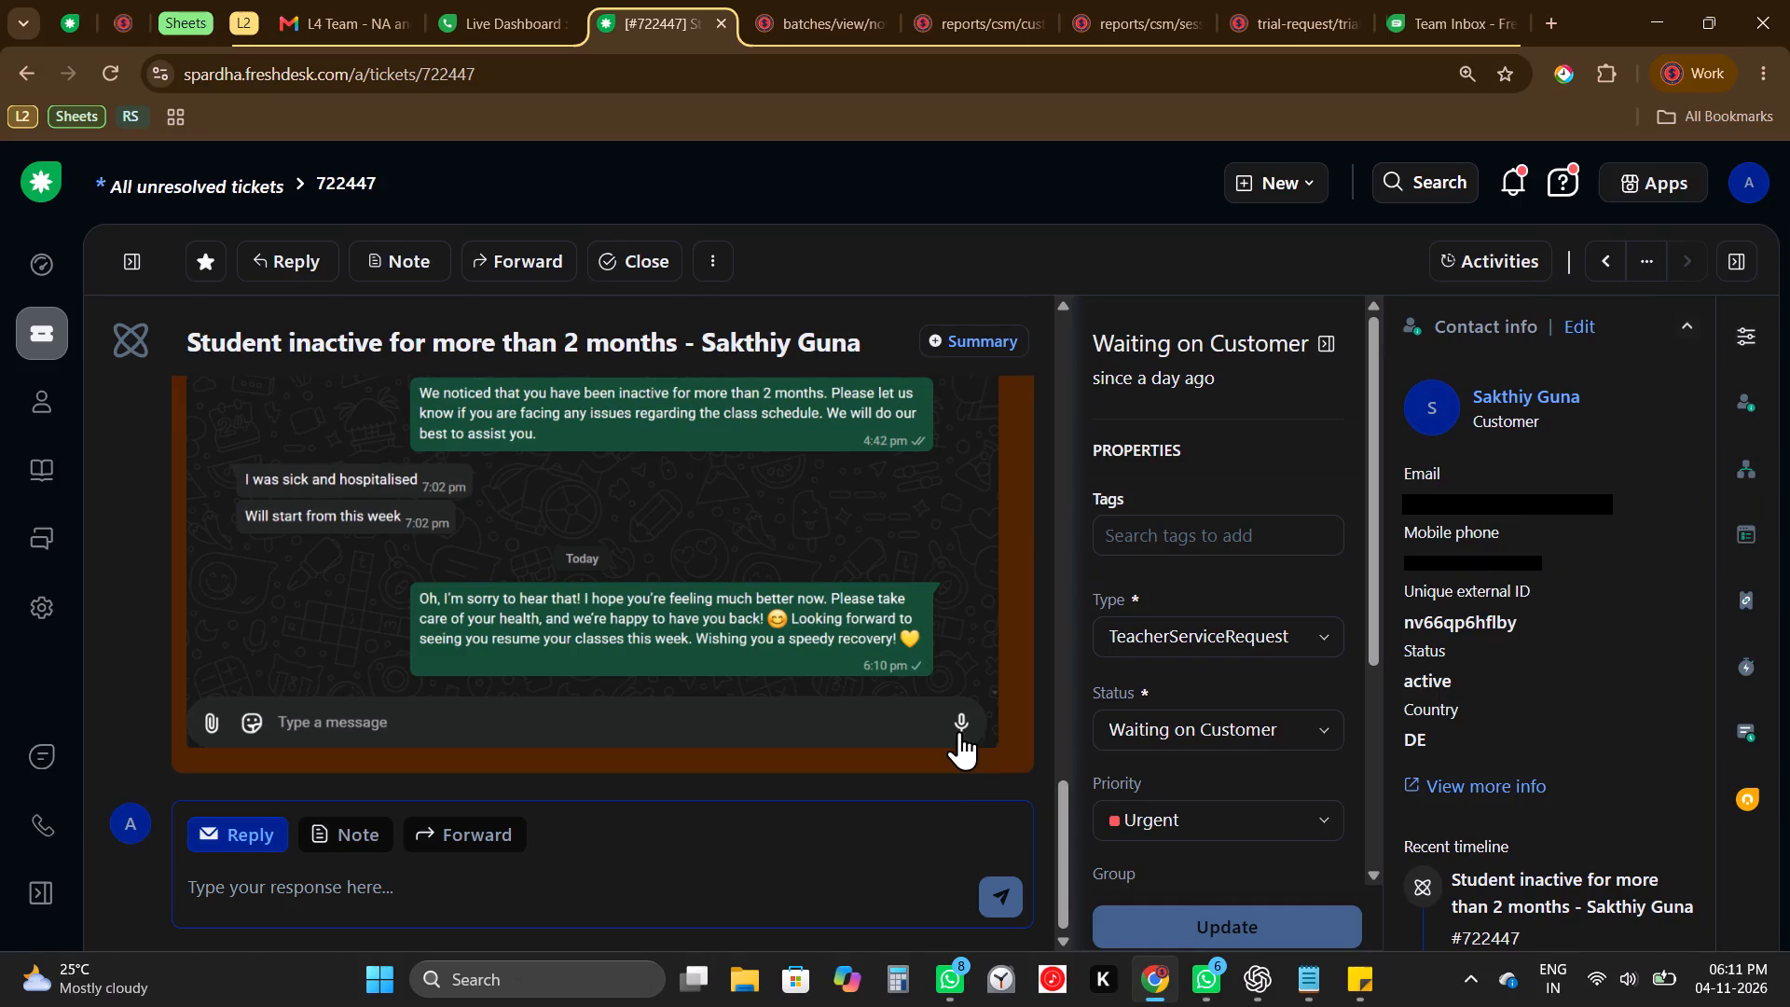
# Open the ticket's Type options.
pyautogui.moveTo(959, 731); pyautogui.dragTo(1317, 627)
pyautogui.click(1317, 627)
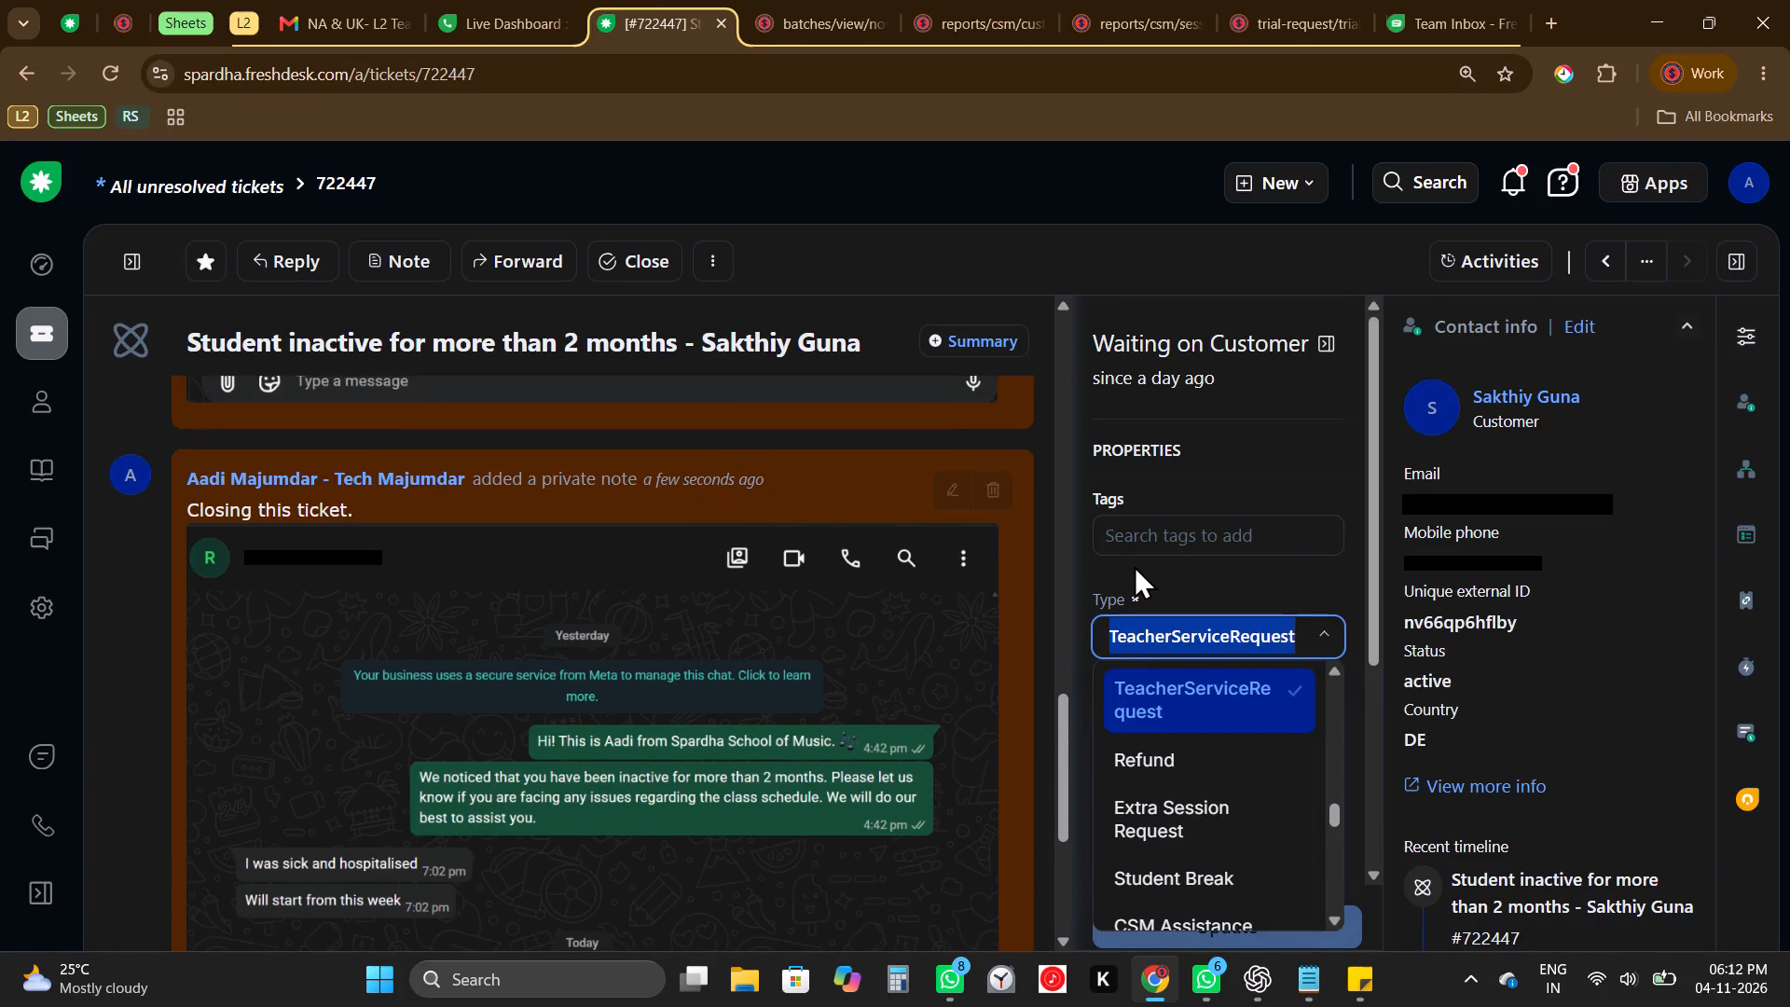
# Set the ticket's type to Feature Request and its status to Closed, and save the updated properties.
pyautogui.write('fea')
pyautogui.press('Return')
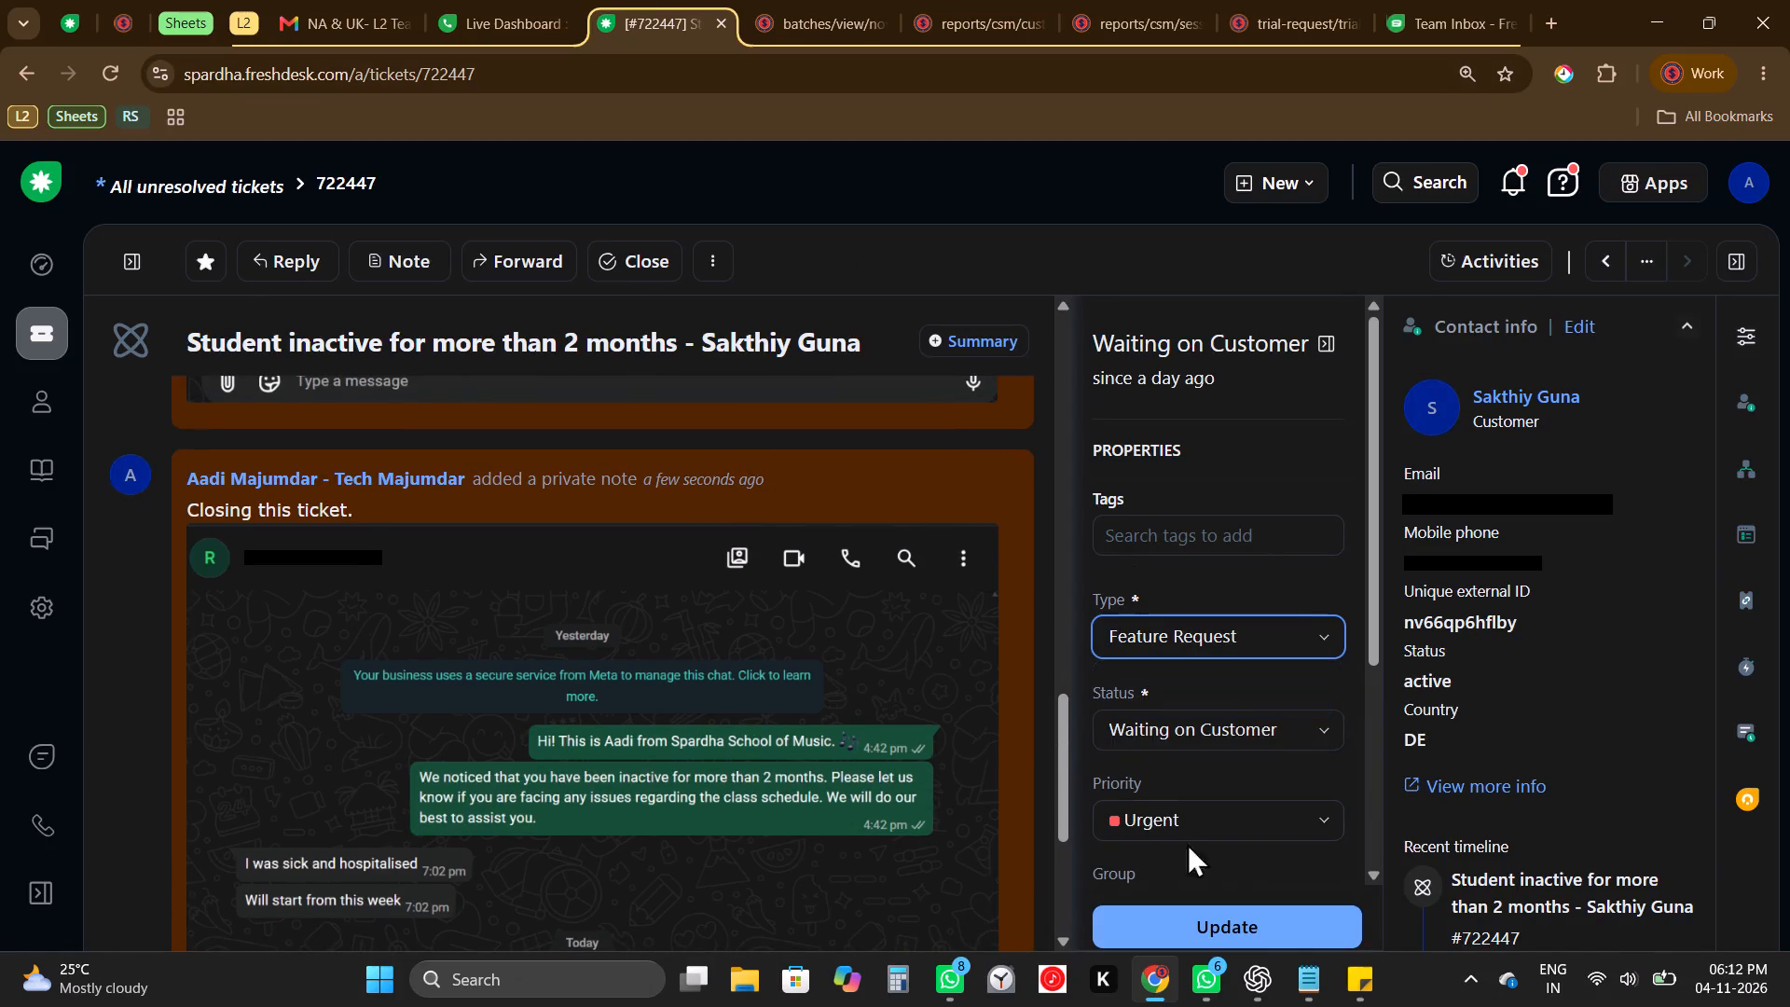
pyautogui.click(1291, 713)
pyautogui.click(1295, 615)
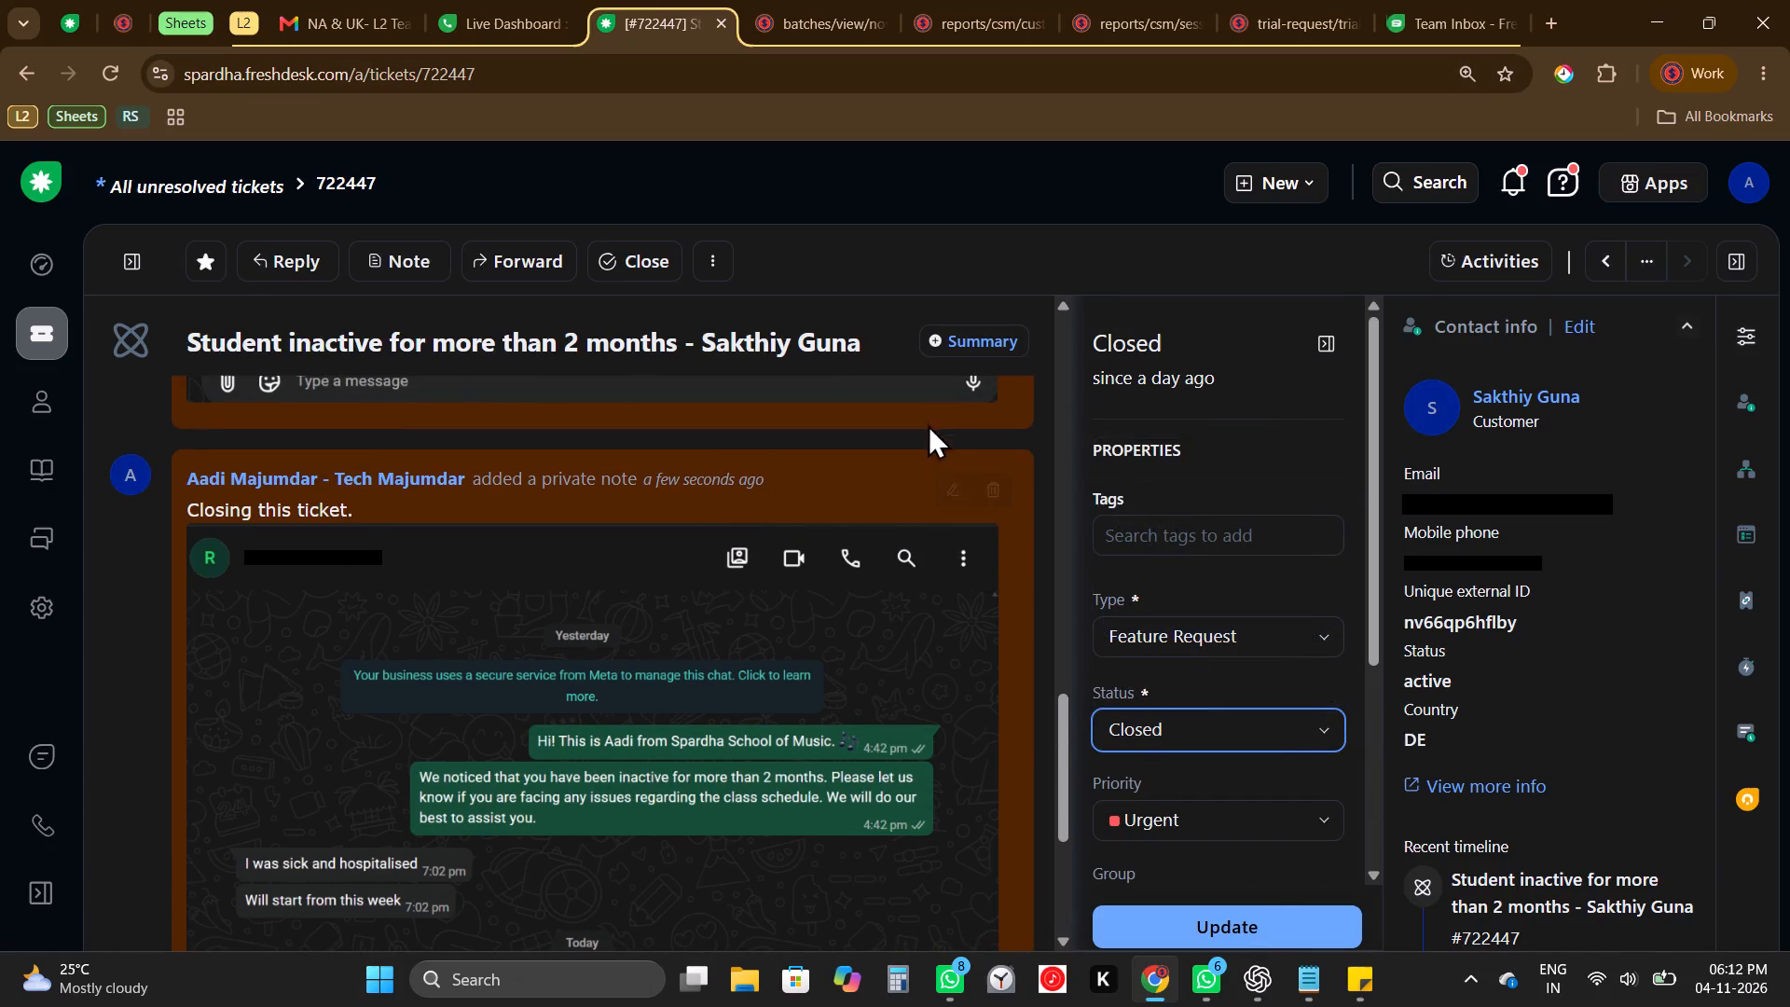
pyautogui.scroll(10, 881, 459)
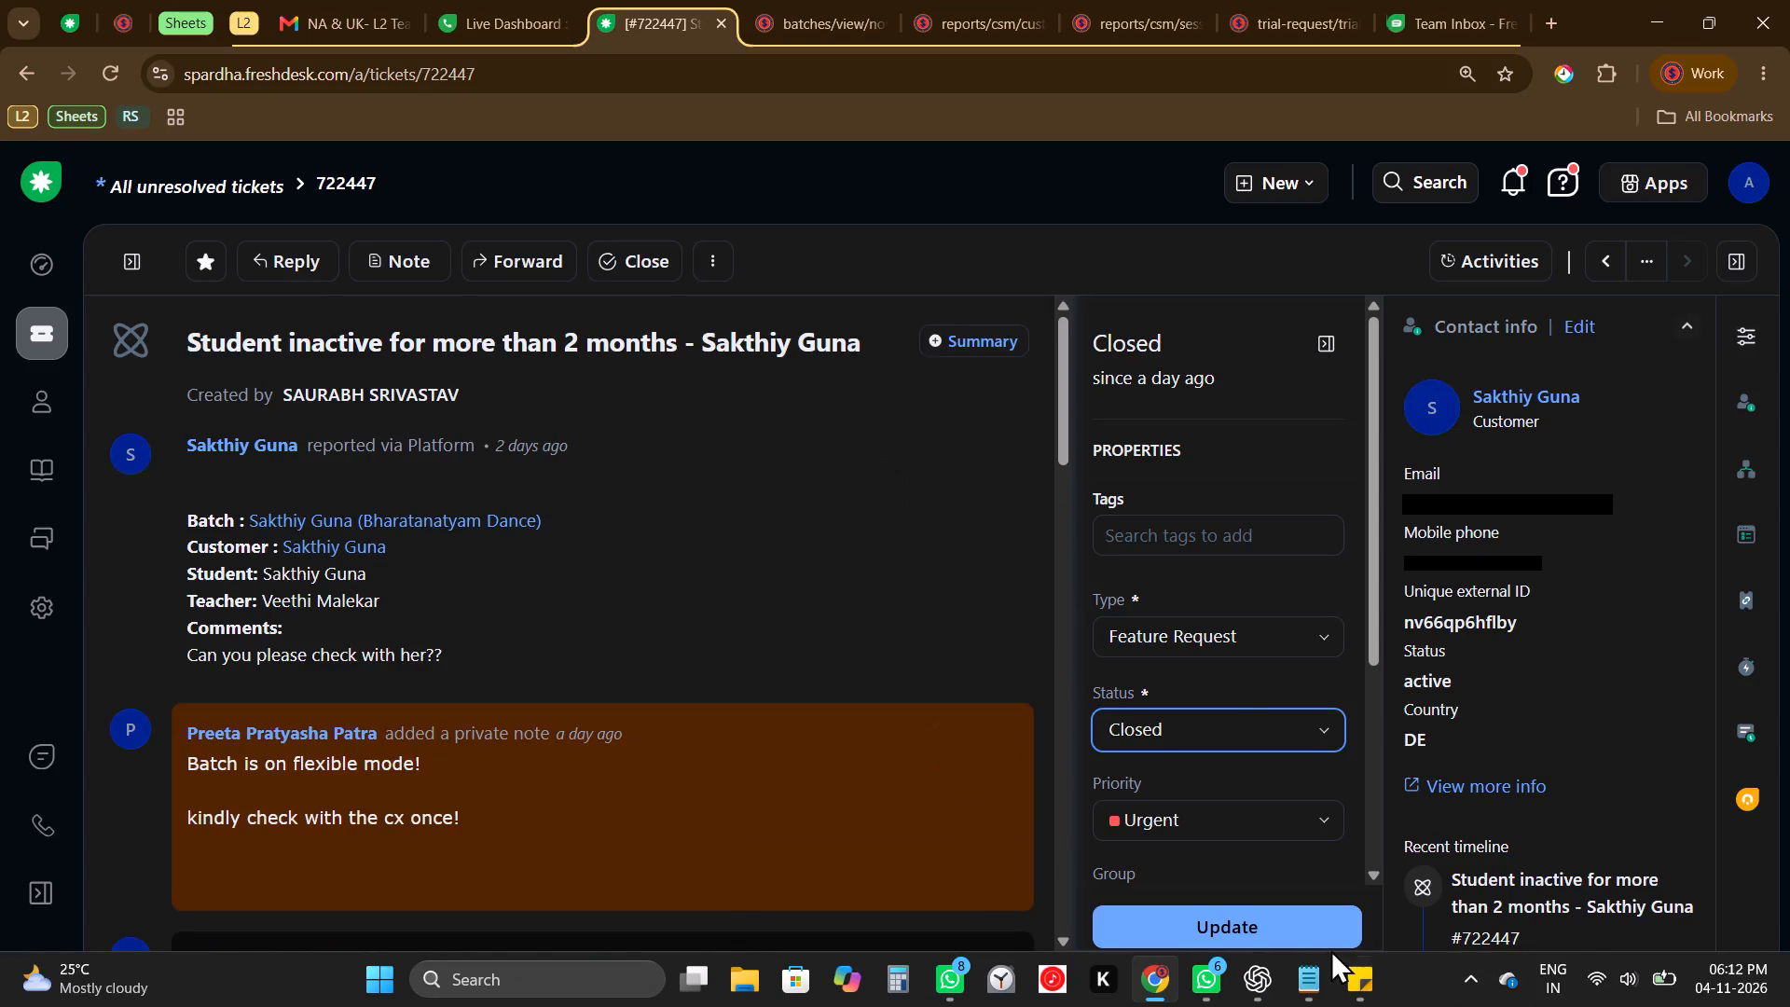
pyautogui.moveTo(1330, 949); pyautogui.dragTo(1334, 933)
pyautogui.click(1334, 933)
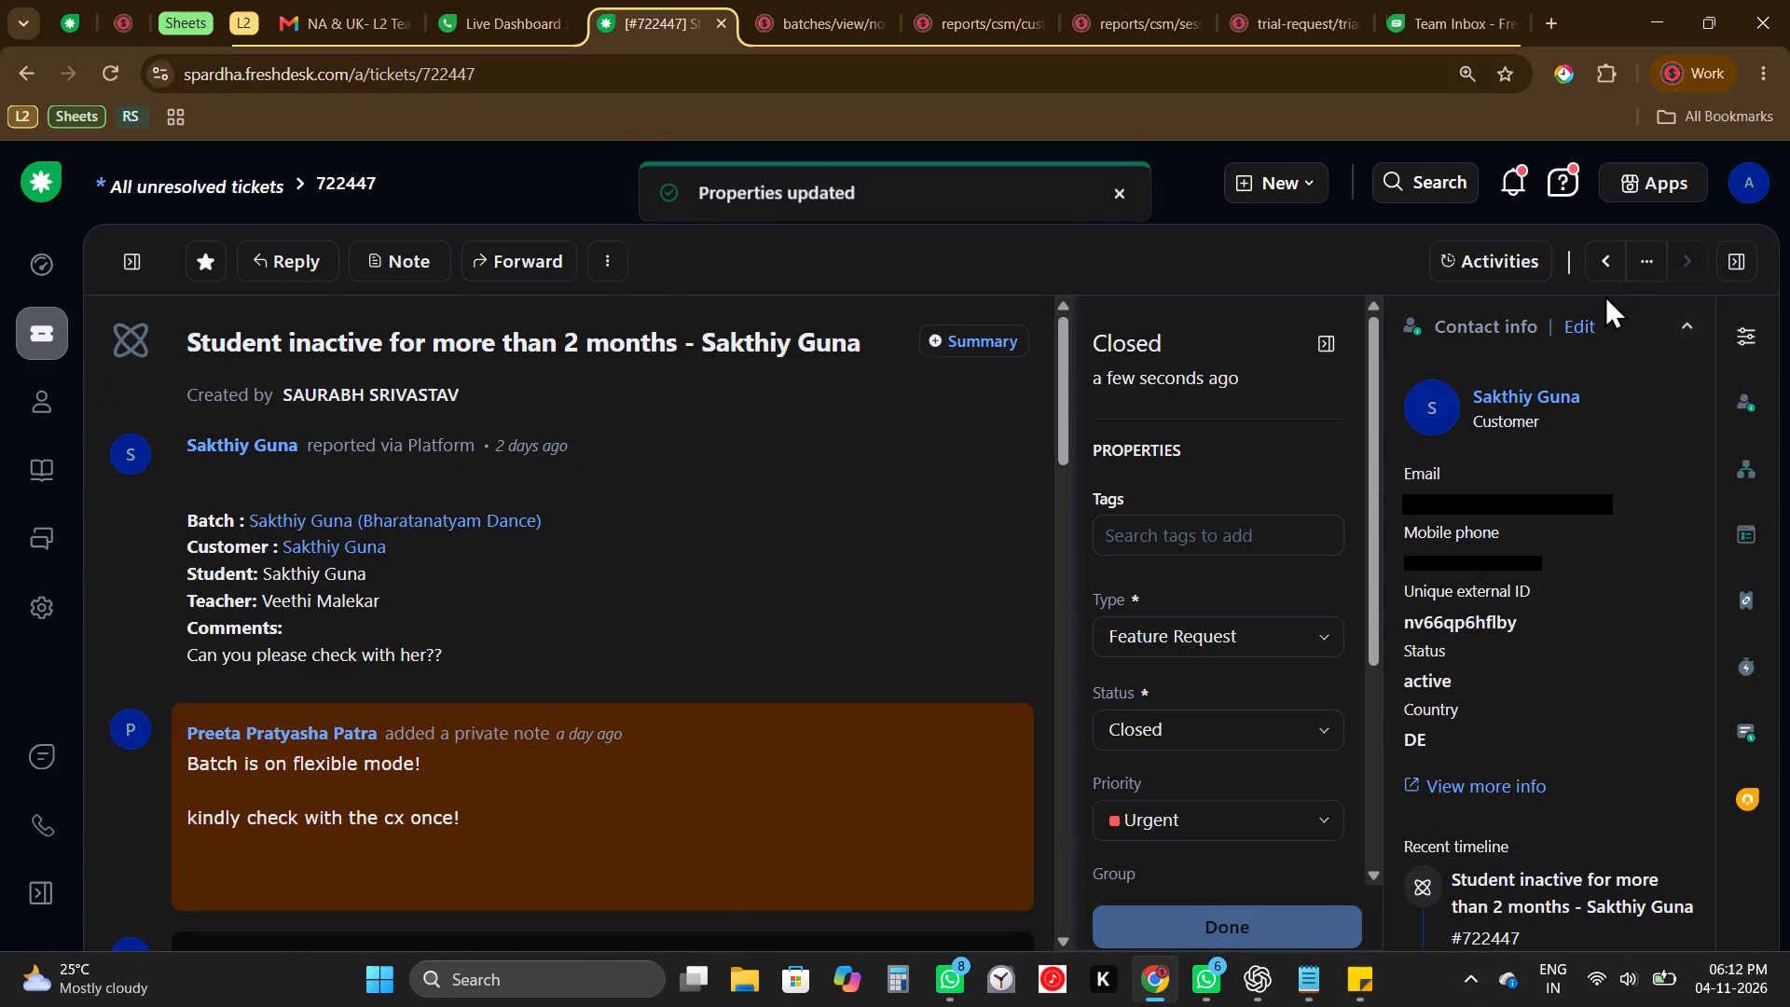
pyautogui.moveTo(1604, 295); pyautogui.dragTo(1605, 273)
pyautogui.click(1605, 273)
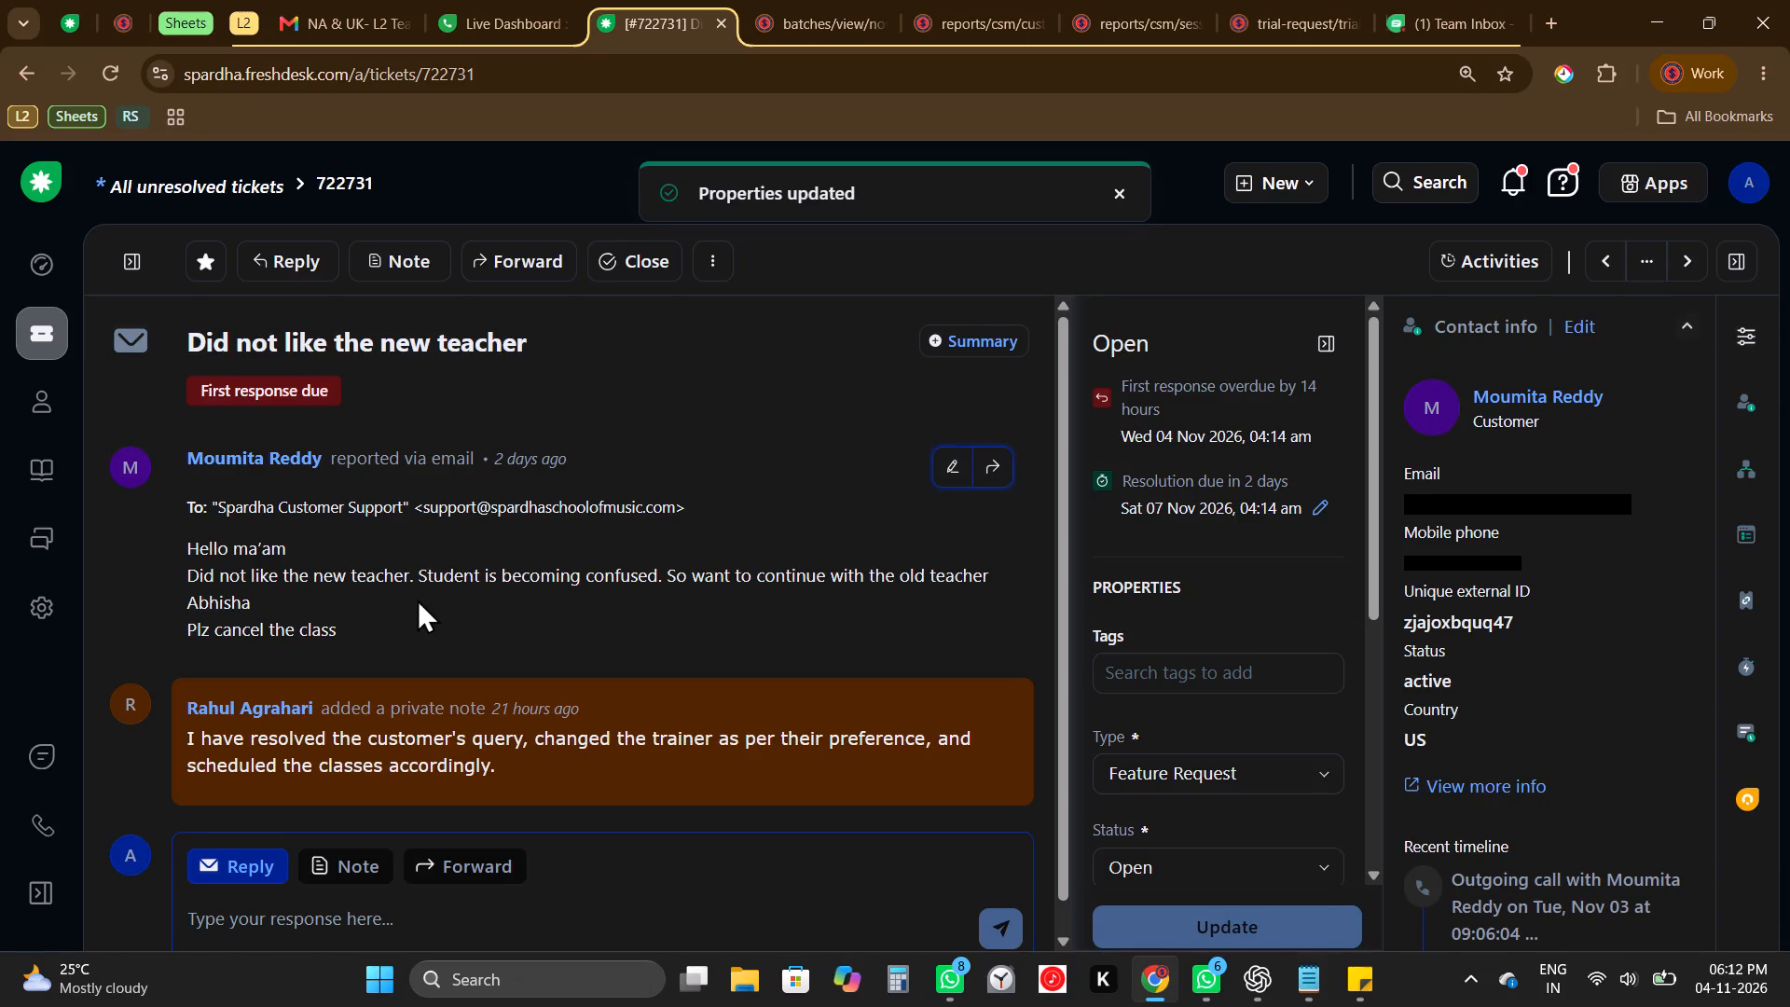
pyautogui.click(353, 858)
pyautogui.hotkey('shift', '@')
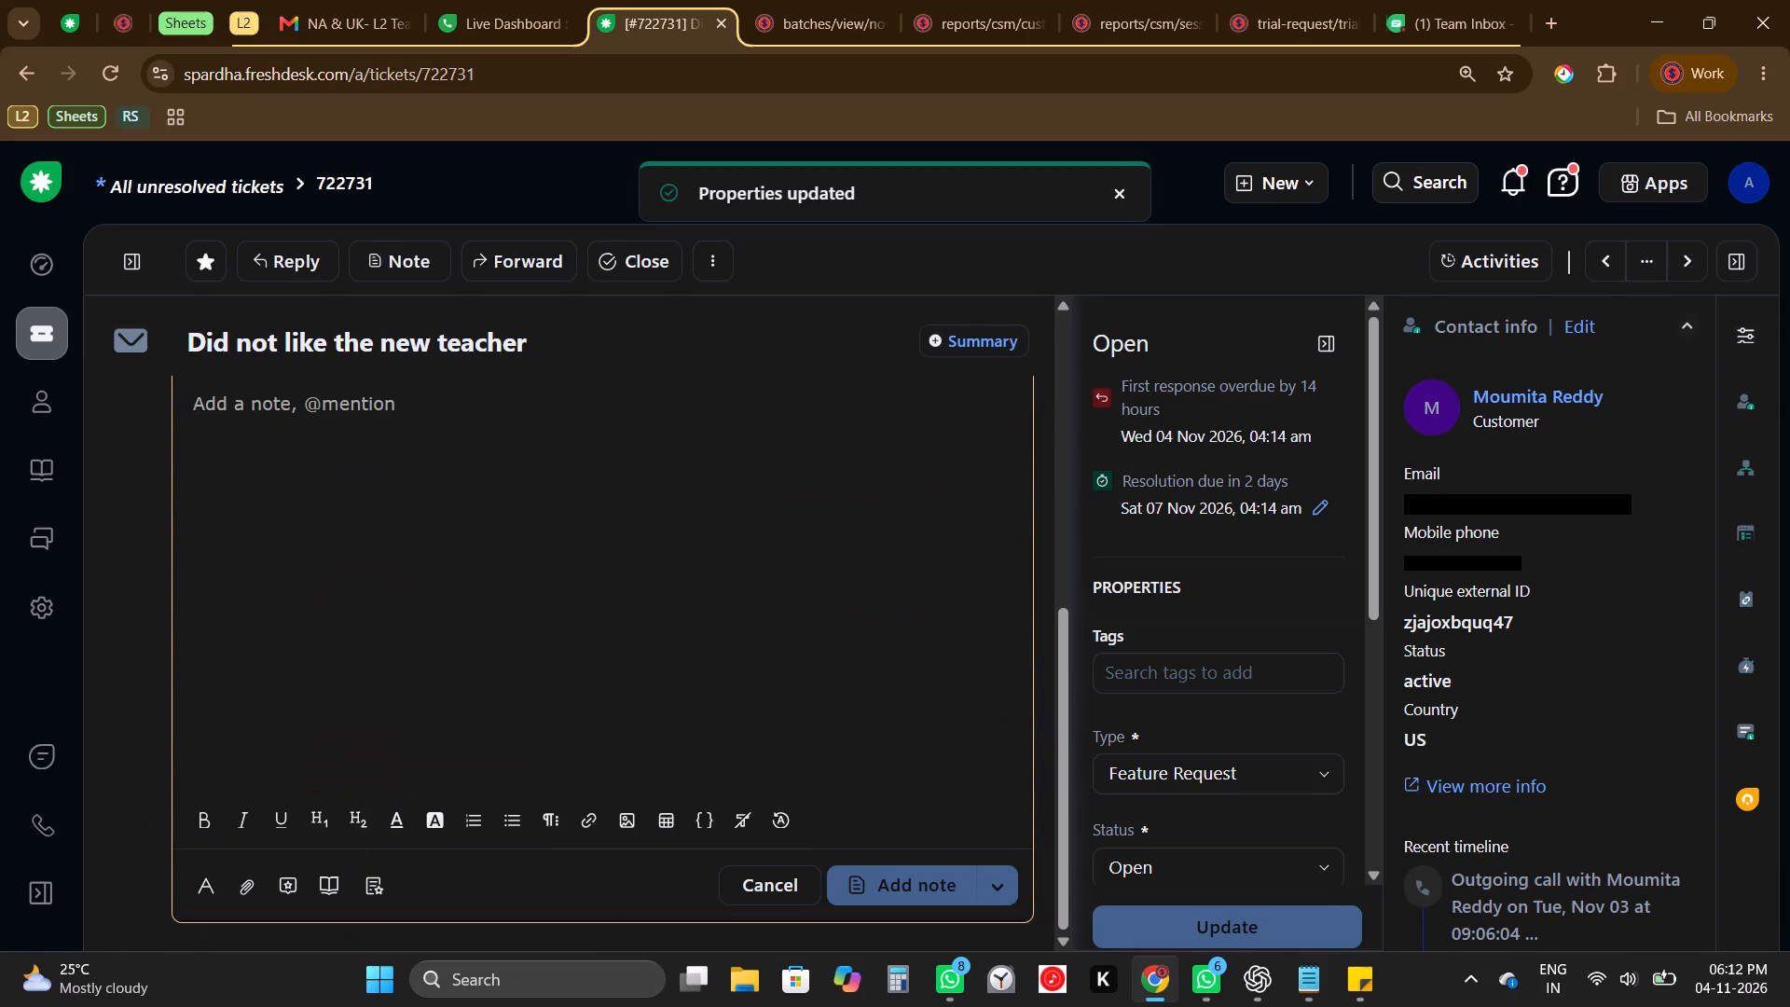
pyautogui.write('rahul')
pyautogui.press('Return')
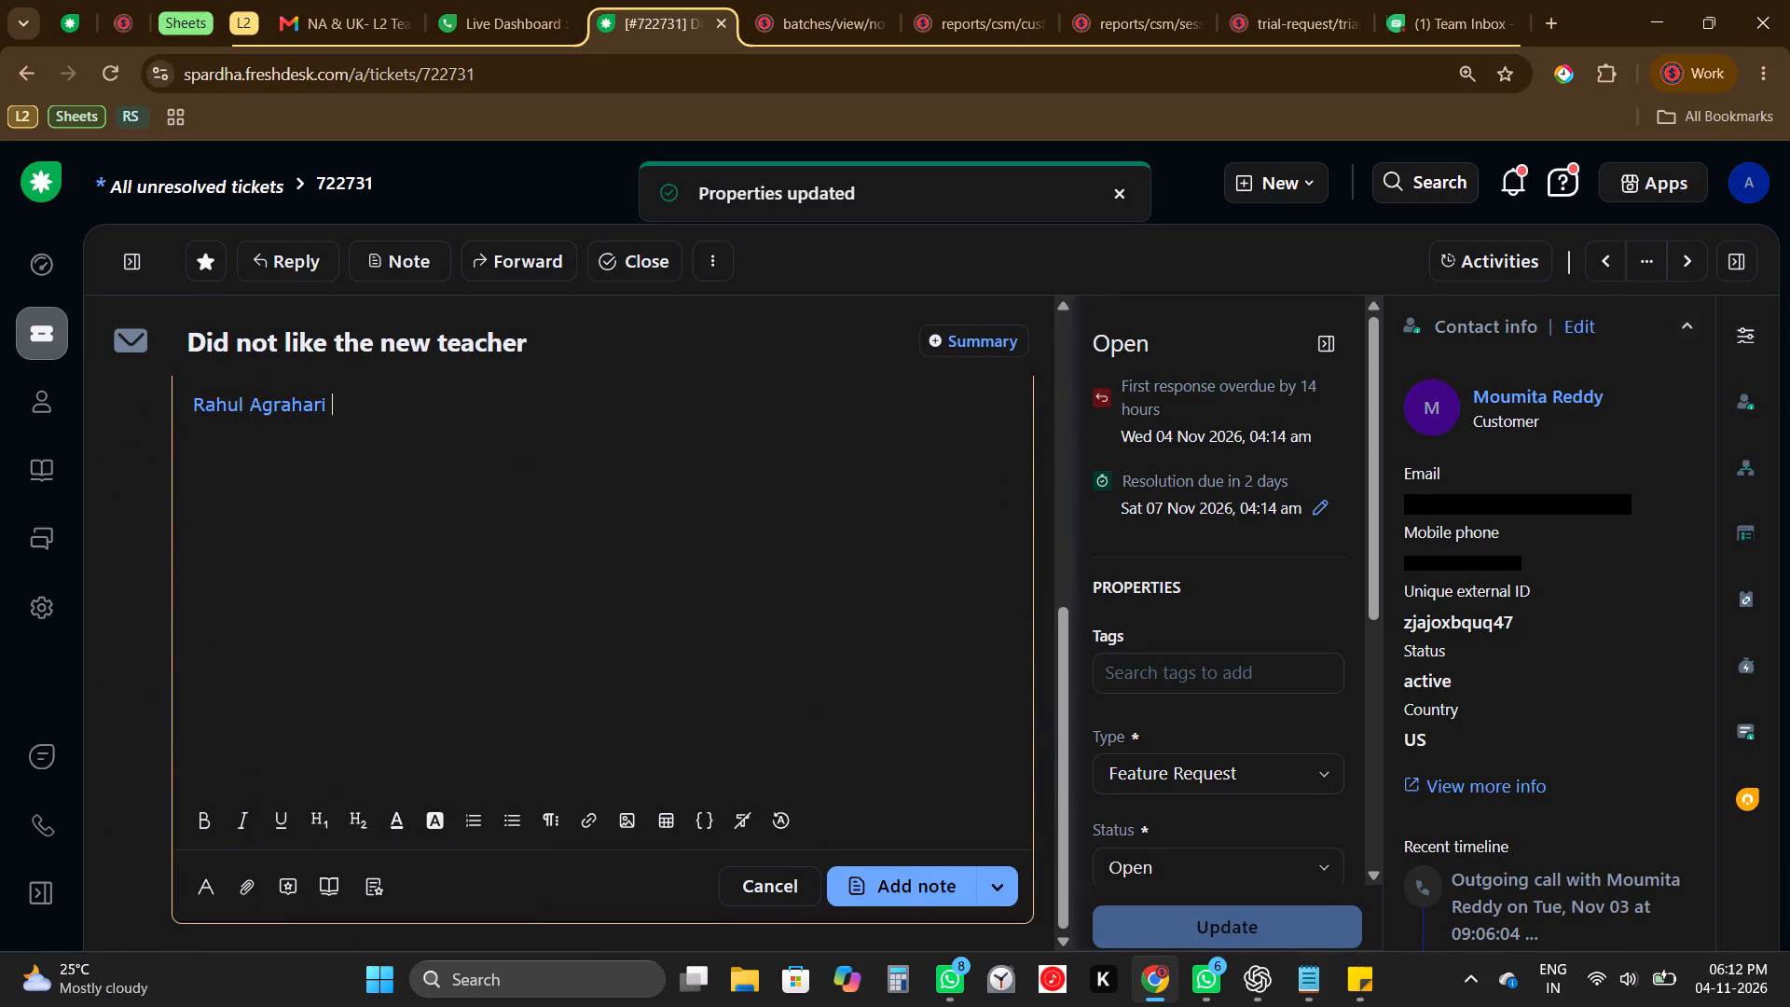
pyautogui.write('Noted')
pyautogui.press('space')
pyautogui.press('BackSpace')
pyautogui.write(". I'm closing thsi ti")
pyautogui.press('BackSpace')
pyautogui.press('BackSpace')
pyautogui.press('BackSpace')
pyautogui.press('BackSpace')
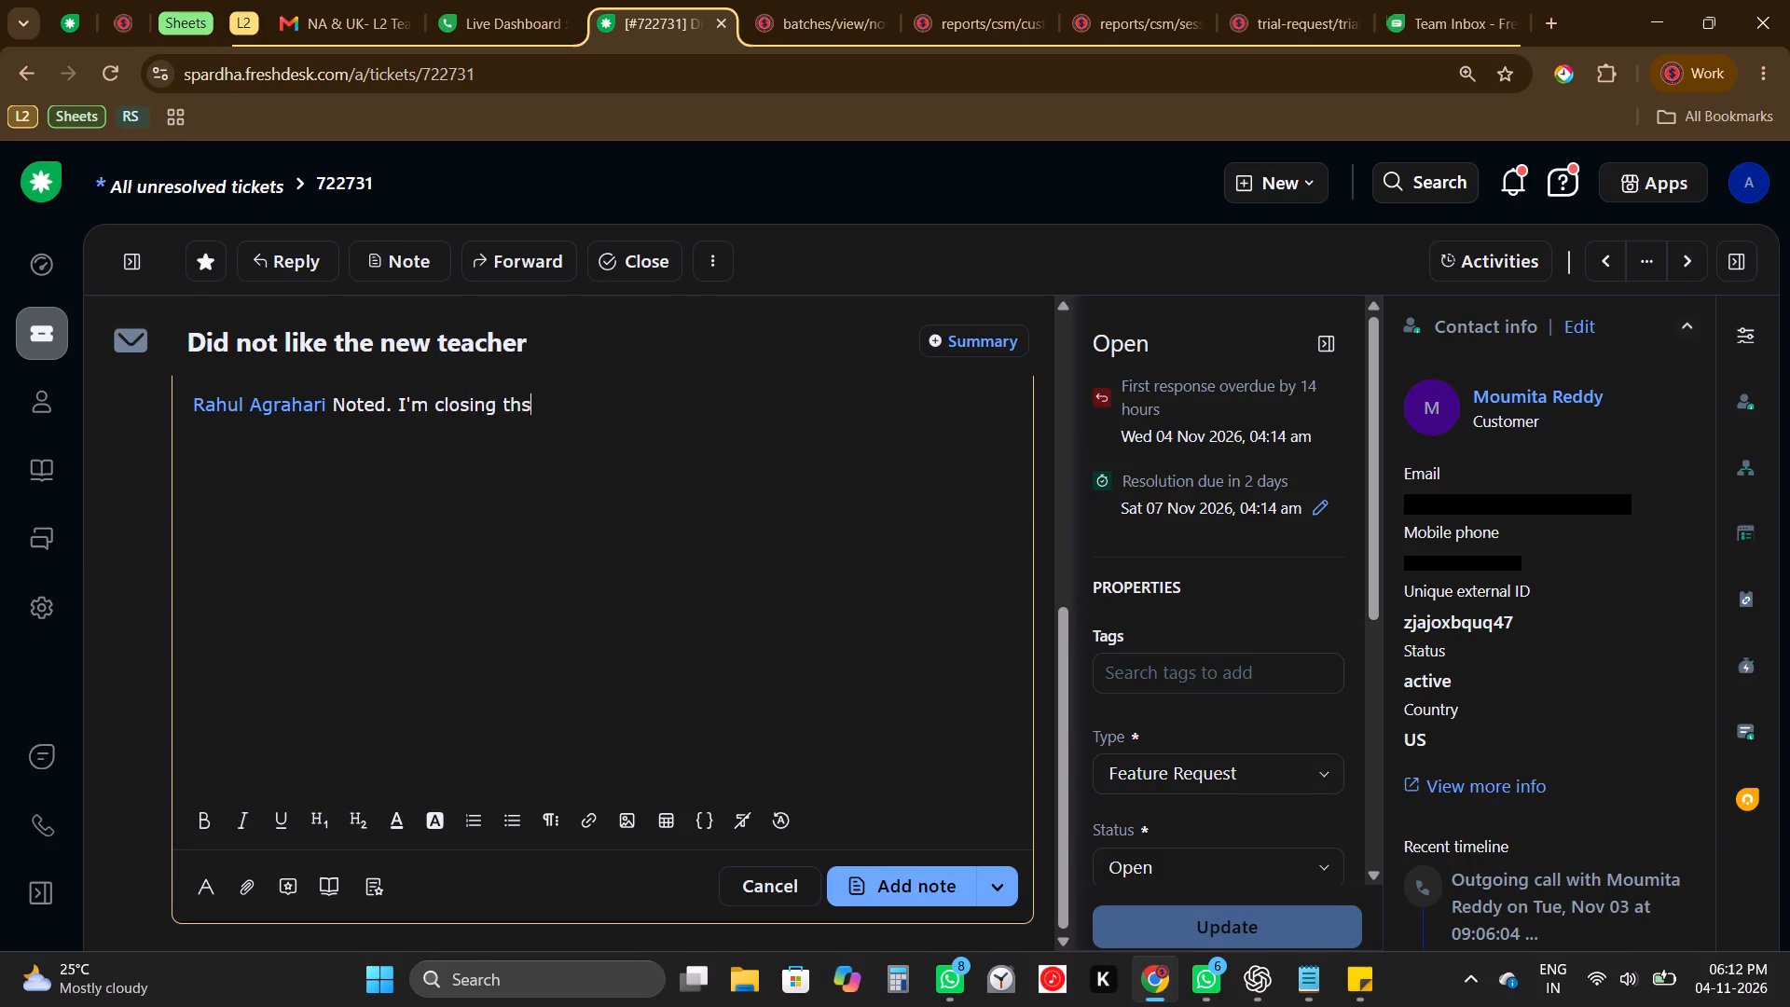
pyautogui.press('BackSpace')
pyautogui.scroll(3, 497, 787)
pyautogui.doubleClick(442, 574)
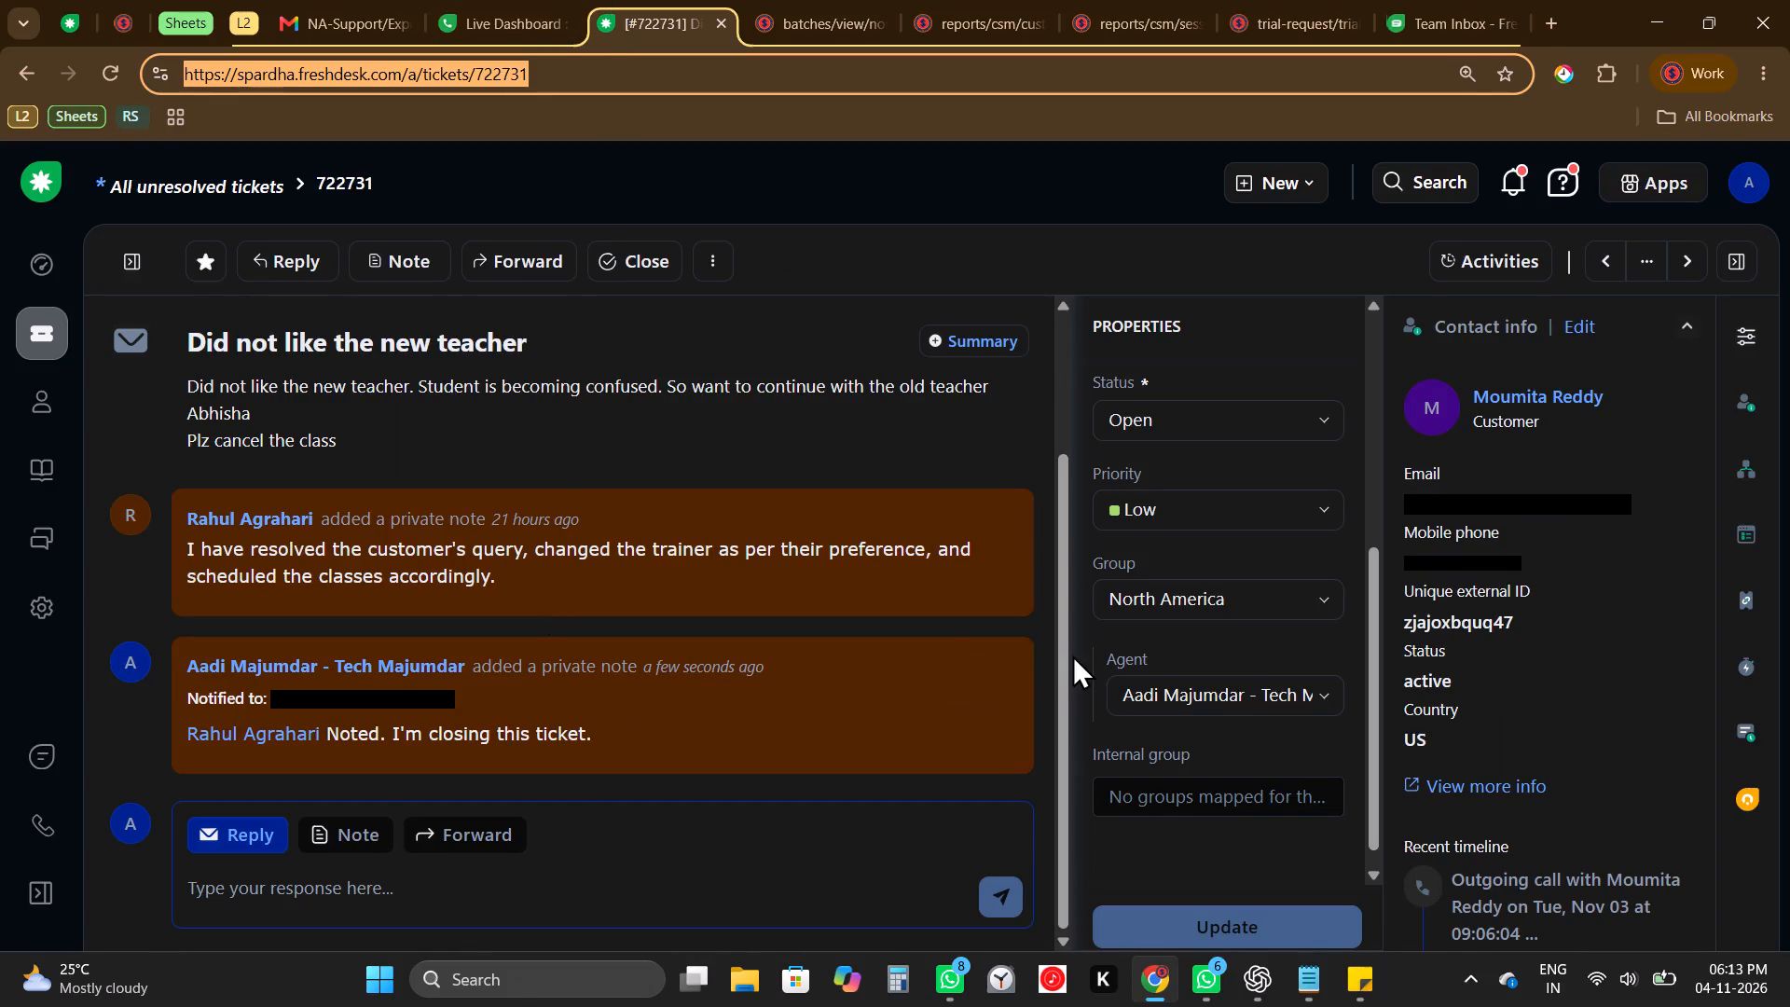
# Set the status of ticket 722731 to Closed and save the updated properties.
pyautogui.click(1164, 441)
pyautogui.click(1197, 424)
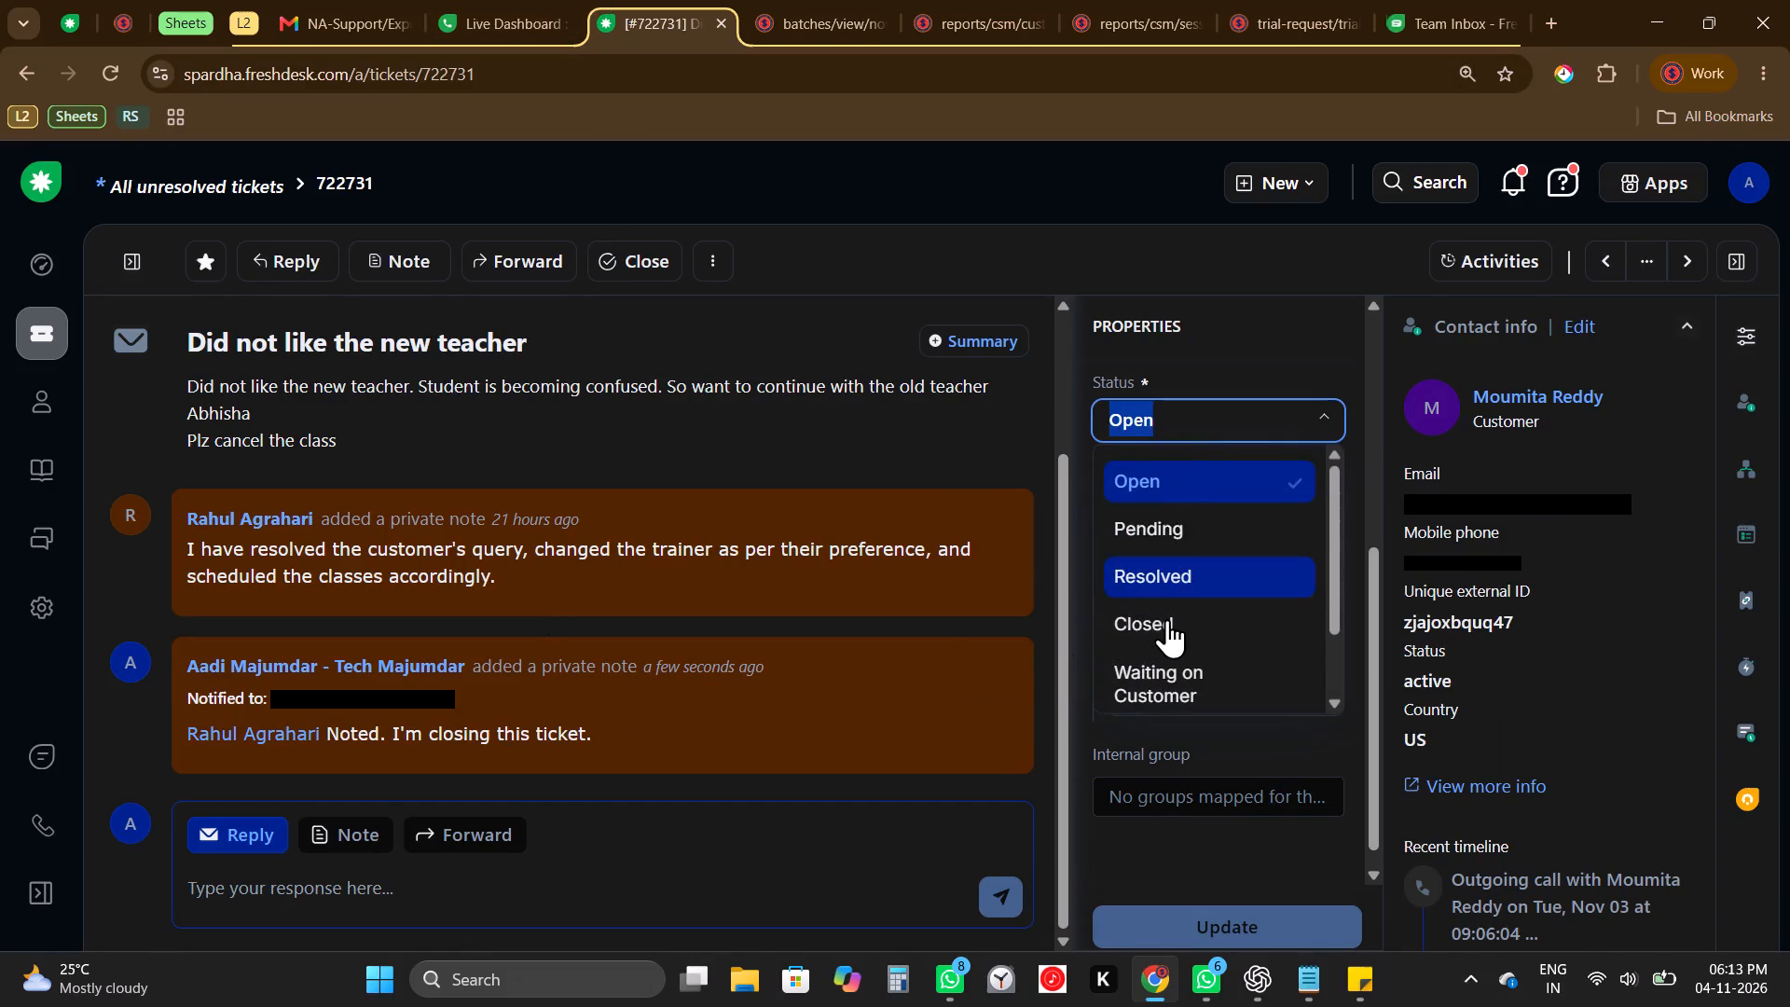
pyautogui.click(1167, 619)
pyautogui.click(1275, 920)
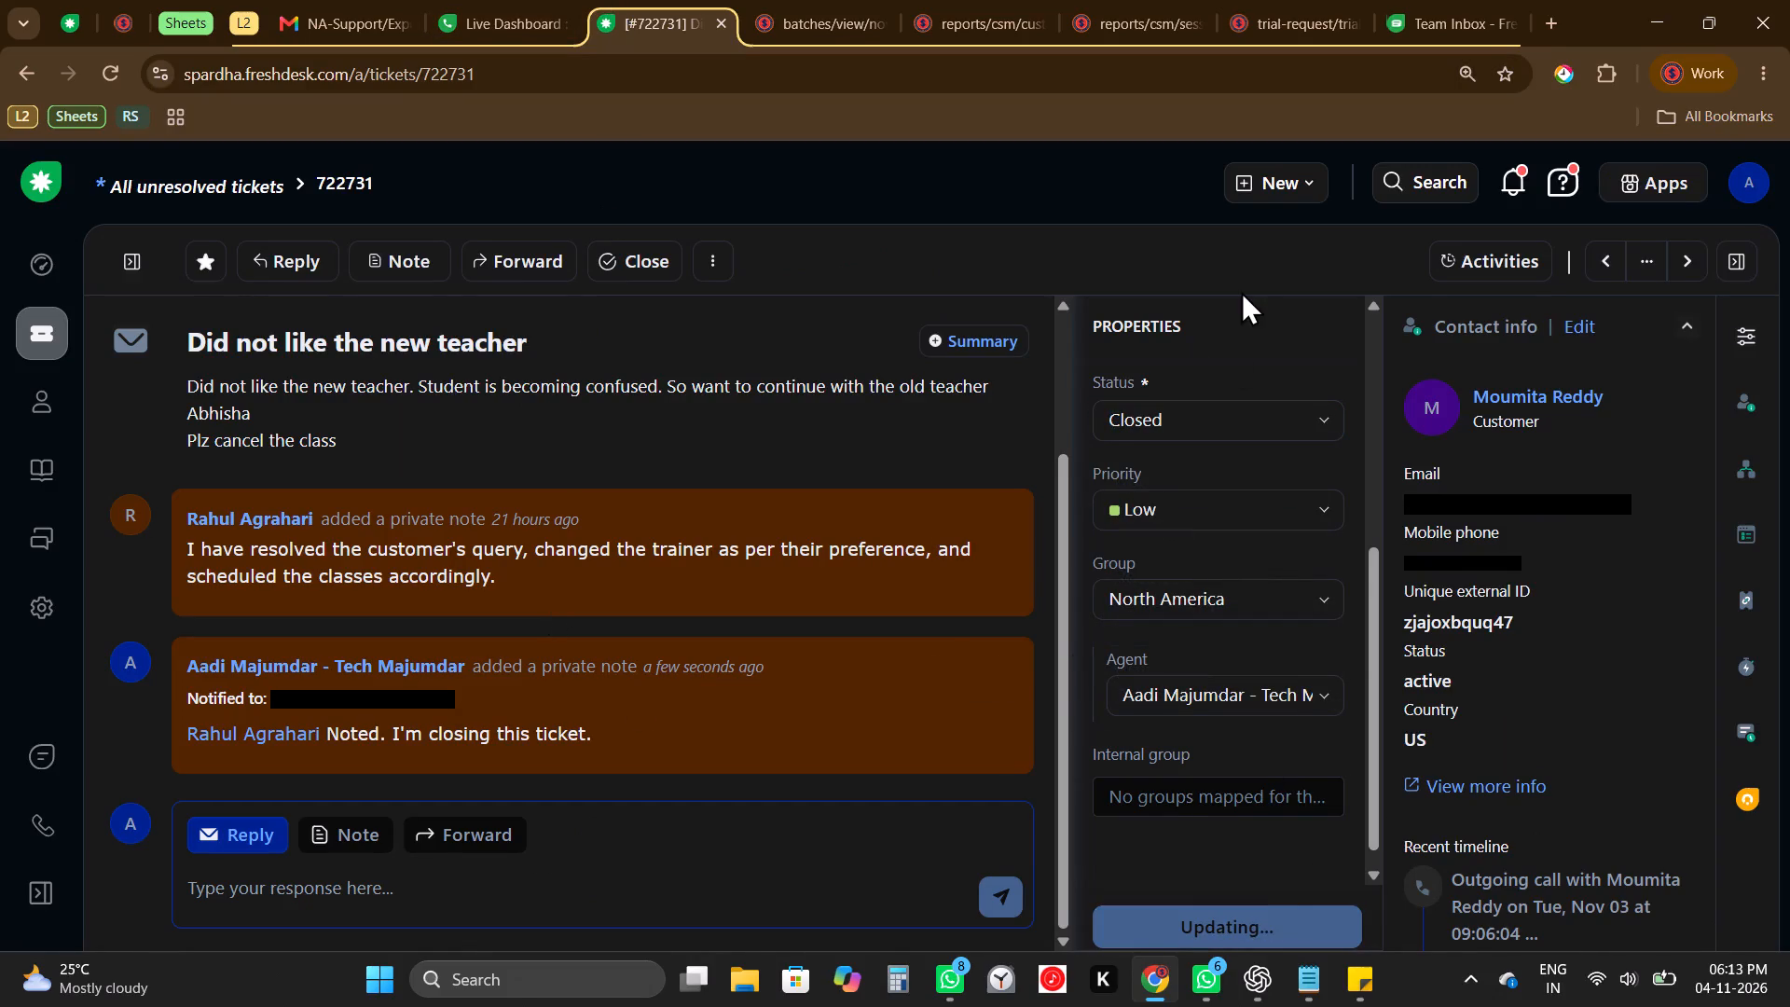
# Go to the adjacent ticket 722851 about the student inactive for more than 2 months and review its conversation down to the latest note.
pyautogui.click(1617, 269)
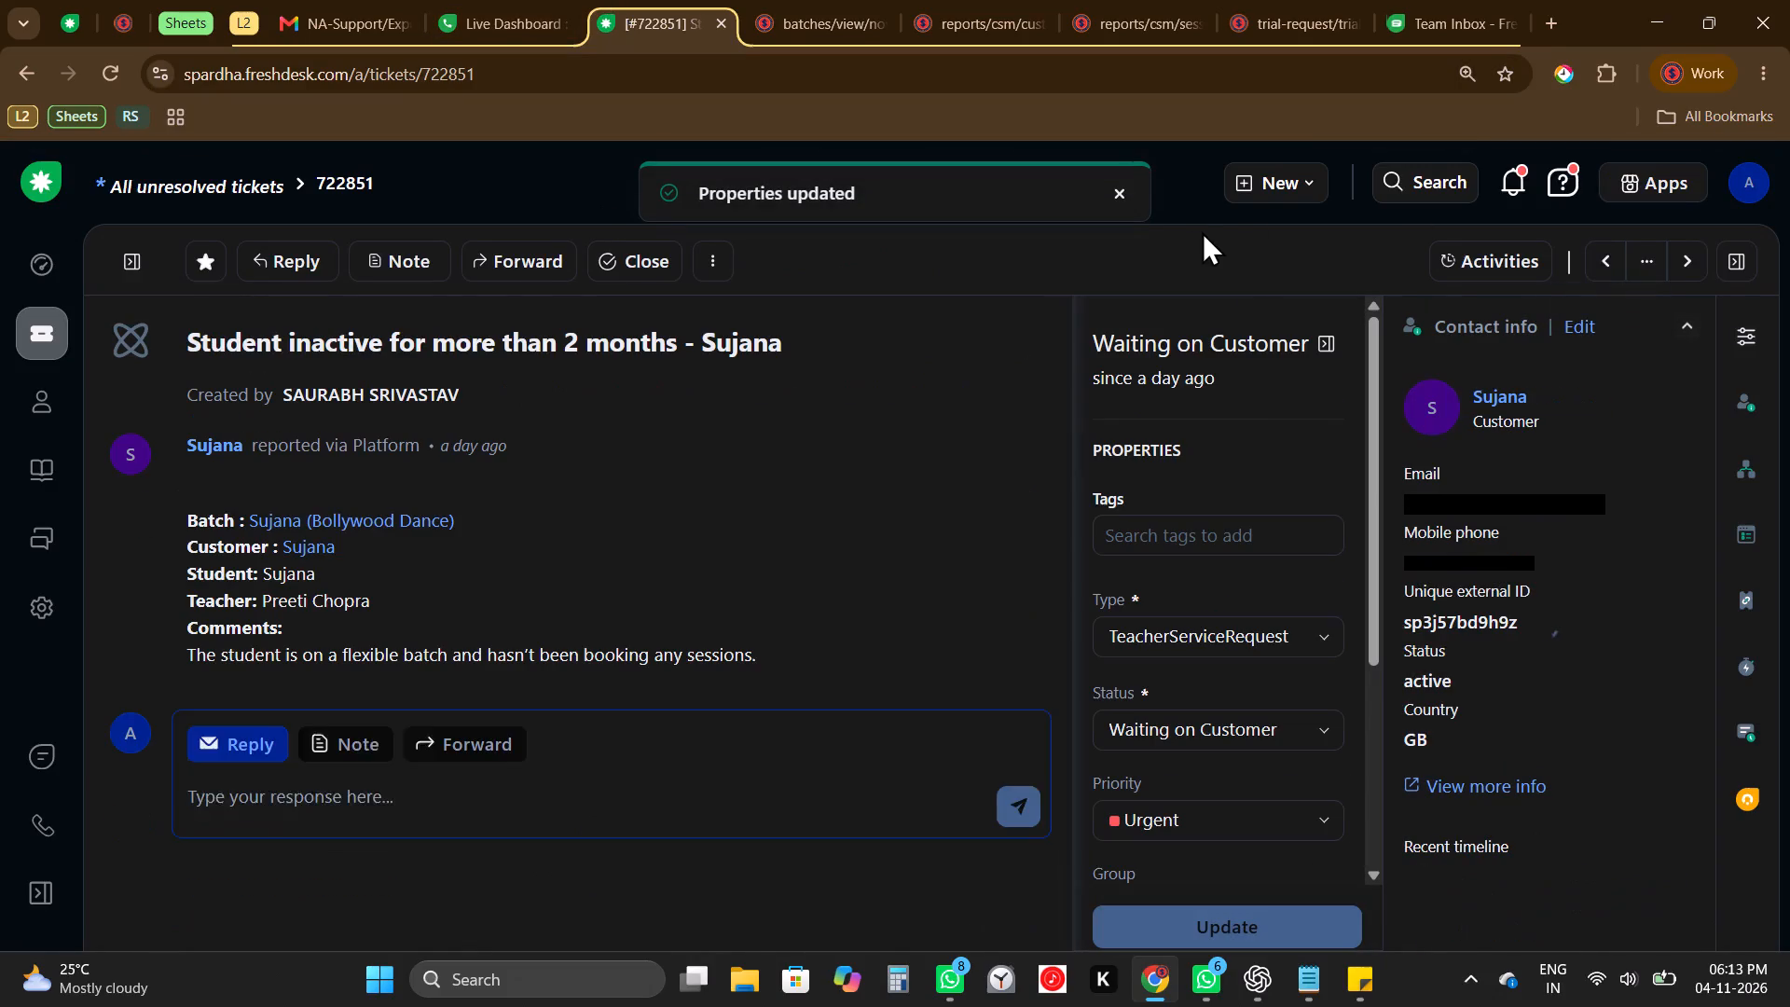
pyautogui.click(1122, 190)
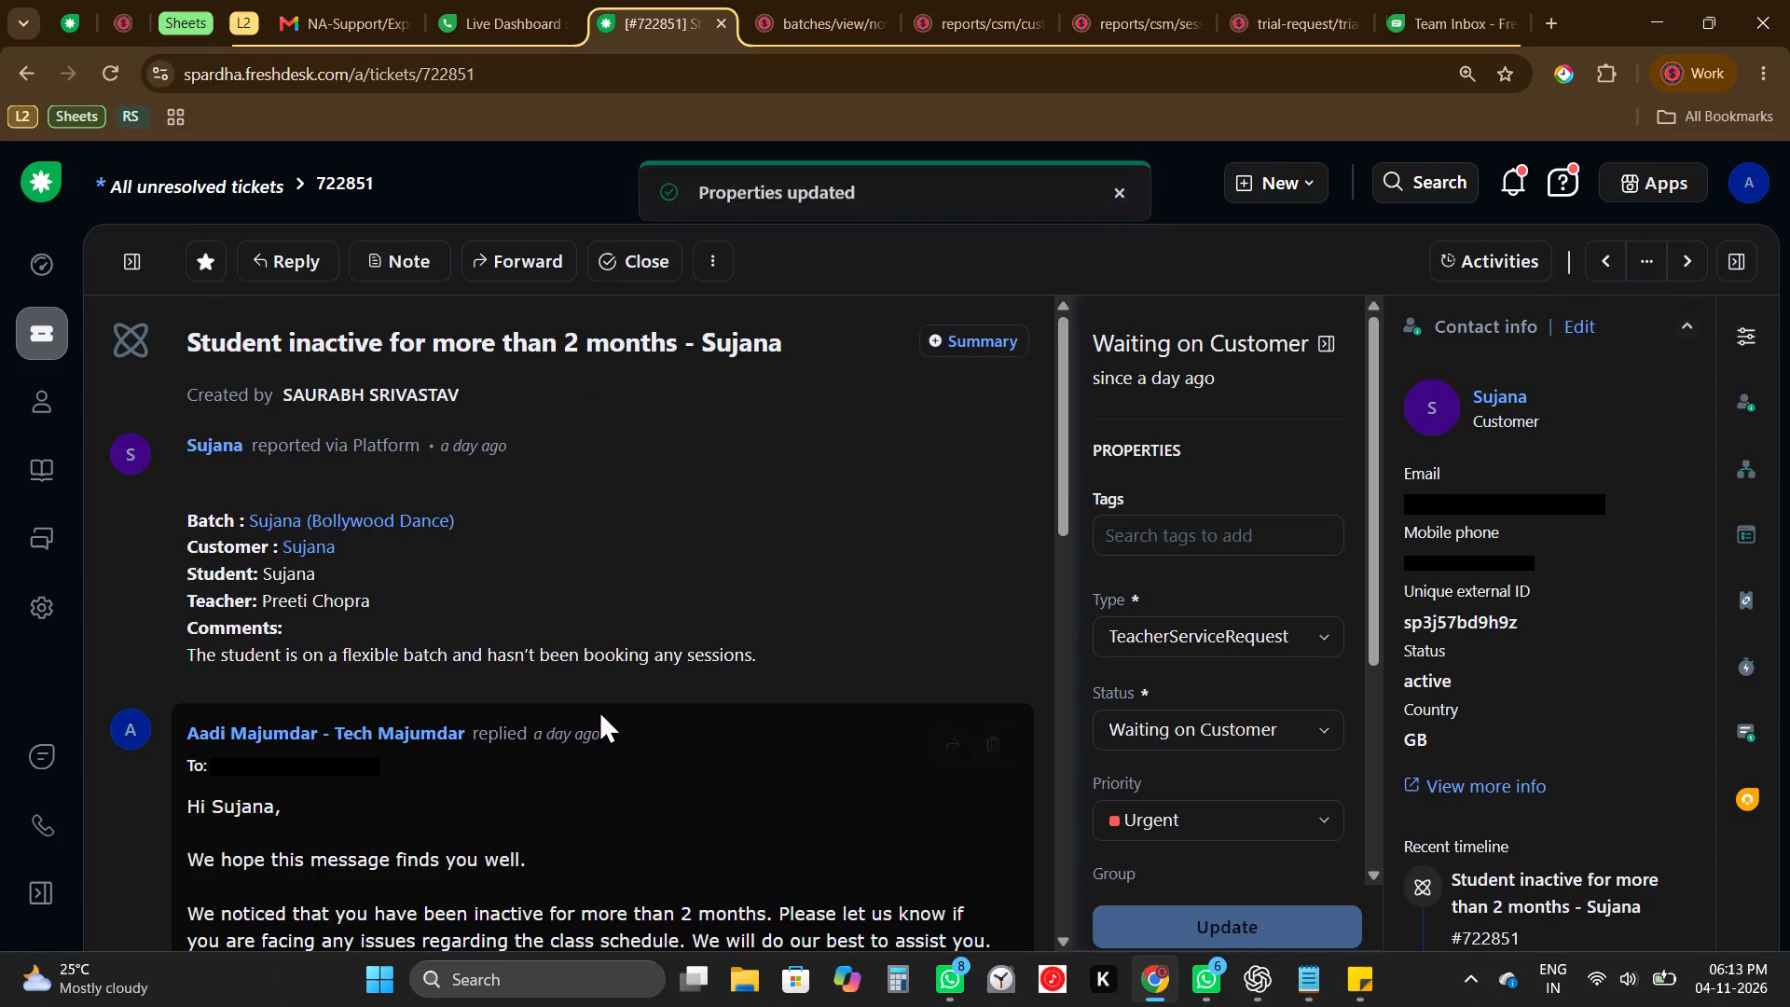
pyautogui.scroll(-4, 599, 710)
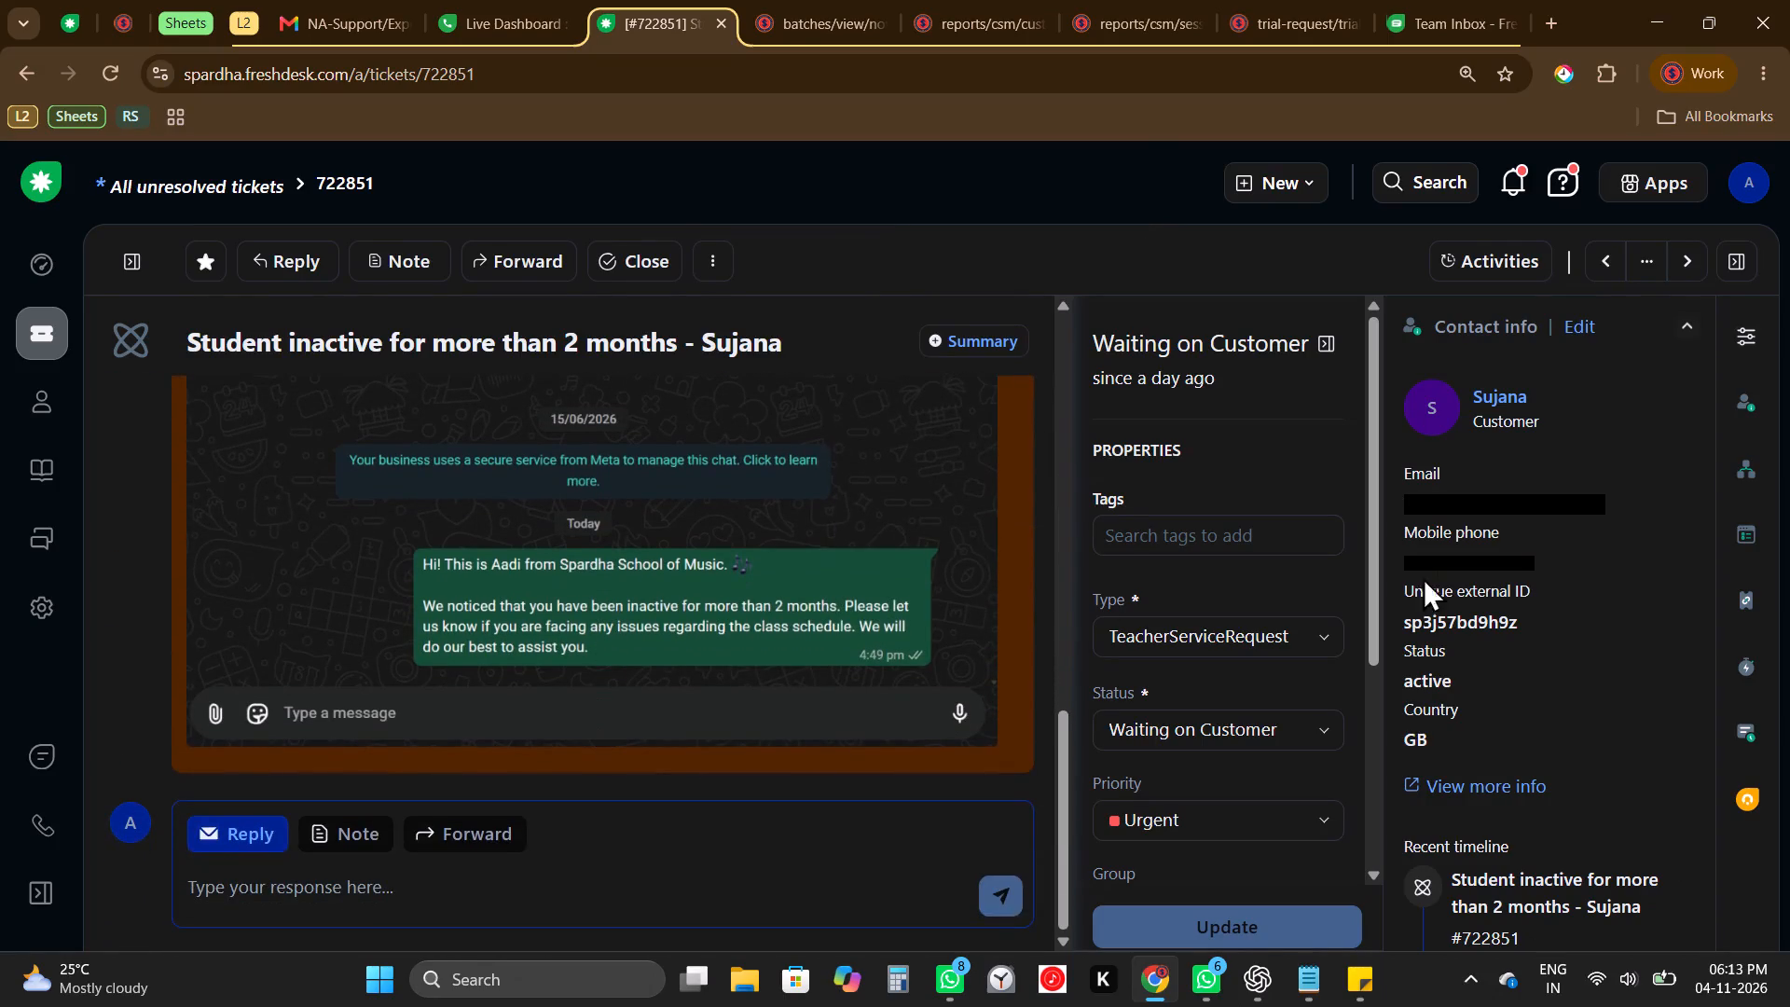
pyautogui.tripleClick(1578, 575)
pyautogui.hotkey('ctrl', 'c')
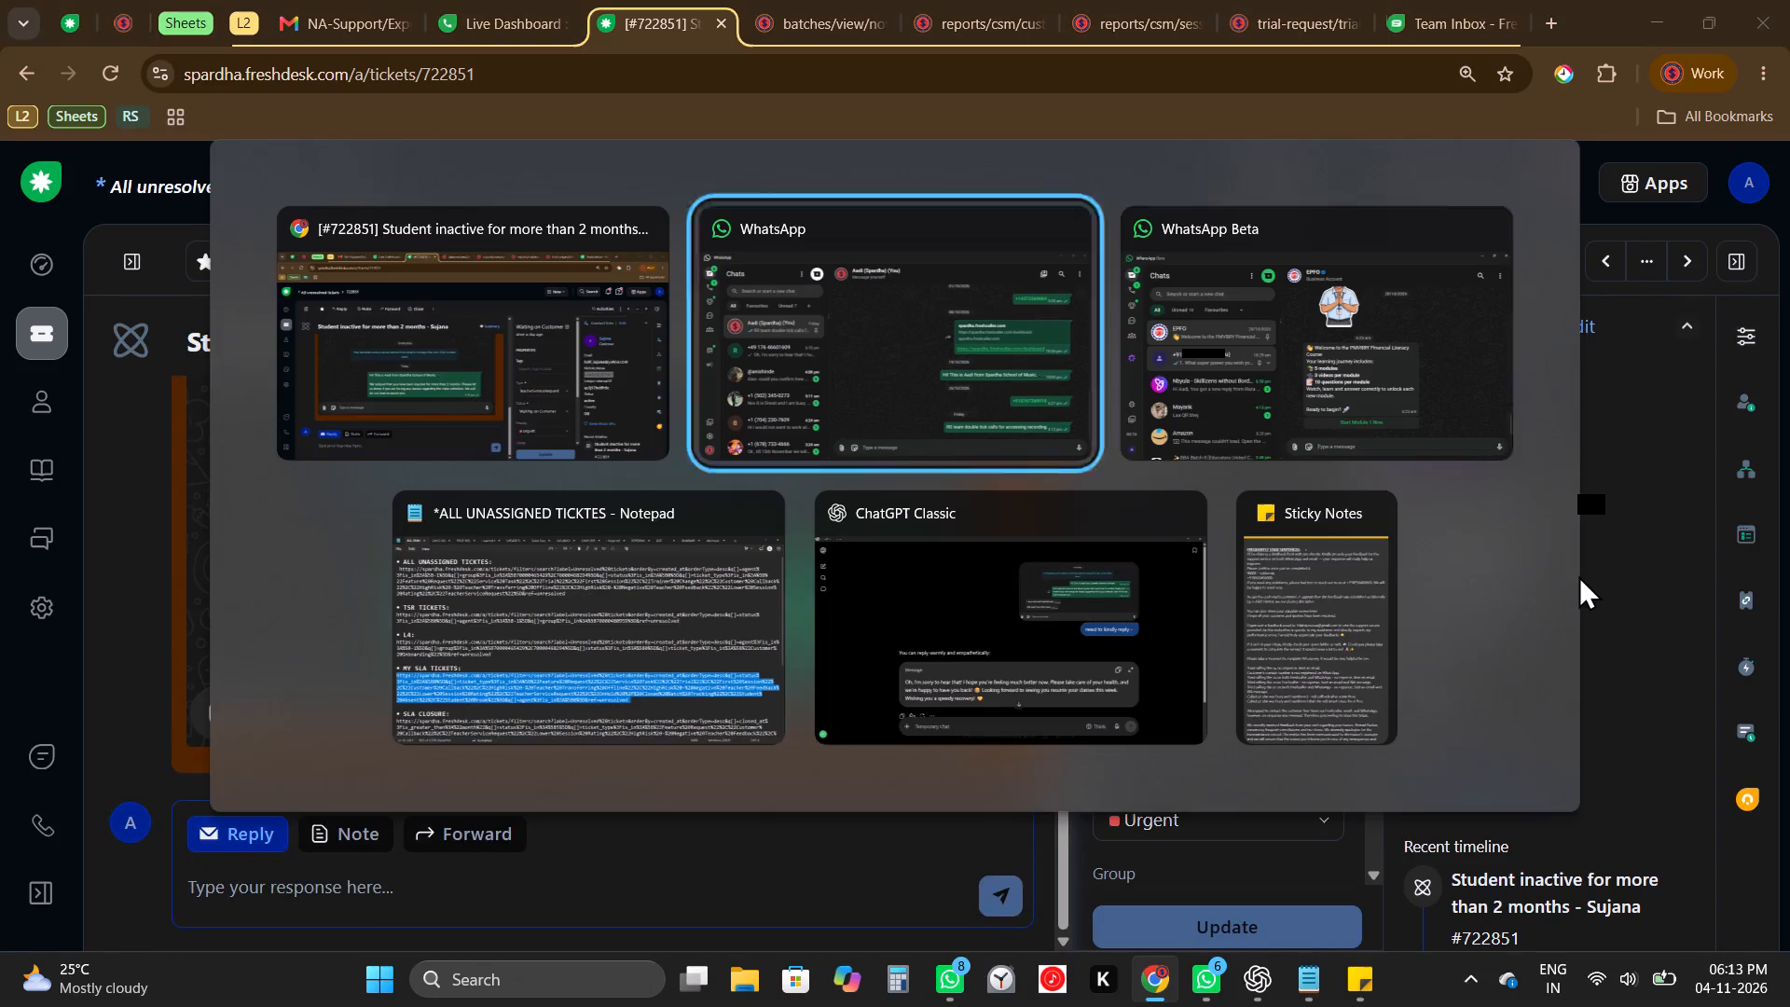
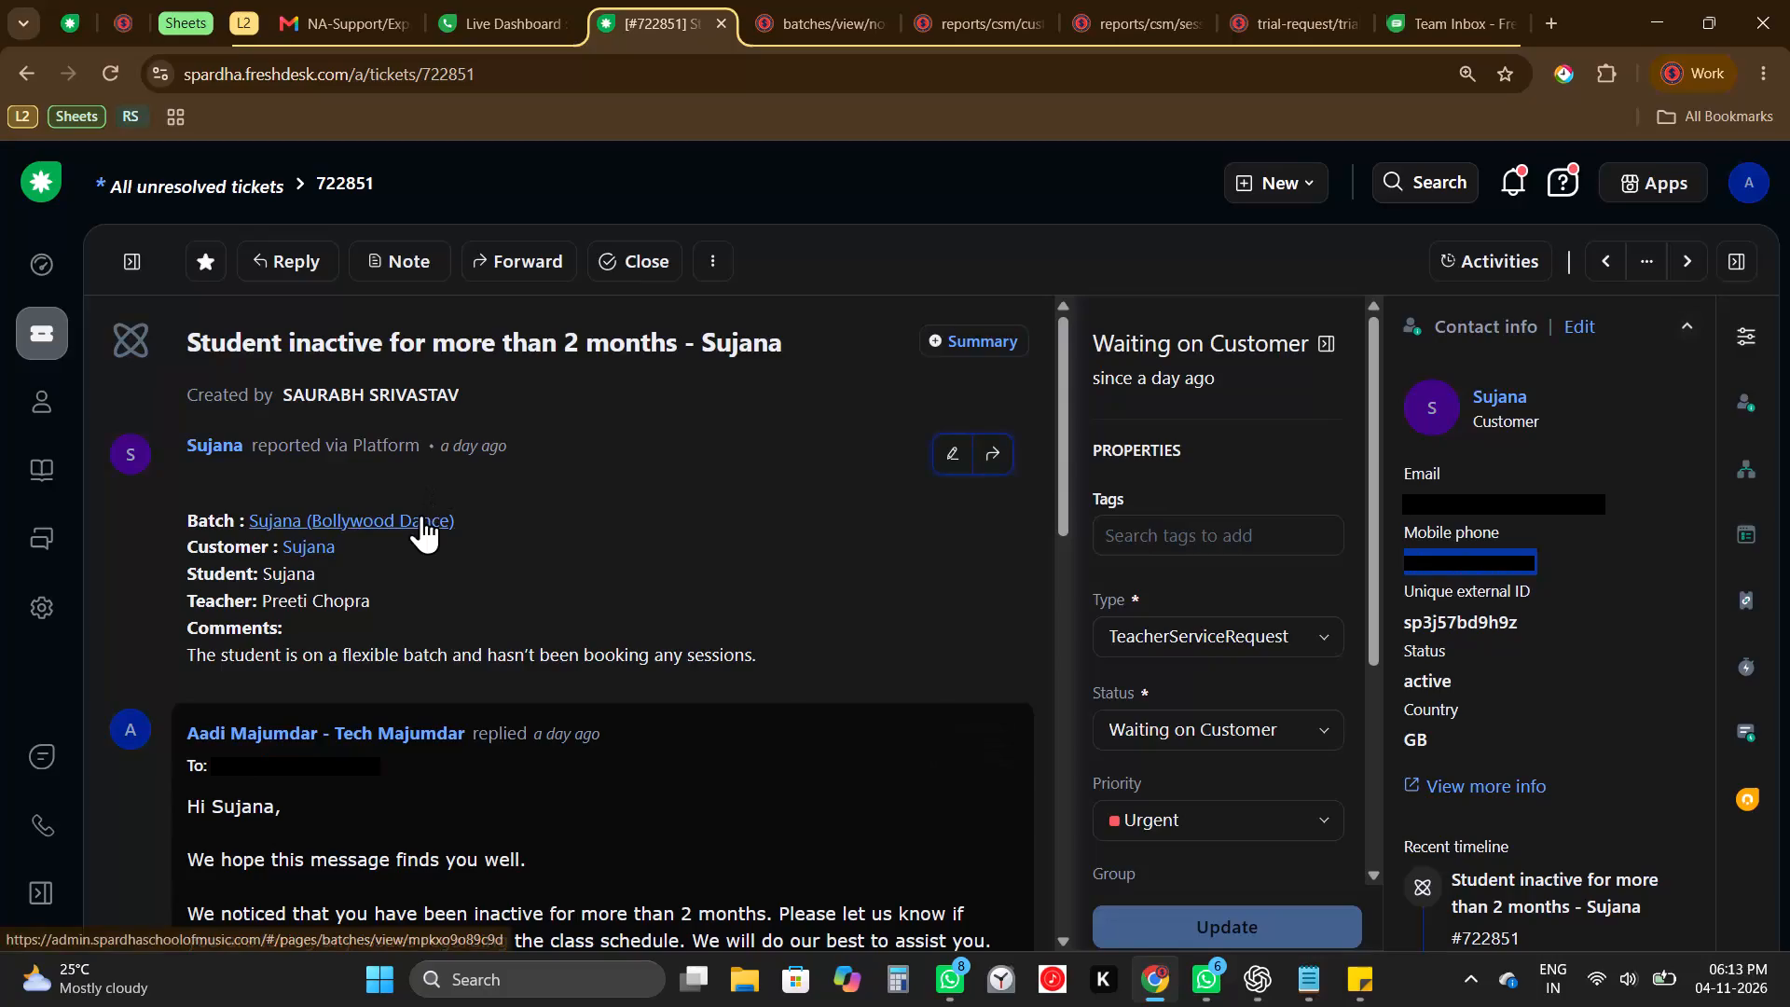
# Open the Bollywood Dance batch linked in ticket 722851 and close the previously opened batch page.
pyautogui.click(421, 515)
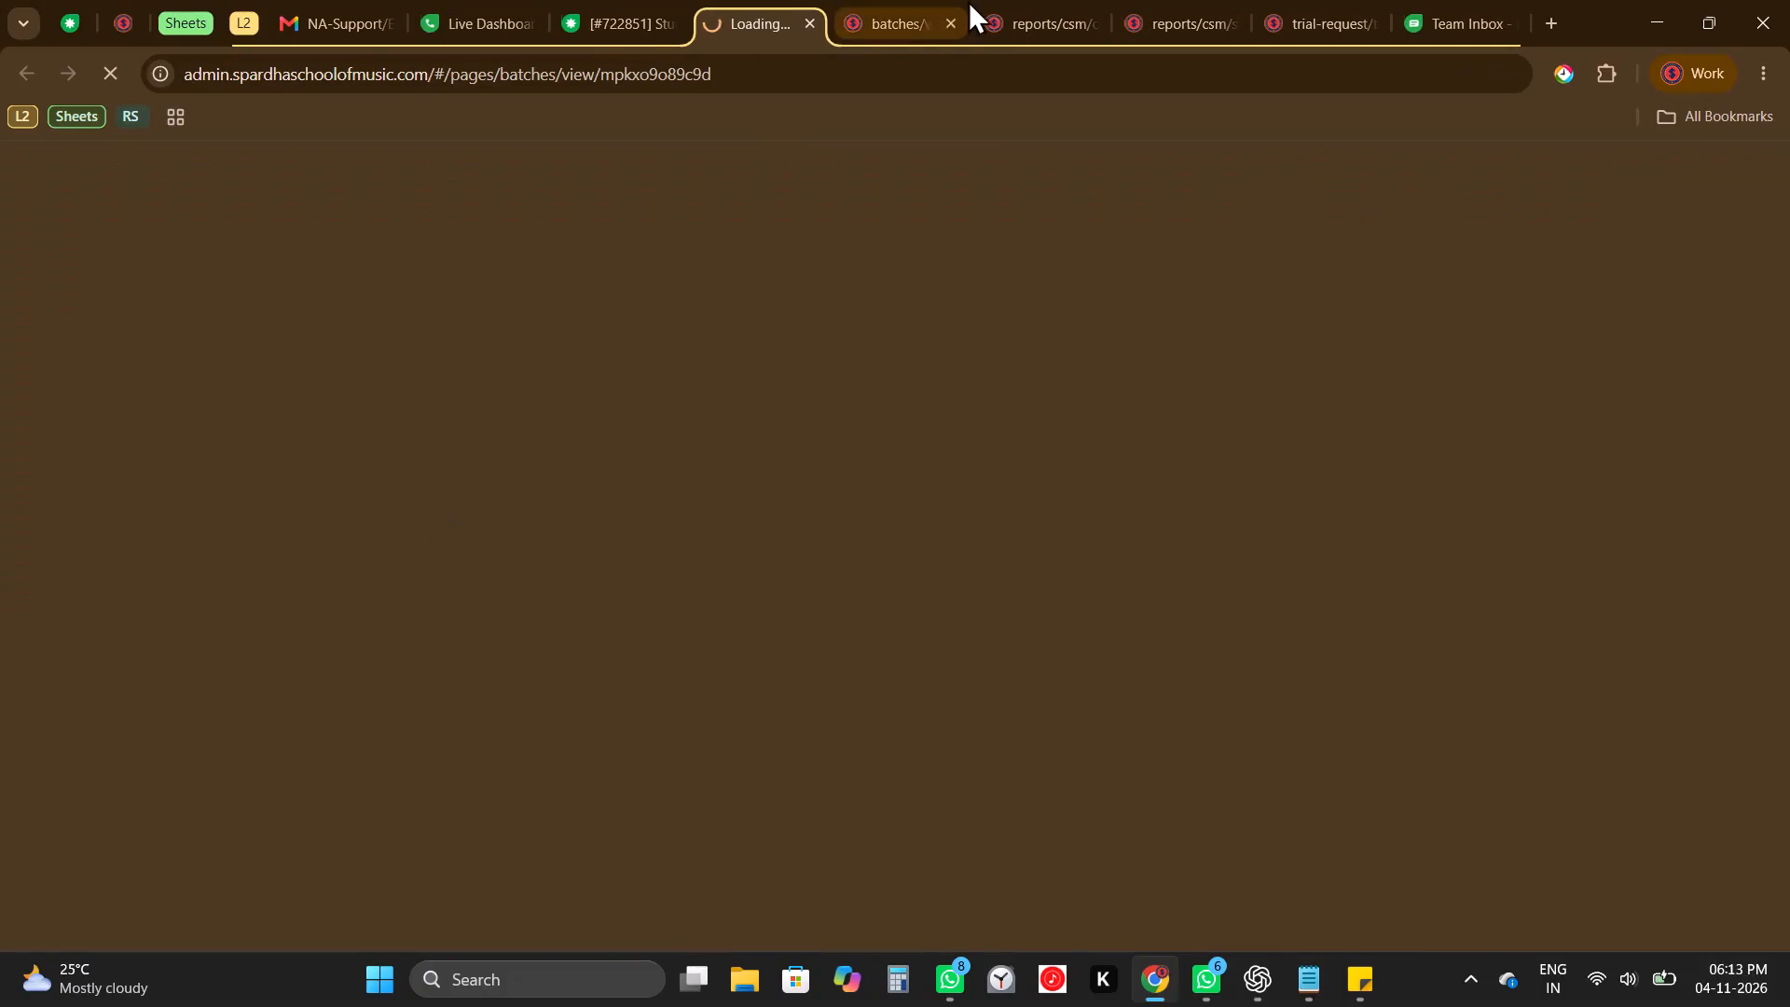
pyautogui.click(955, 29)
pyautogui.click(675, 13)
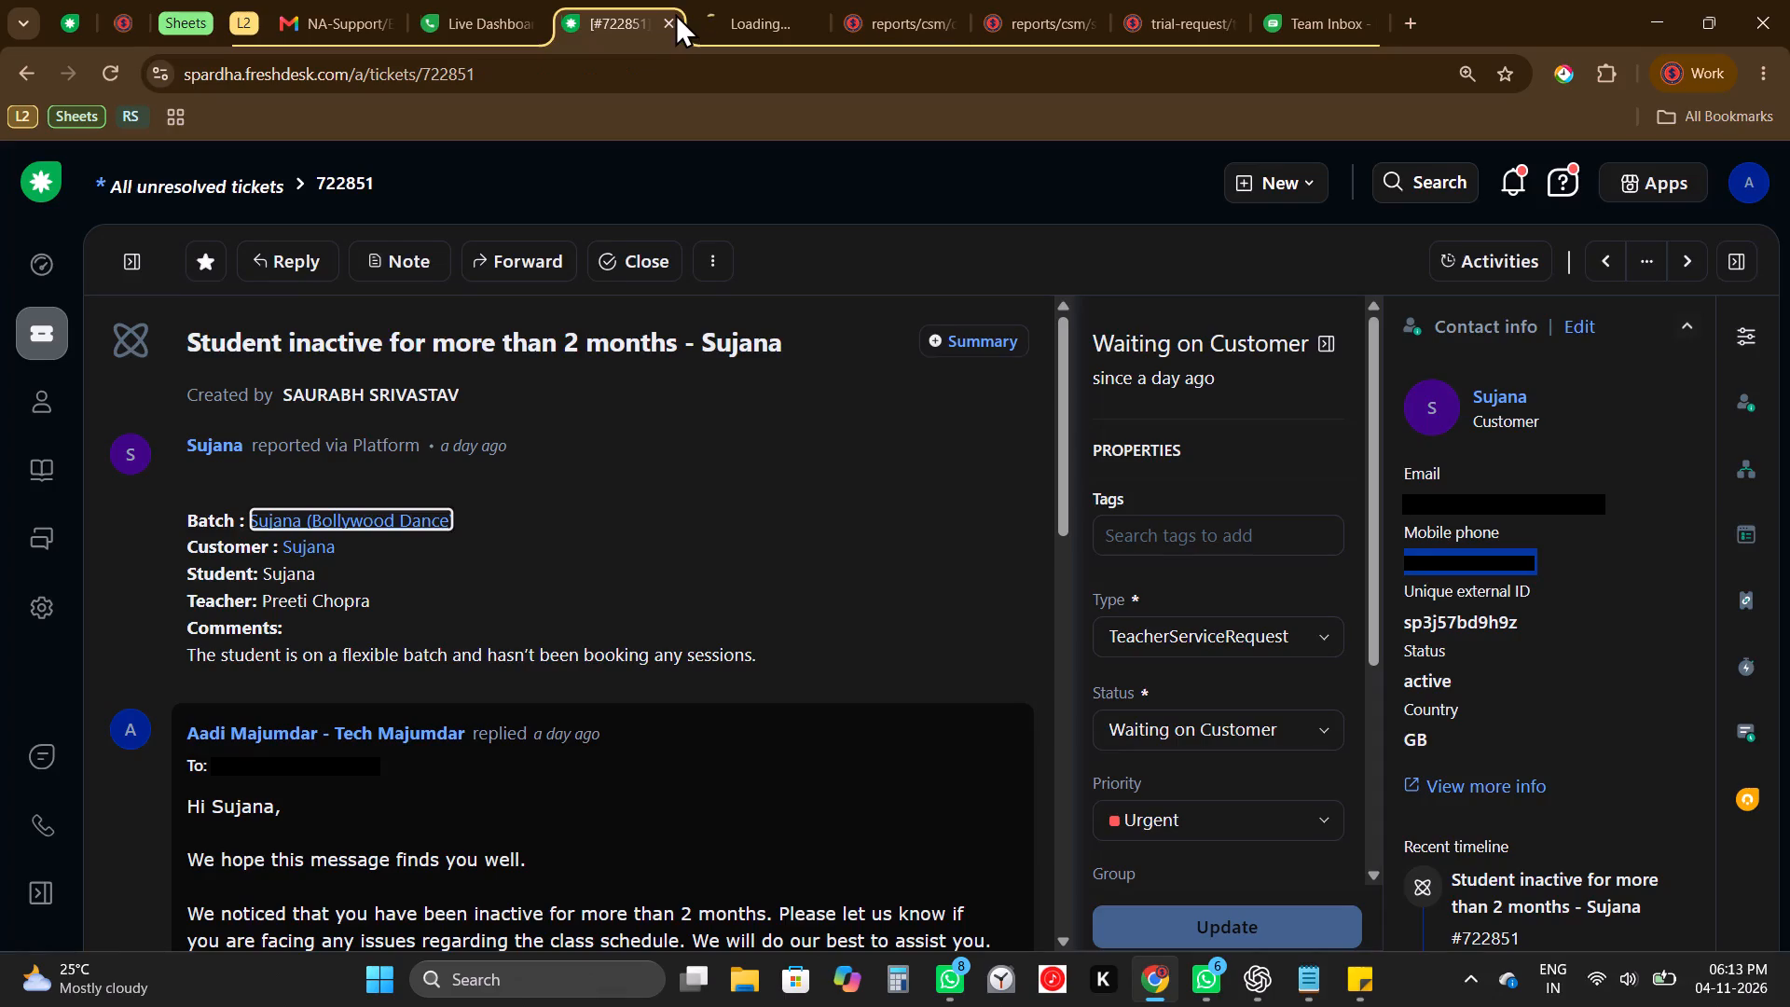
pyautogui.click(744, 0)
pyautogui.scroll(-7, 834, 457)
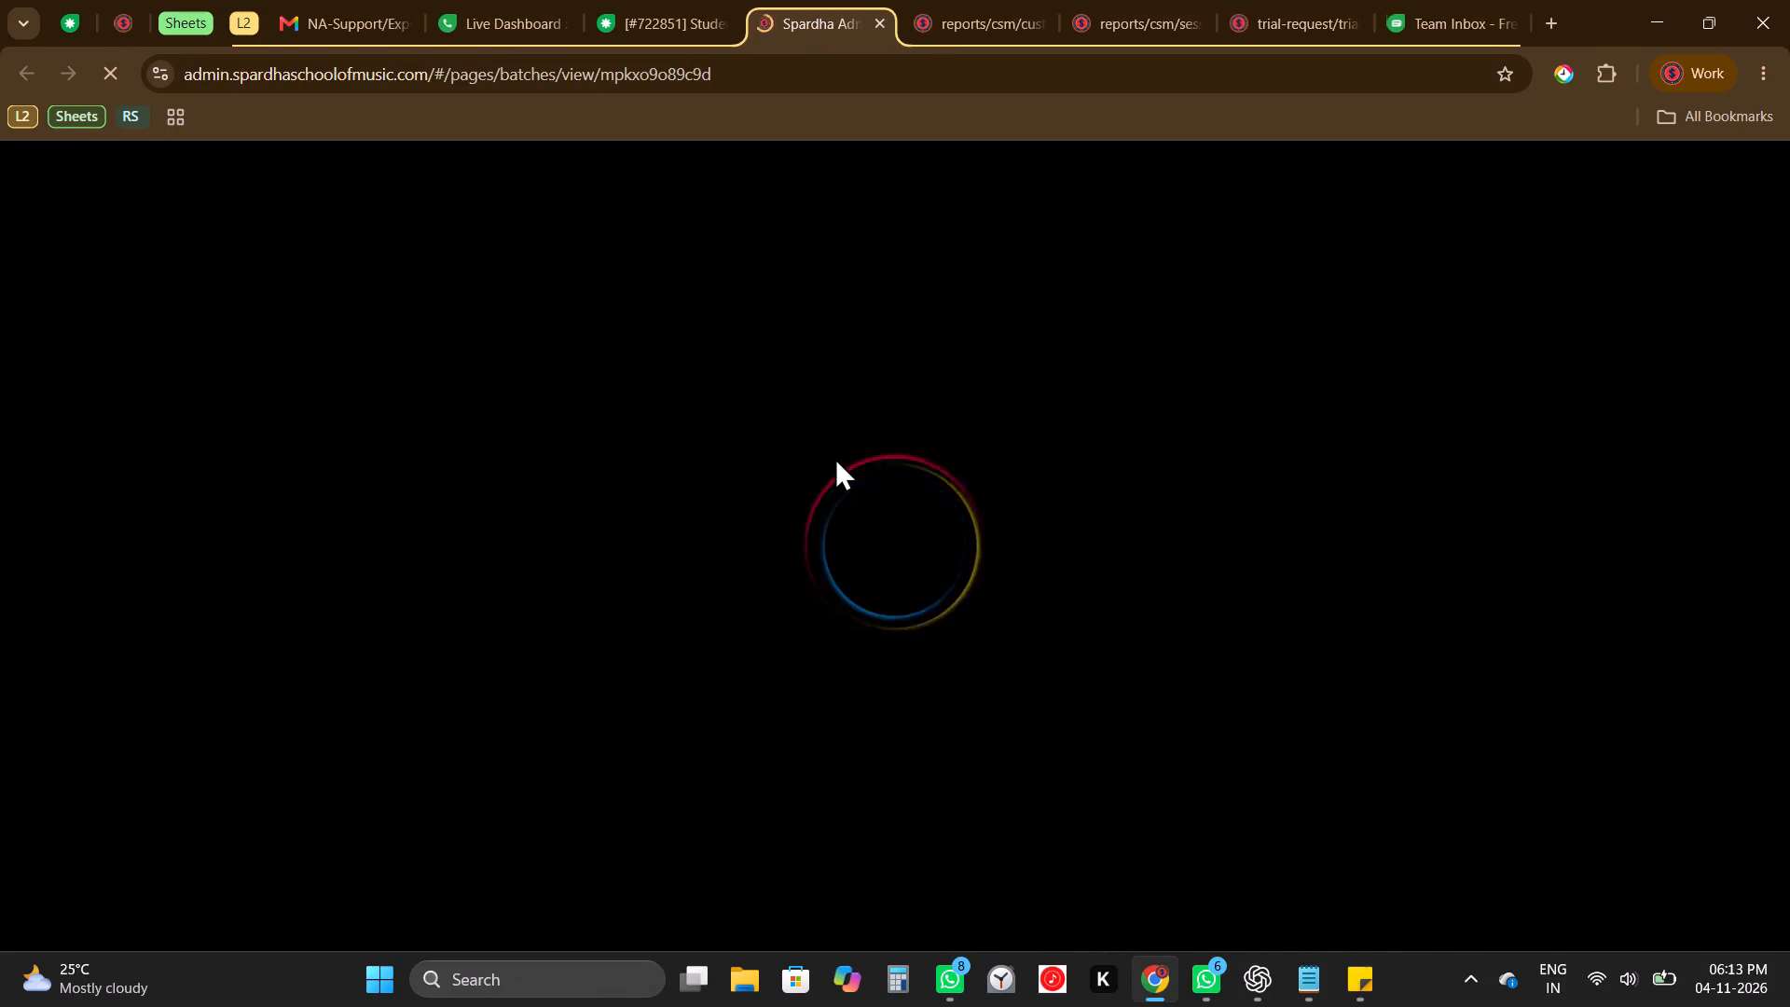
pyautogui.scroll(-7, 834, 457)
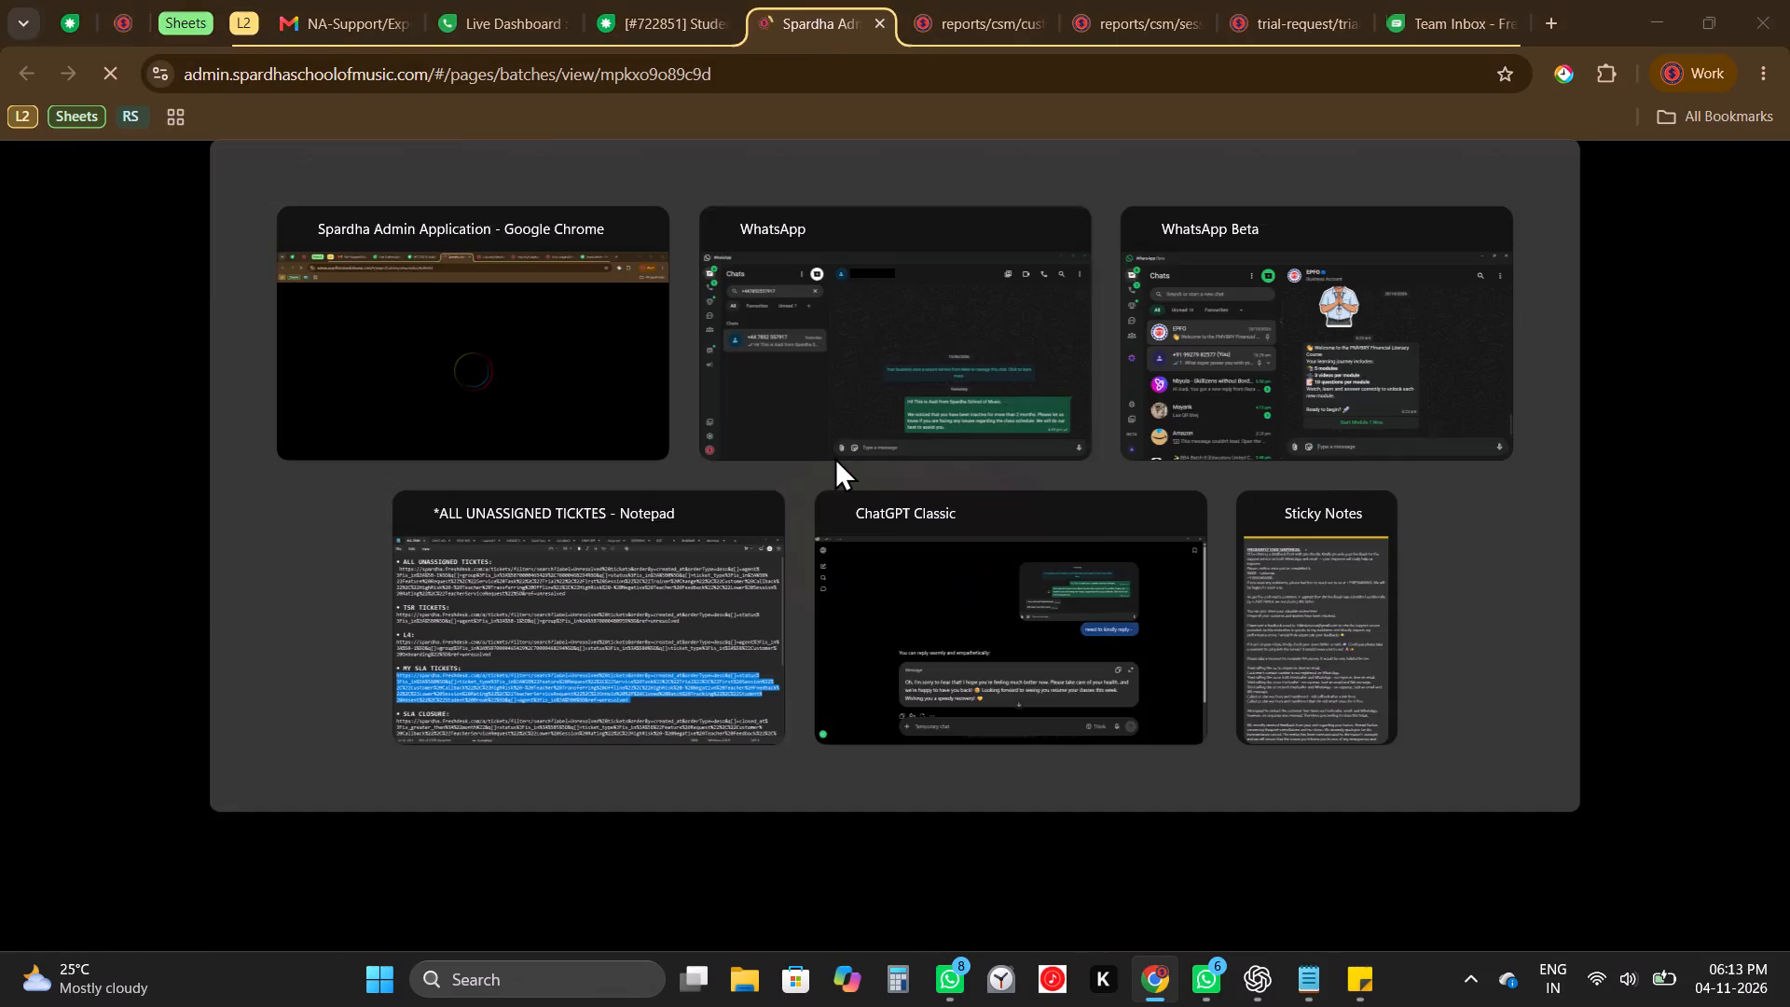
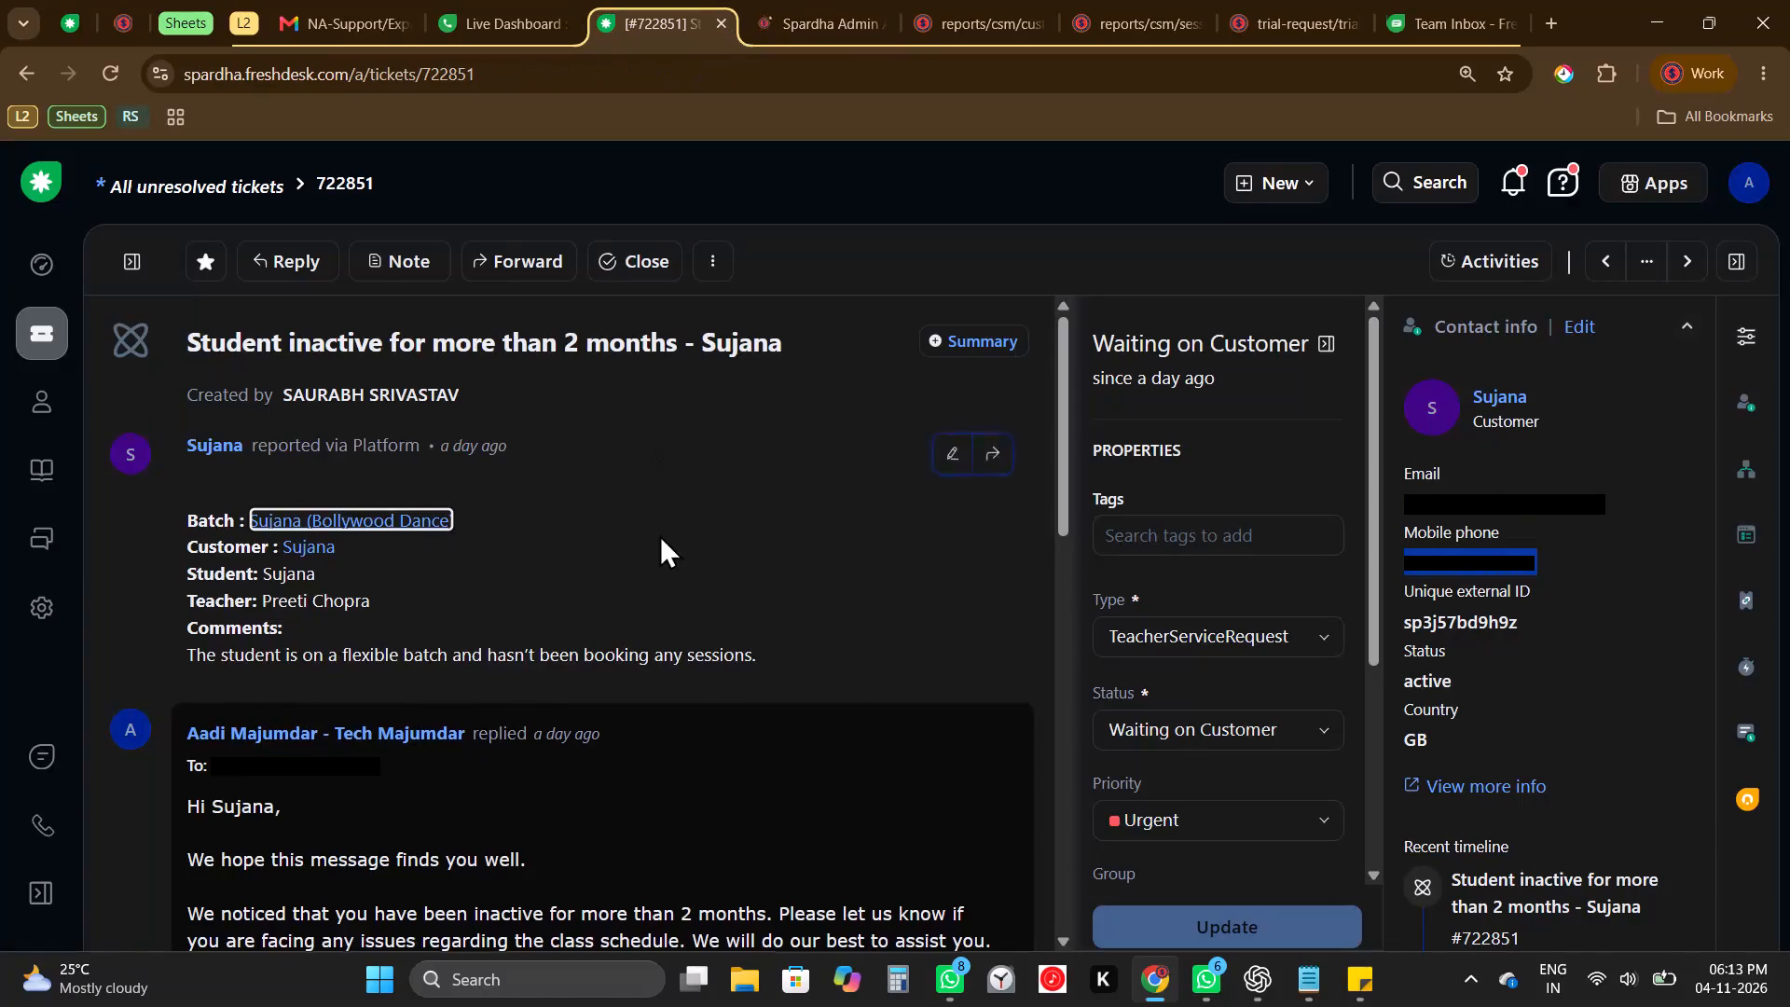
# Add the note "NO RESPONSE" to ticket 722851.
pyautogui.scroll(-12, 659, 534)
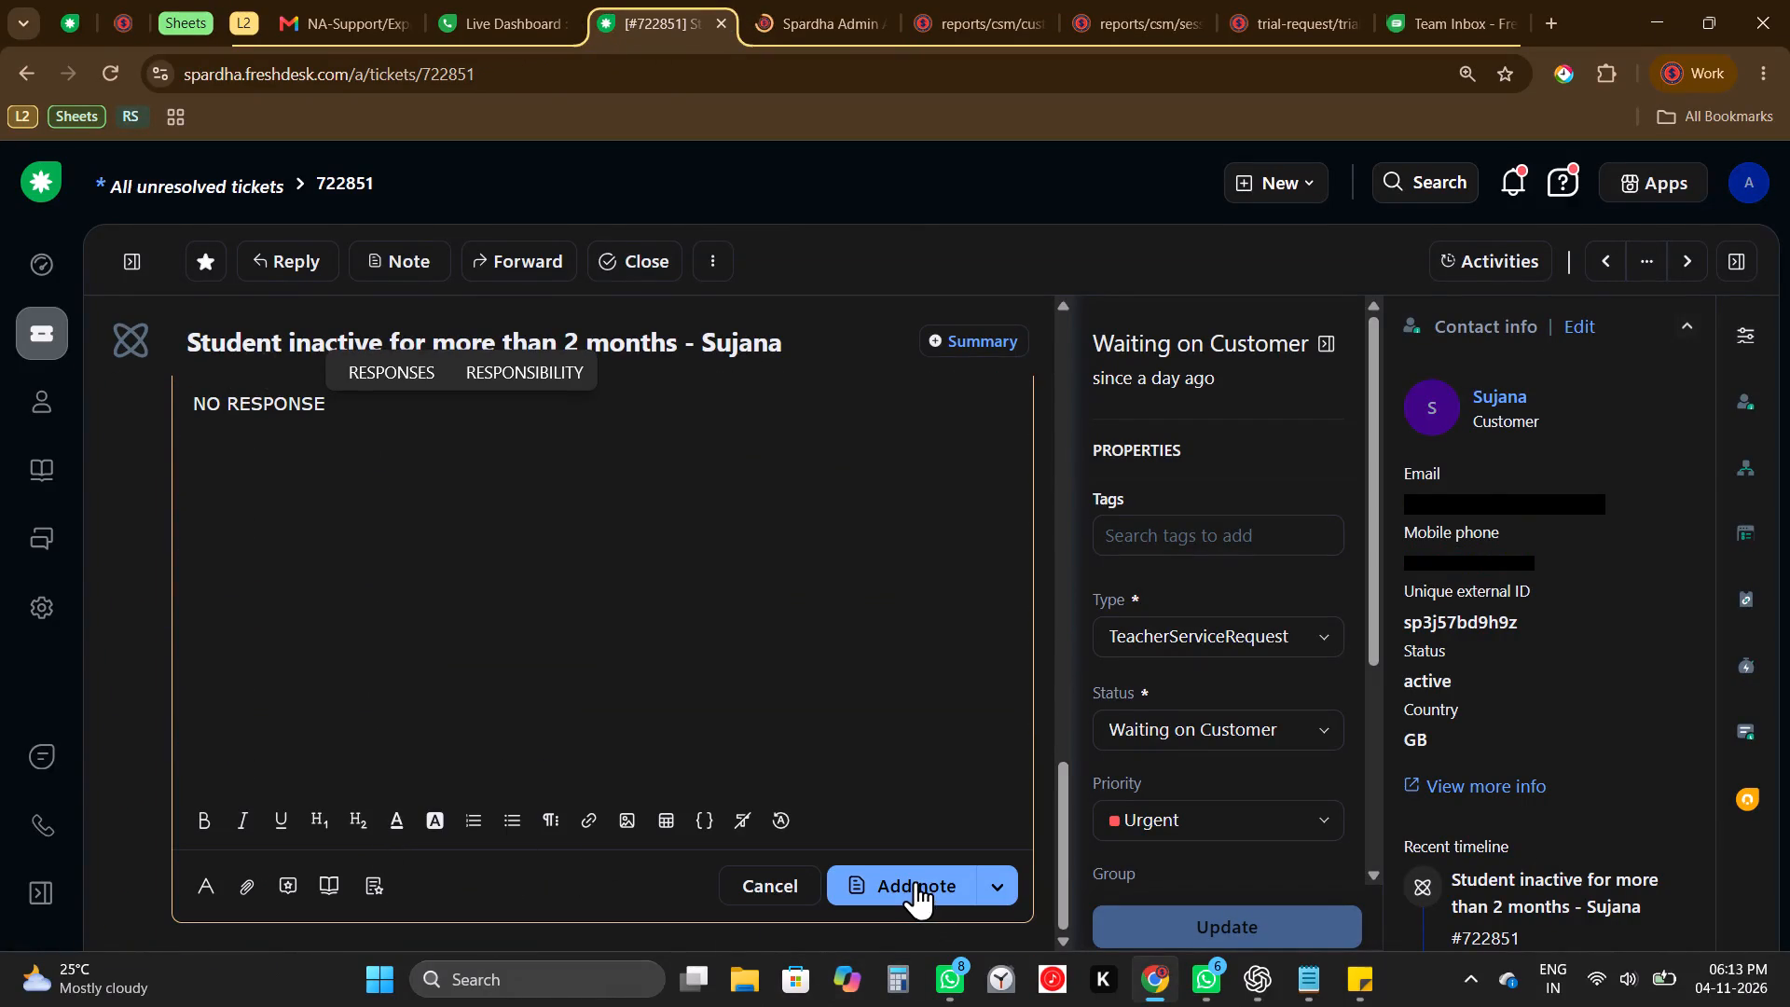
pyautogui.click(915, 880)
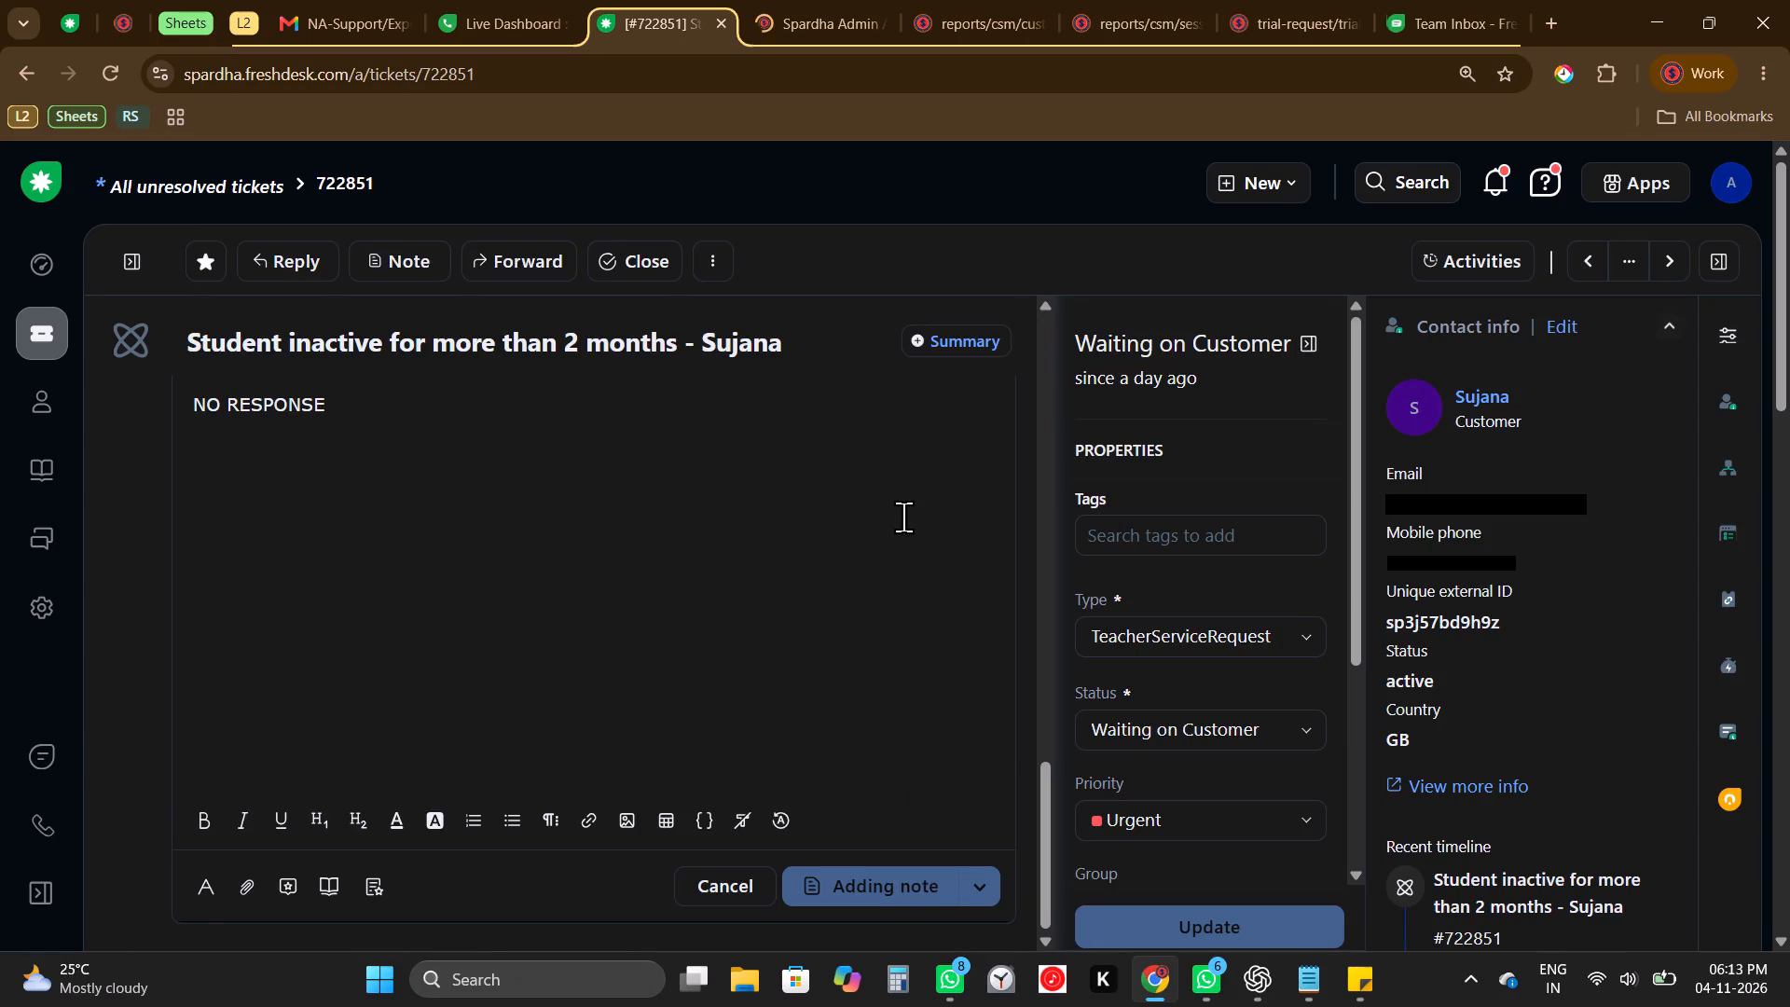
# Go to the previous unresolved ticket, 722856, and review its conversation down to the private note.
pyautogui.scroll(10, 903, 517)
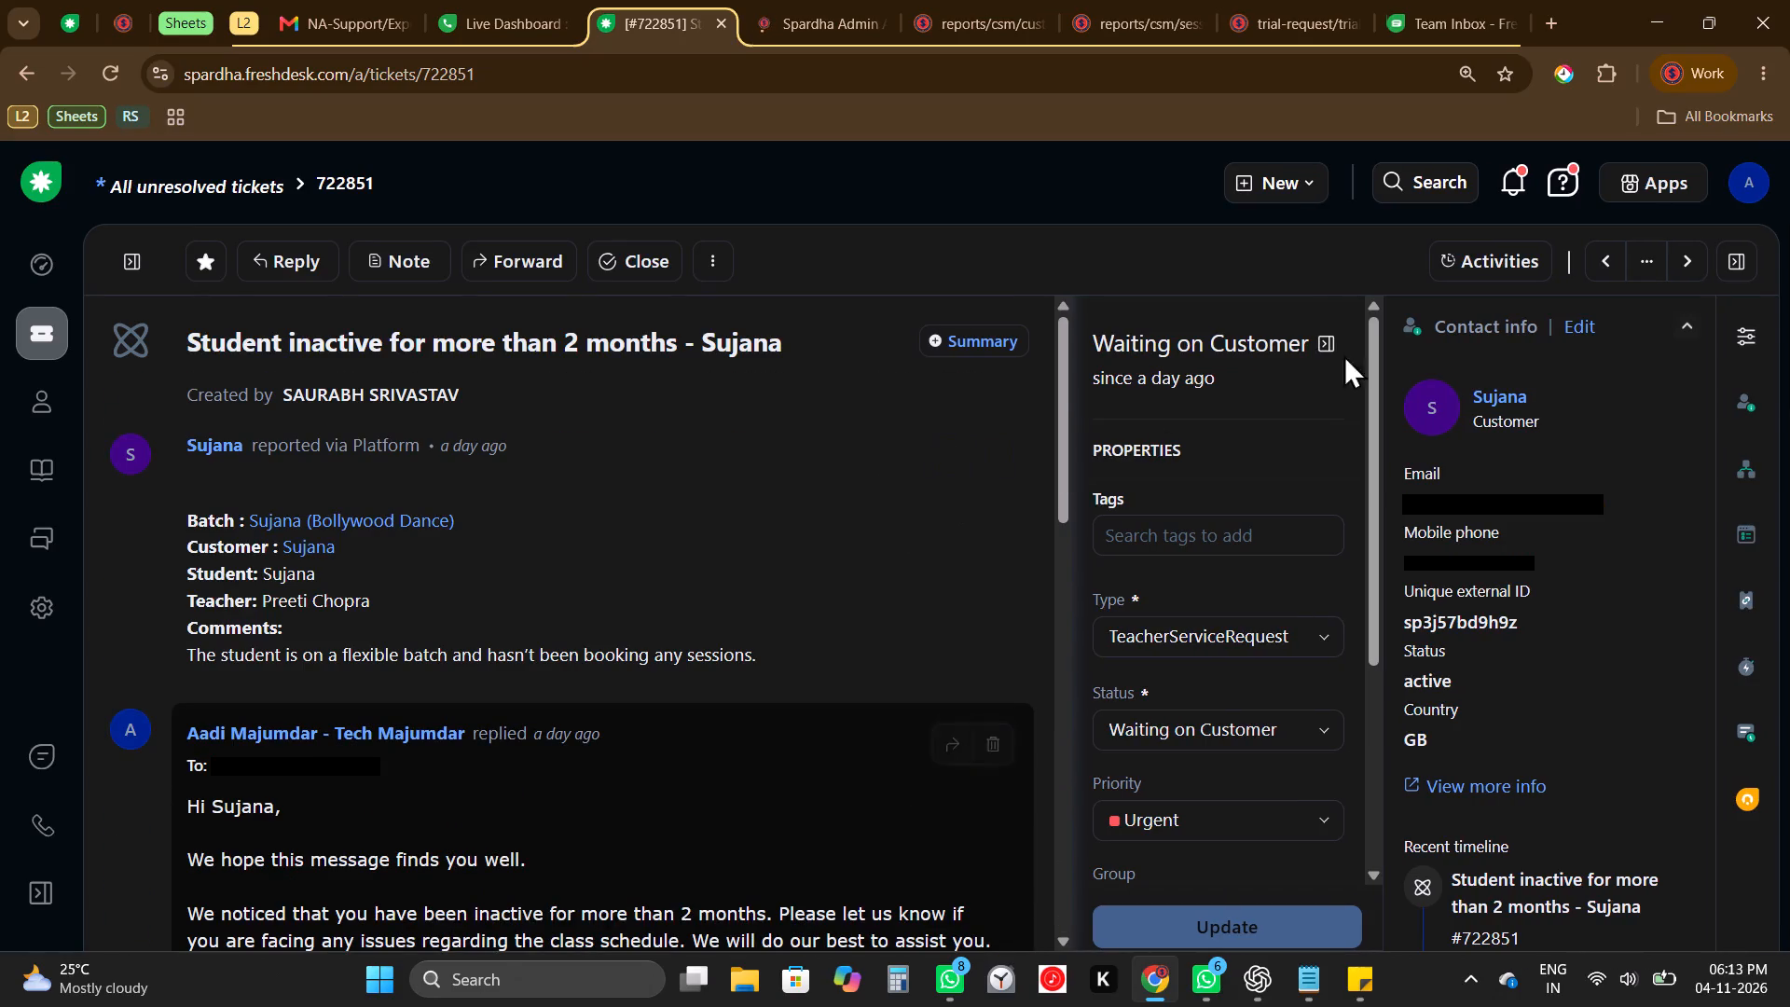
pyautogui.click(1609, 259)
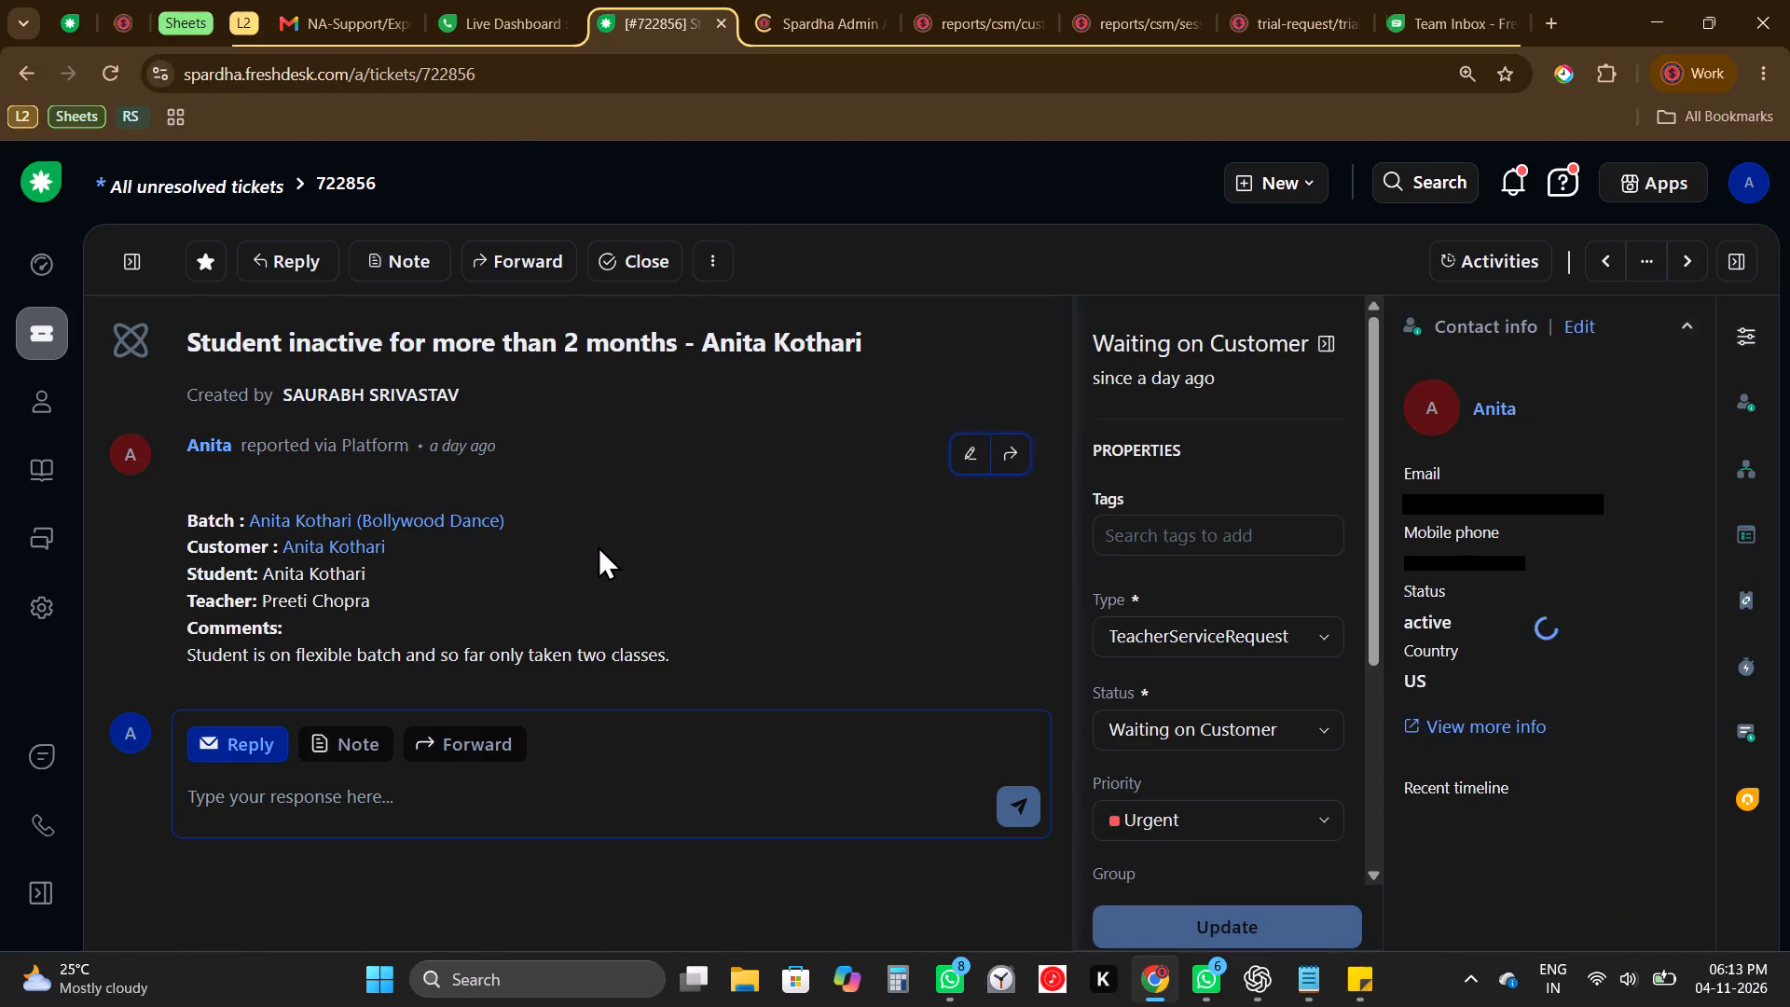
pyautogui.click(598, 545)
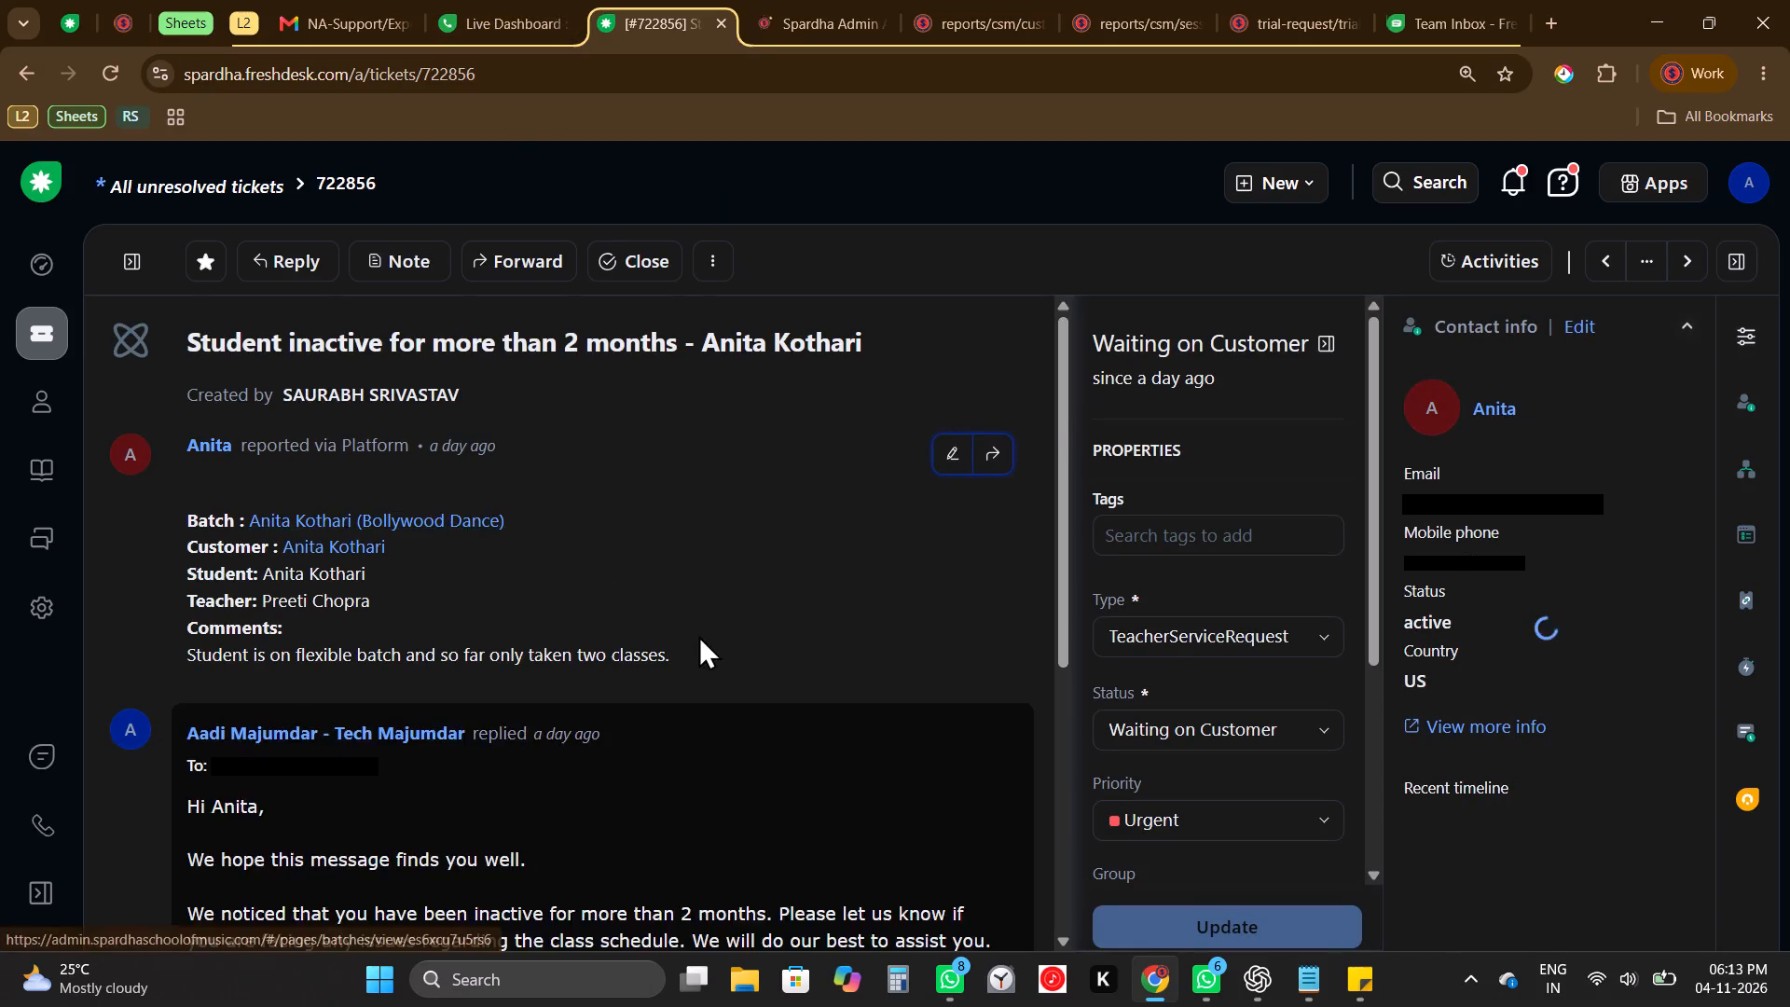
pyautogui.scroll(-7, 698, 635)
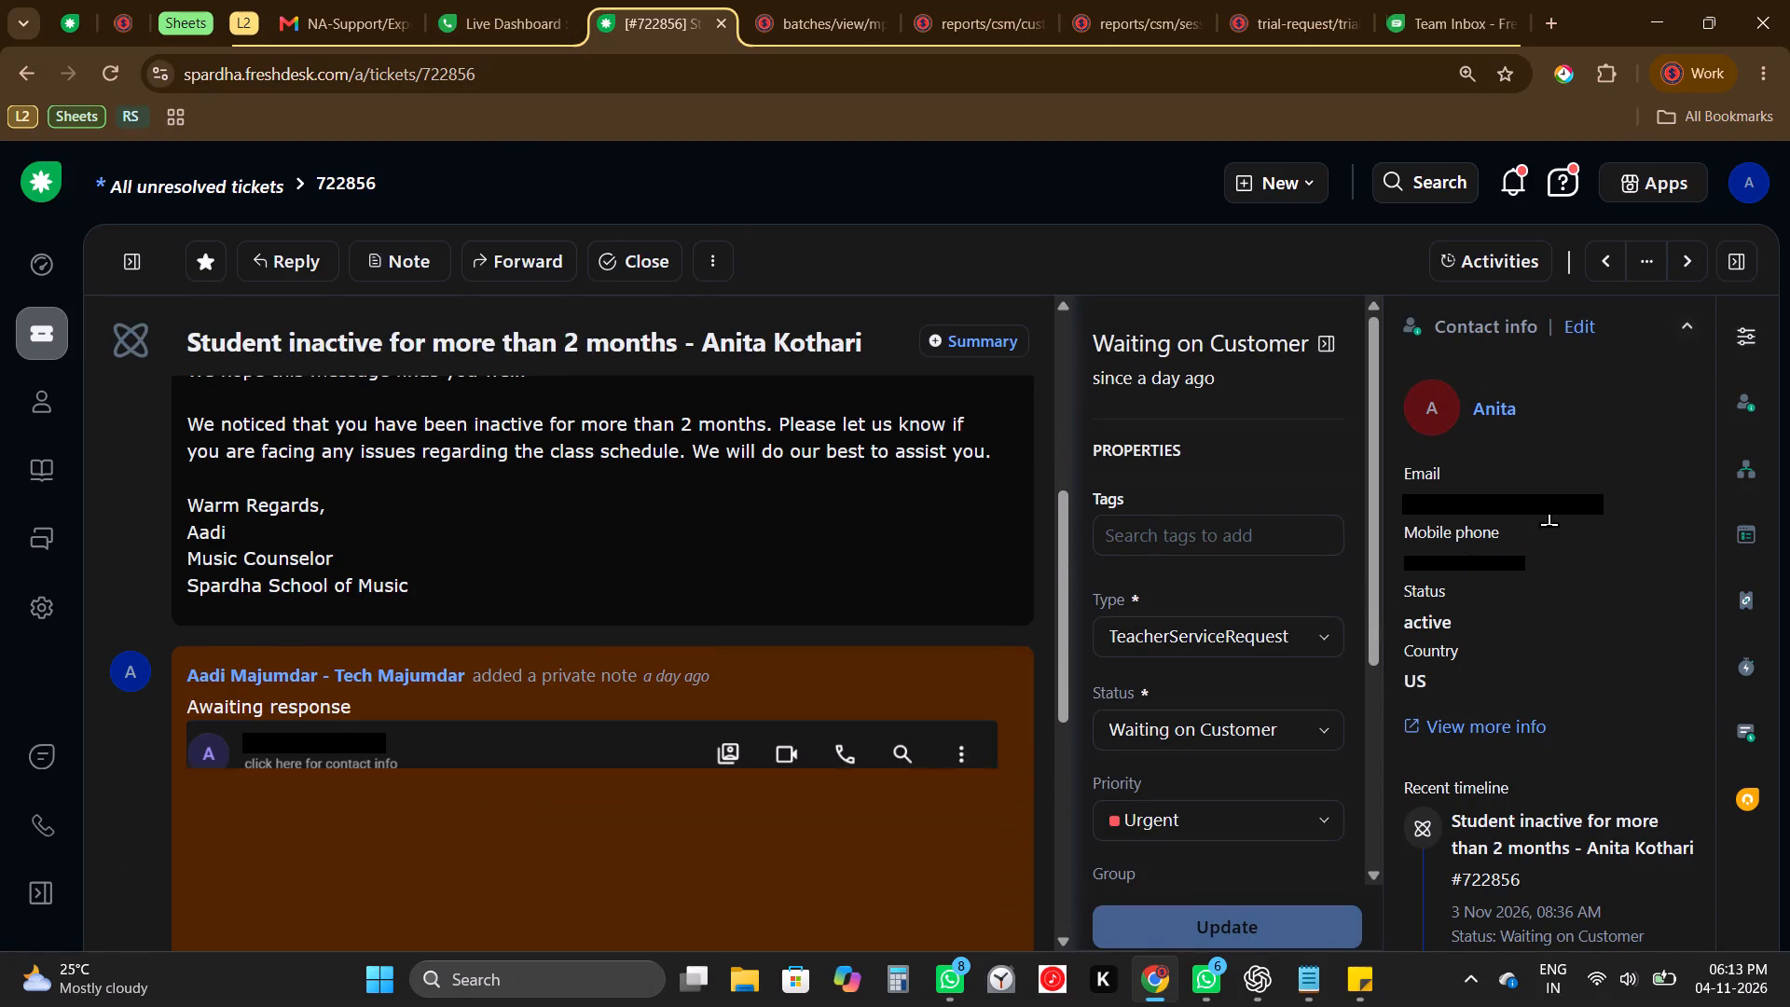
pyautogui.tripleClick(1557, 557)
pyautogui.hotkey('ctrl', 'c')
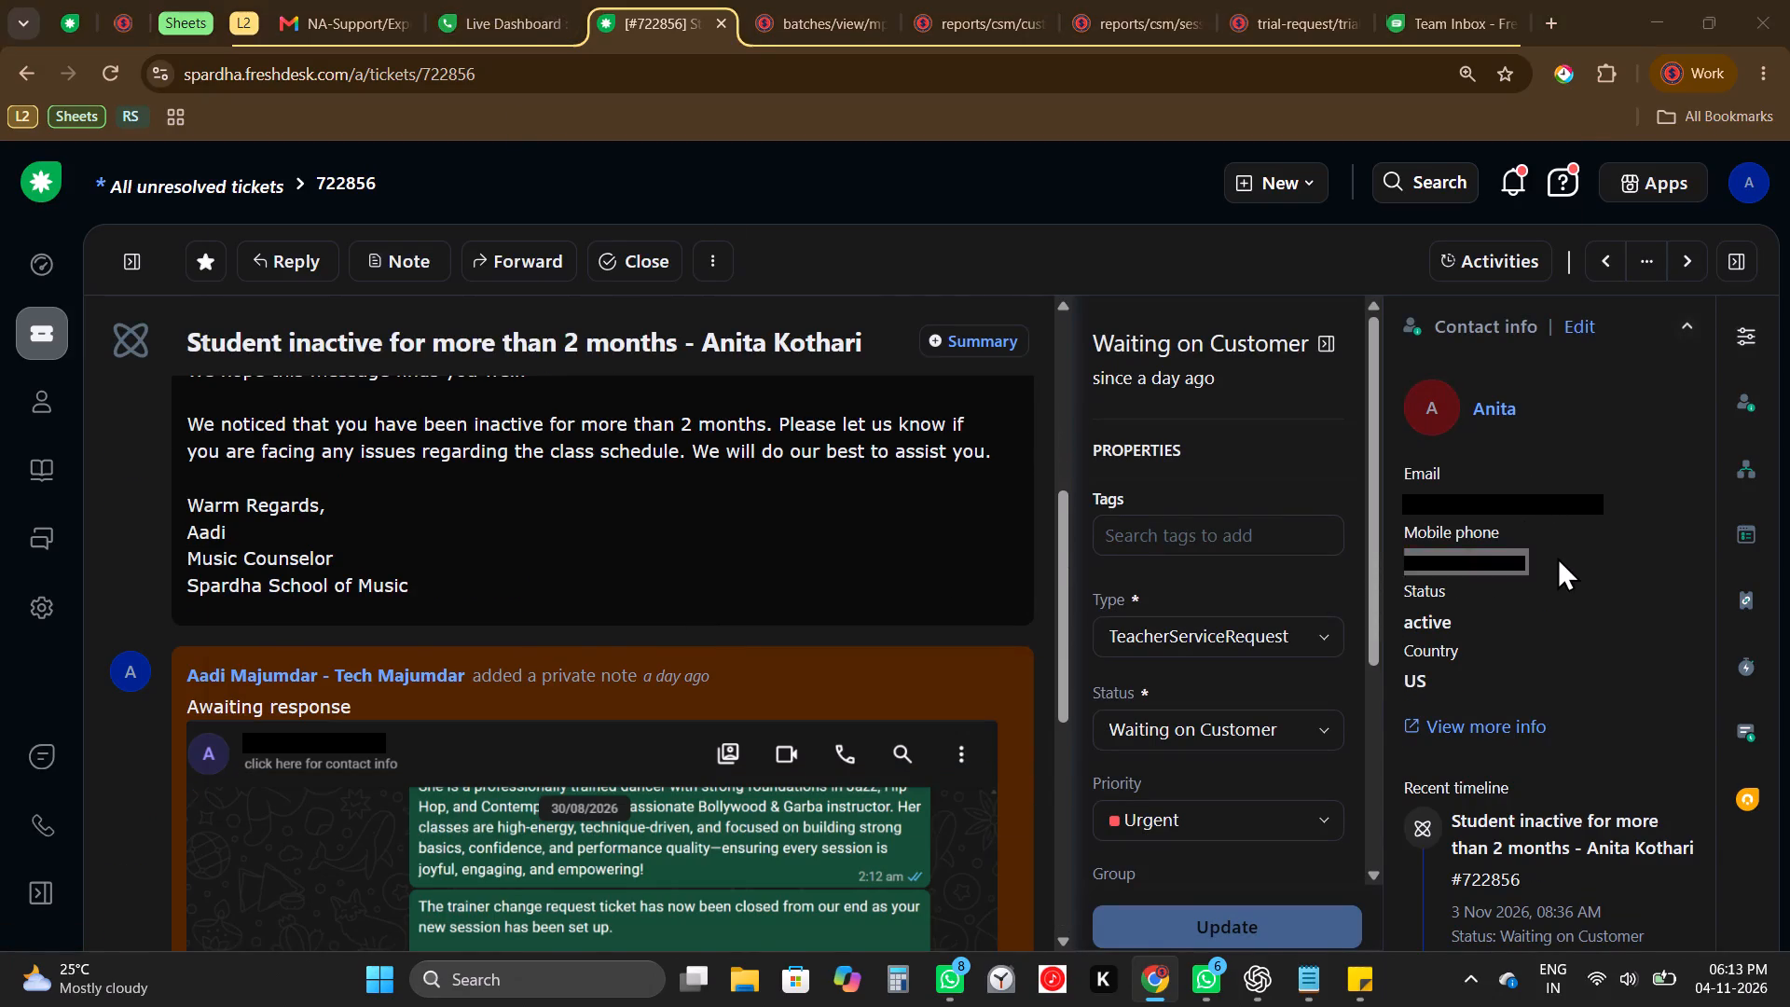
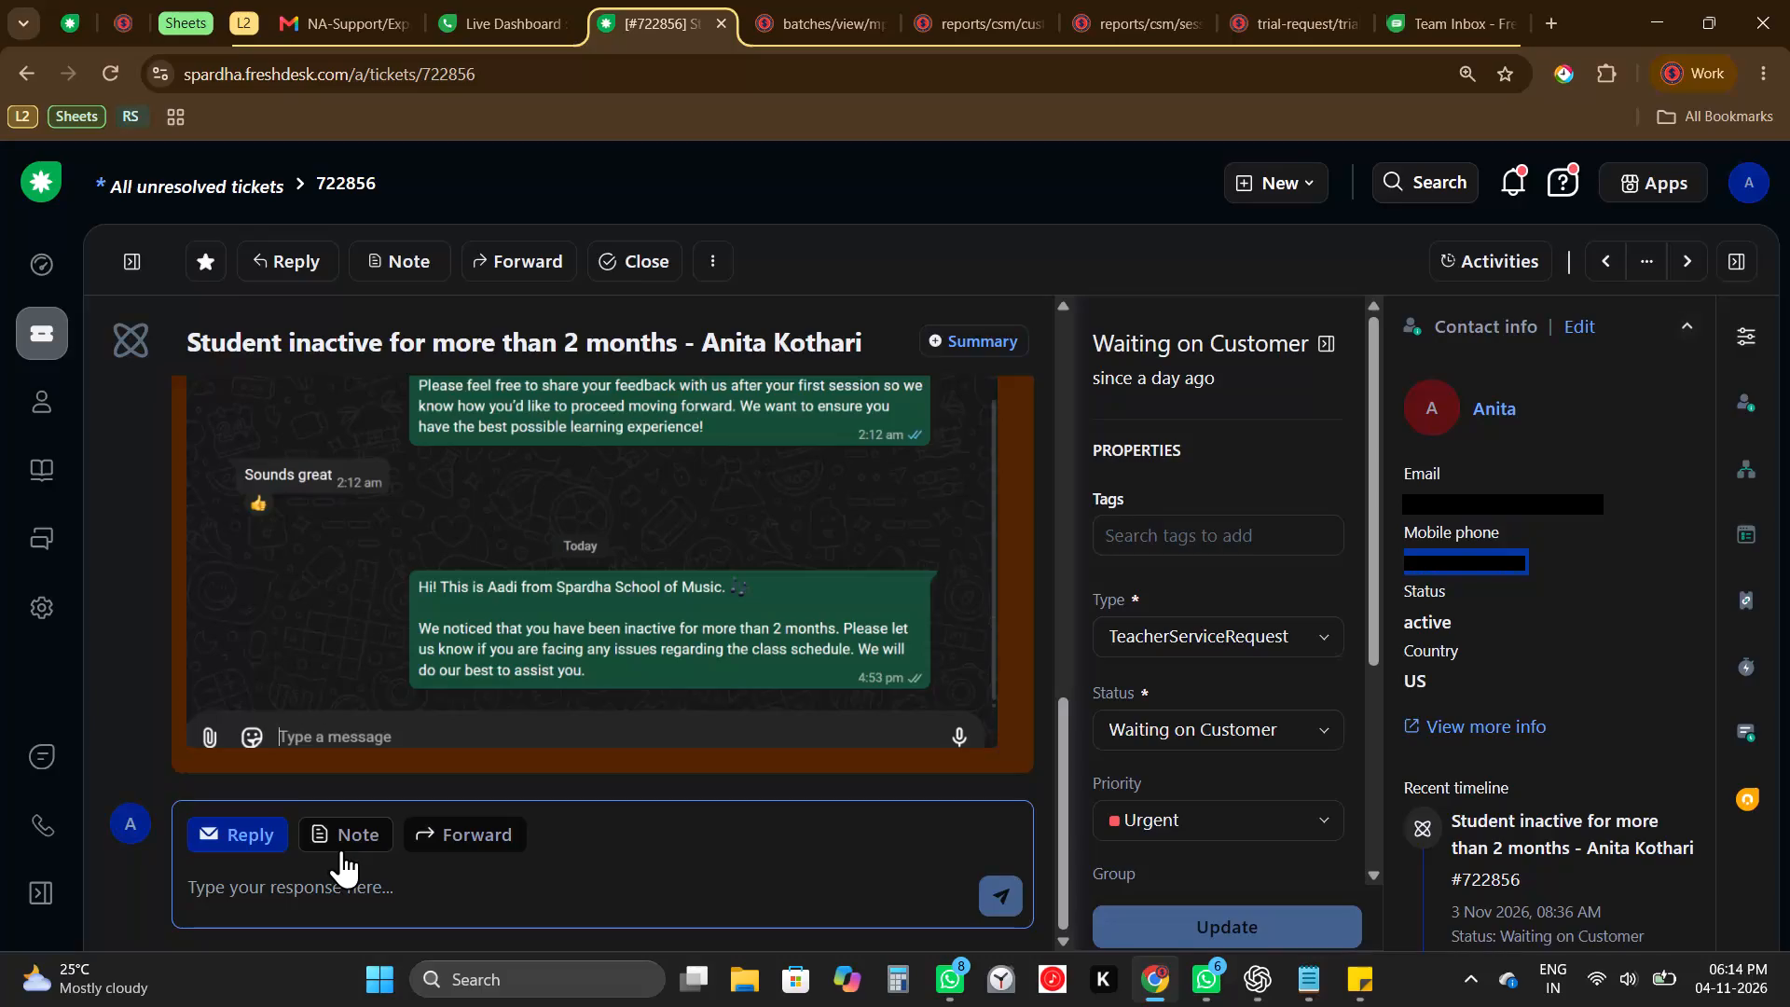
# Add the private note "NO RESPONSE" to ticket 722856.
pyautogui.click(341, 849)
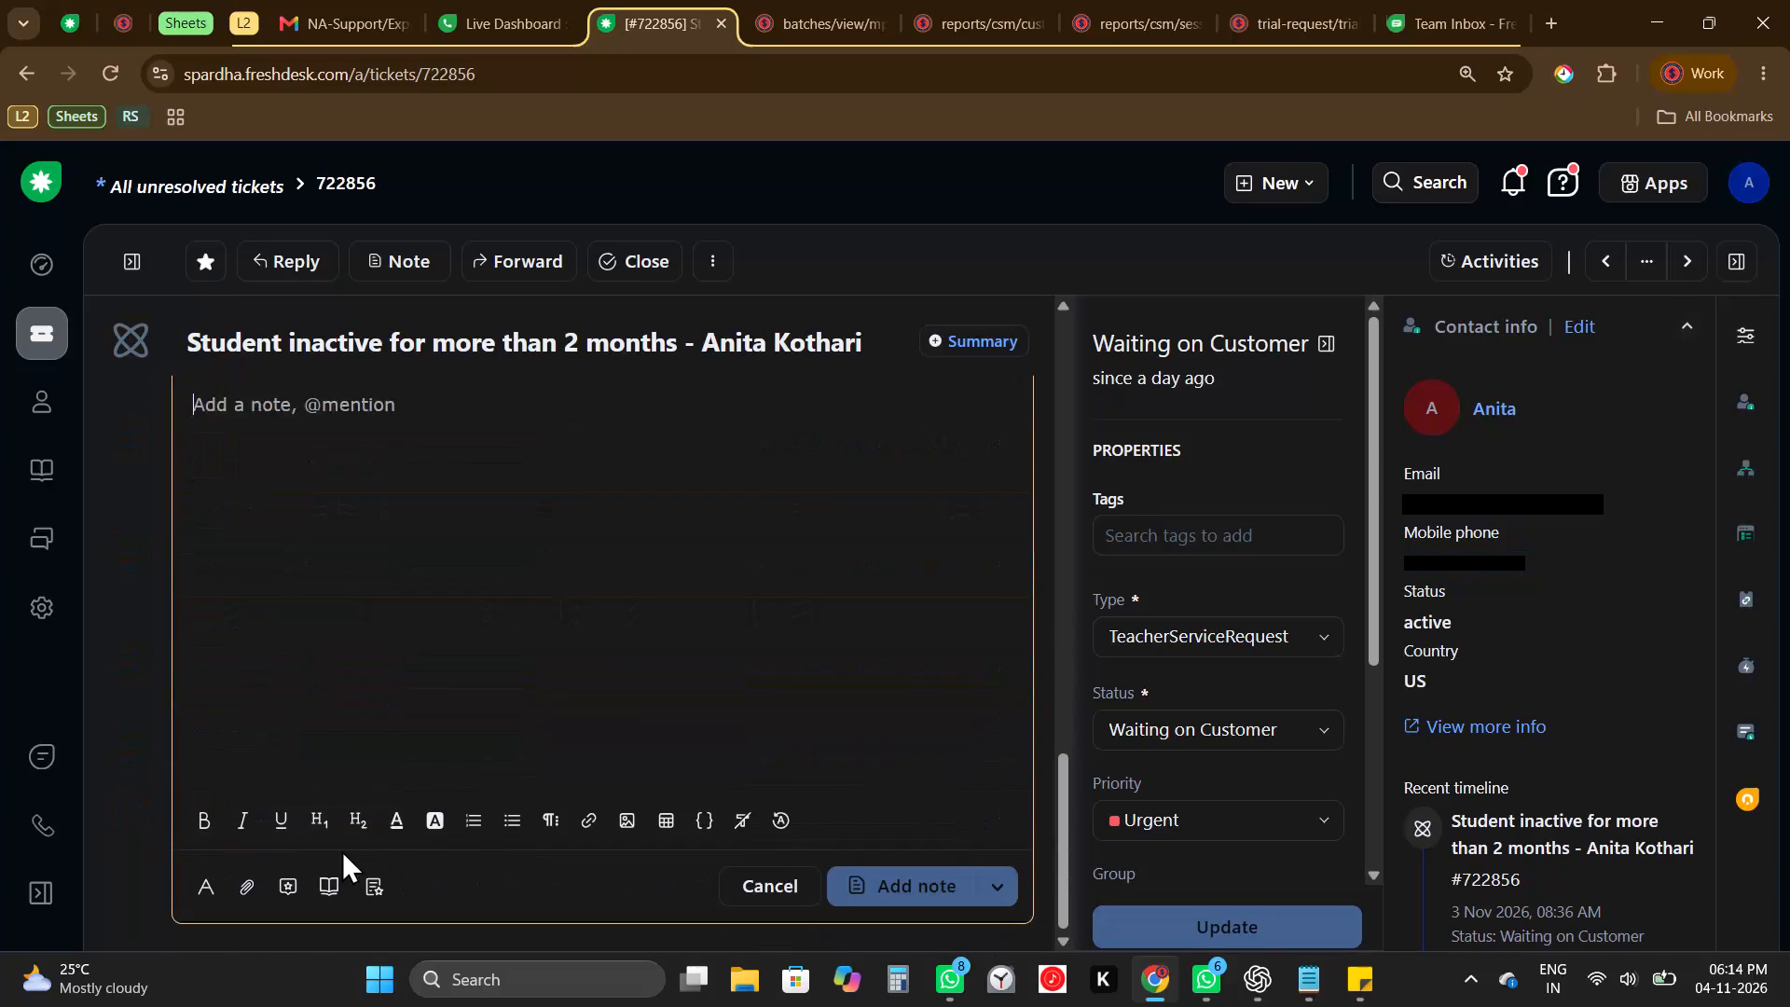
pyautogui.write('N')
pyautogui.press('space')
pyautogui.press('BackSpace')
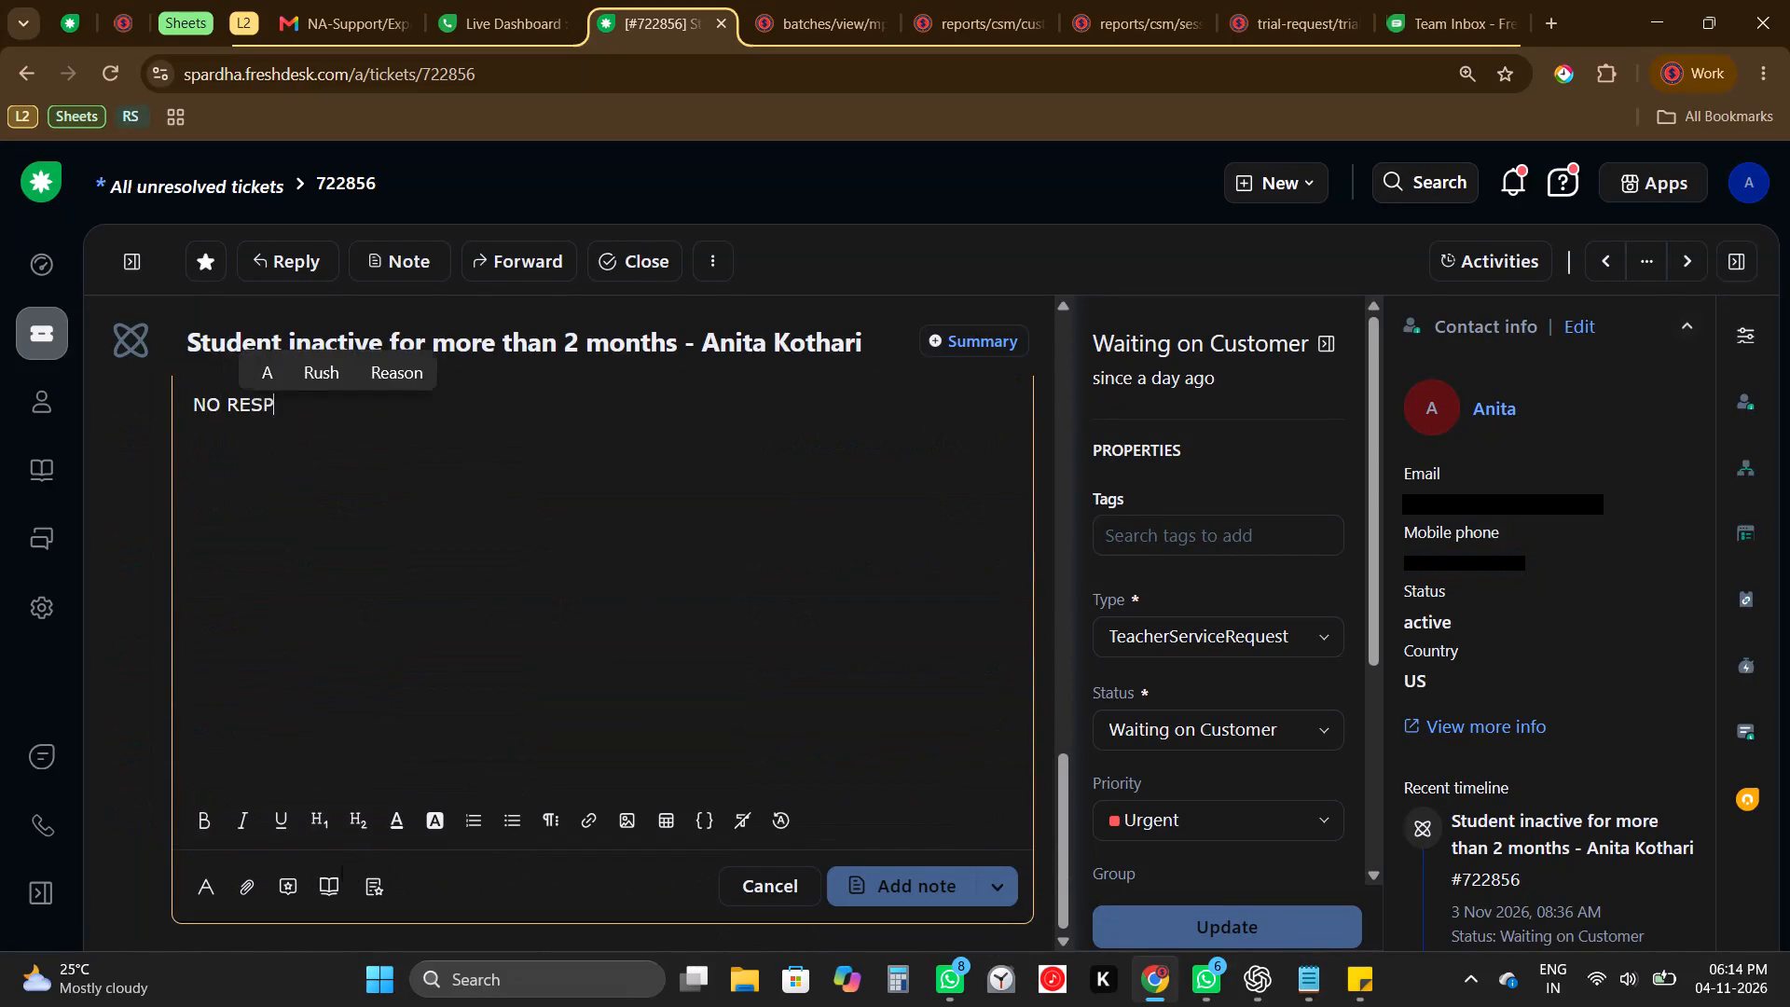
pyautogui.click(890, 879)
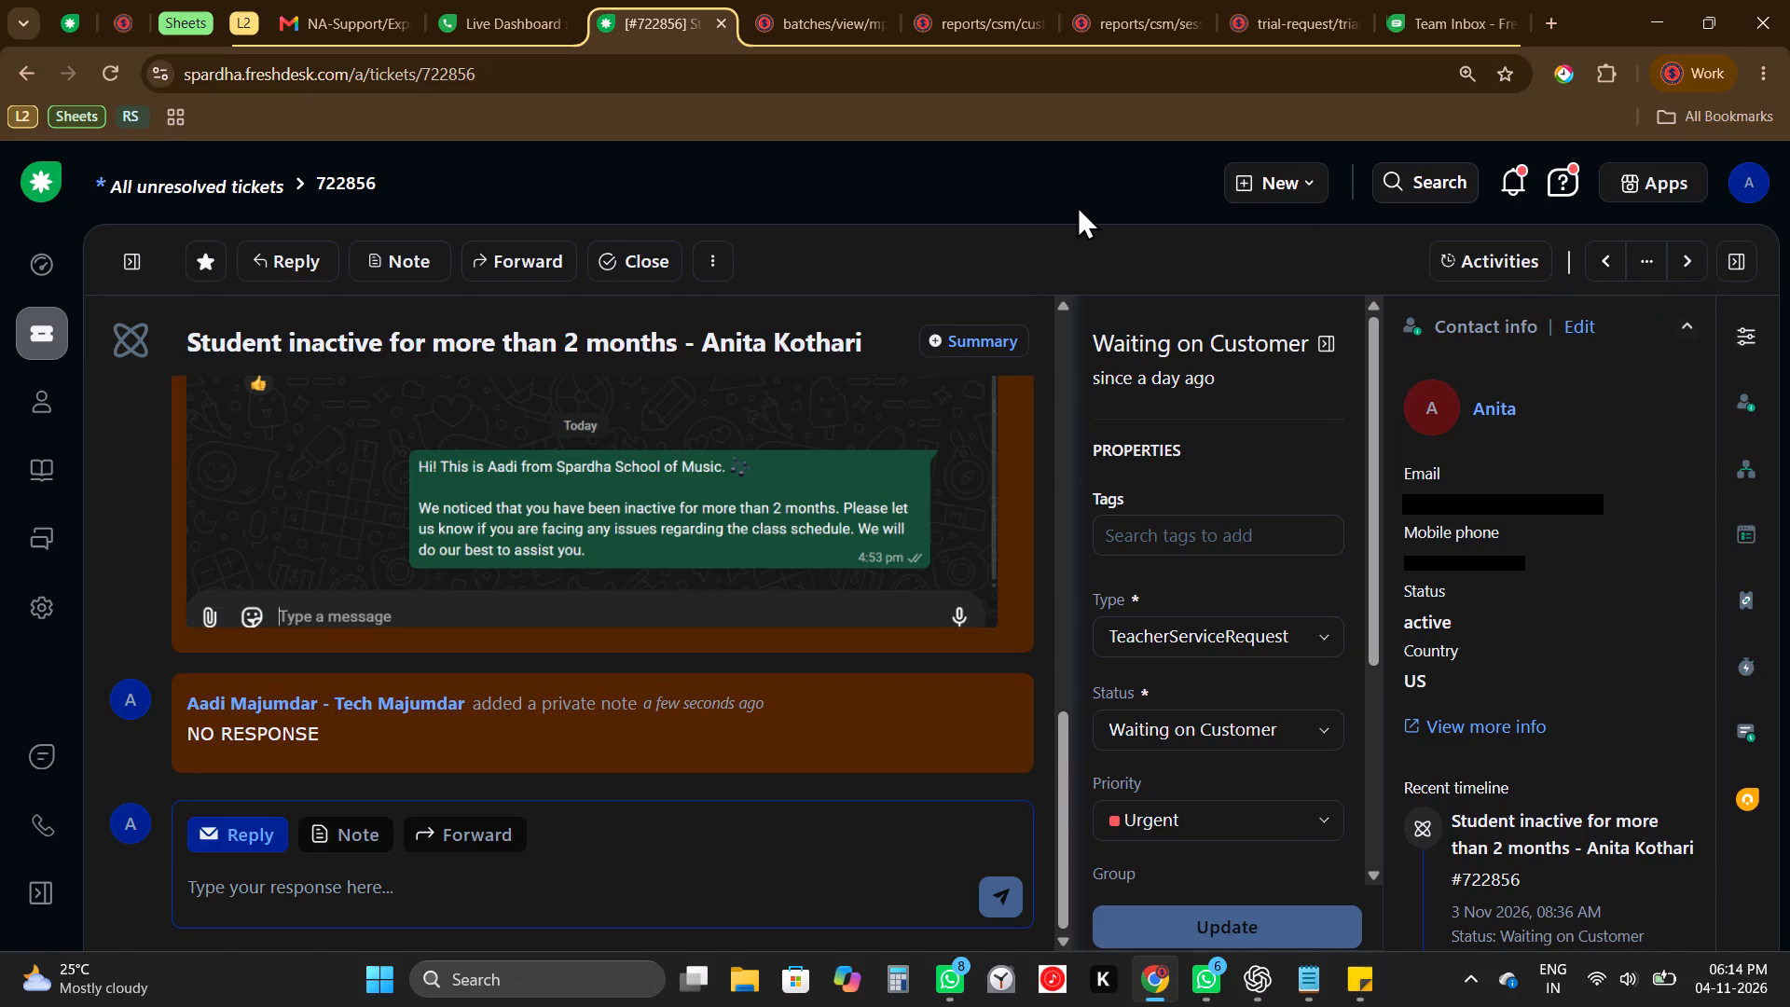
pyautogui.click(1605, 269)
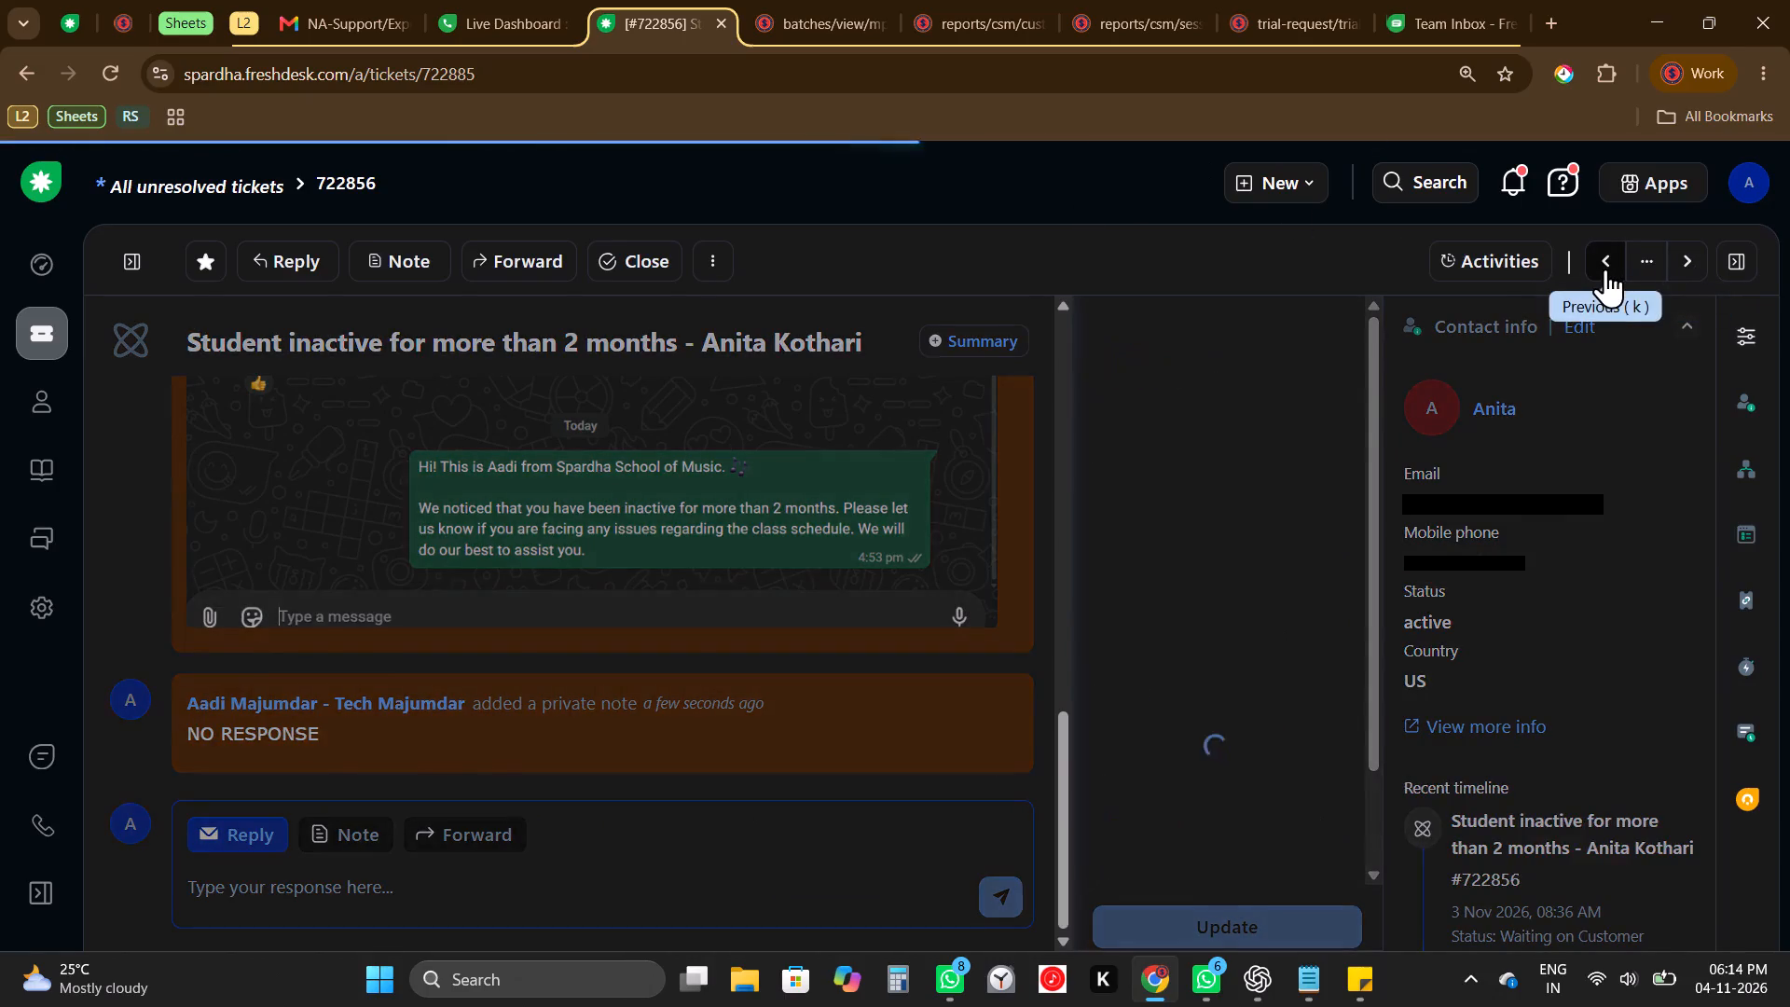
pyautogui.scroll(-5, 788, 635)
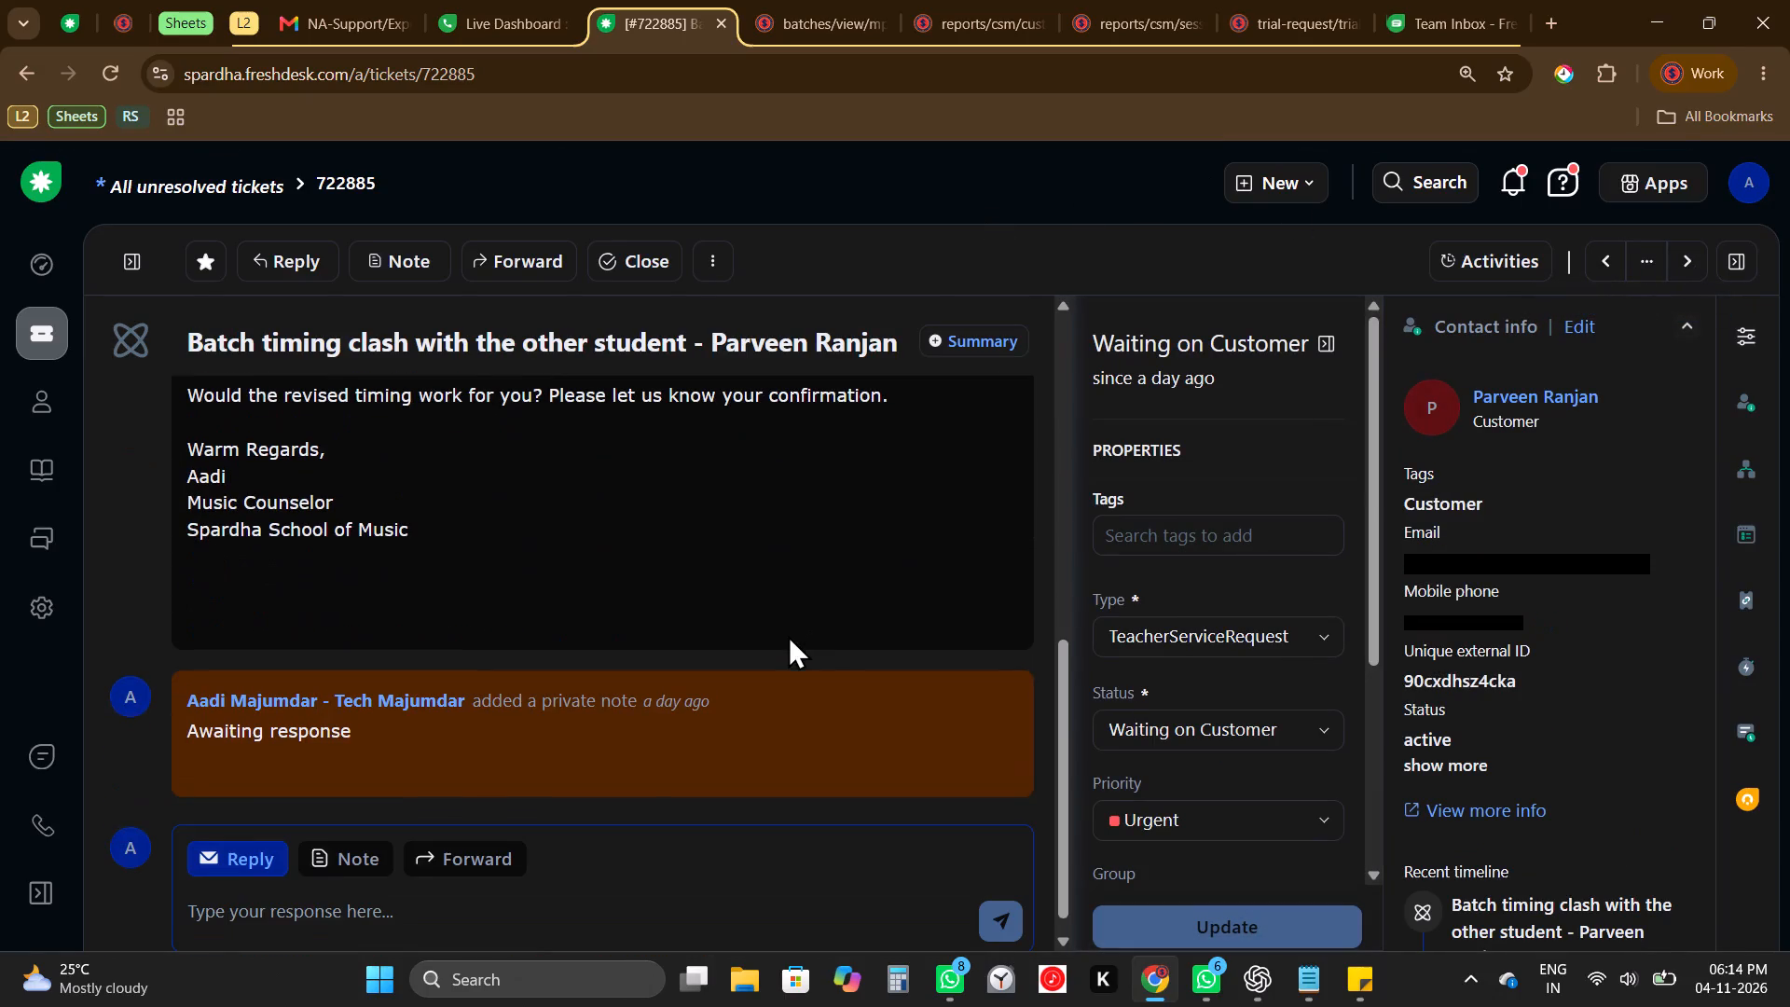
pyautogui.scroll(-5, 788, 635)
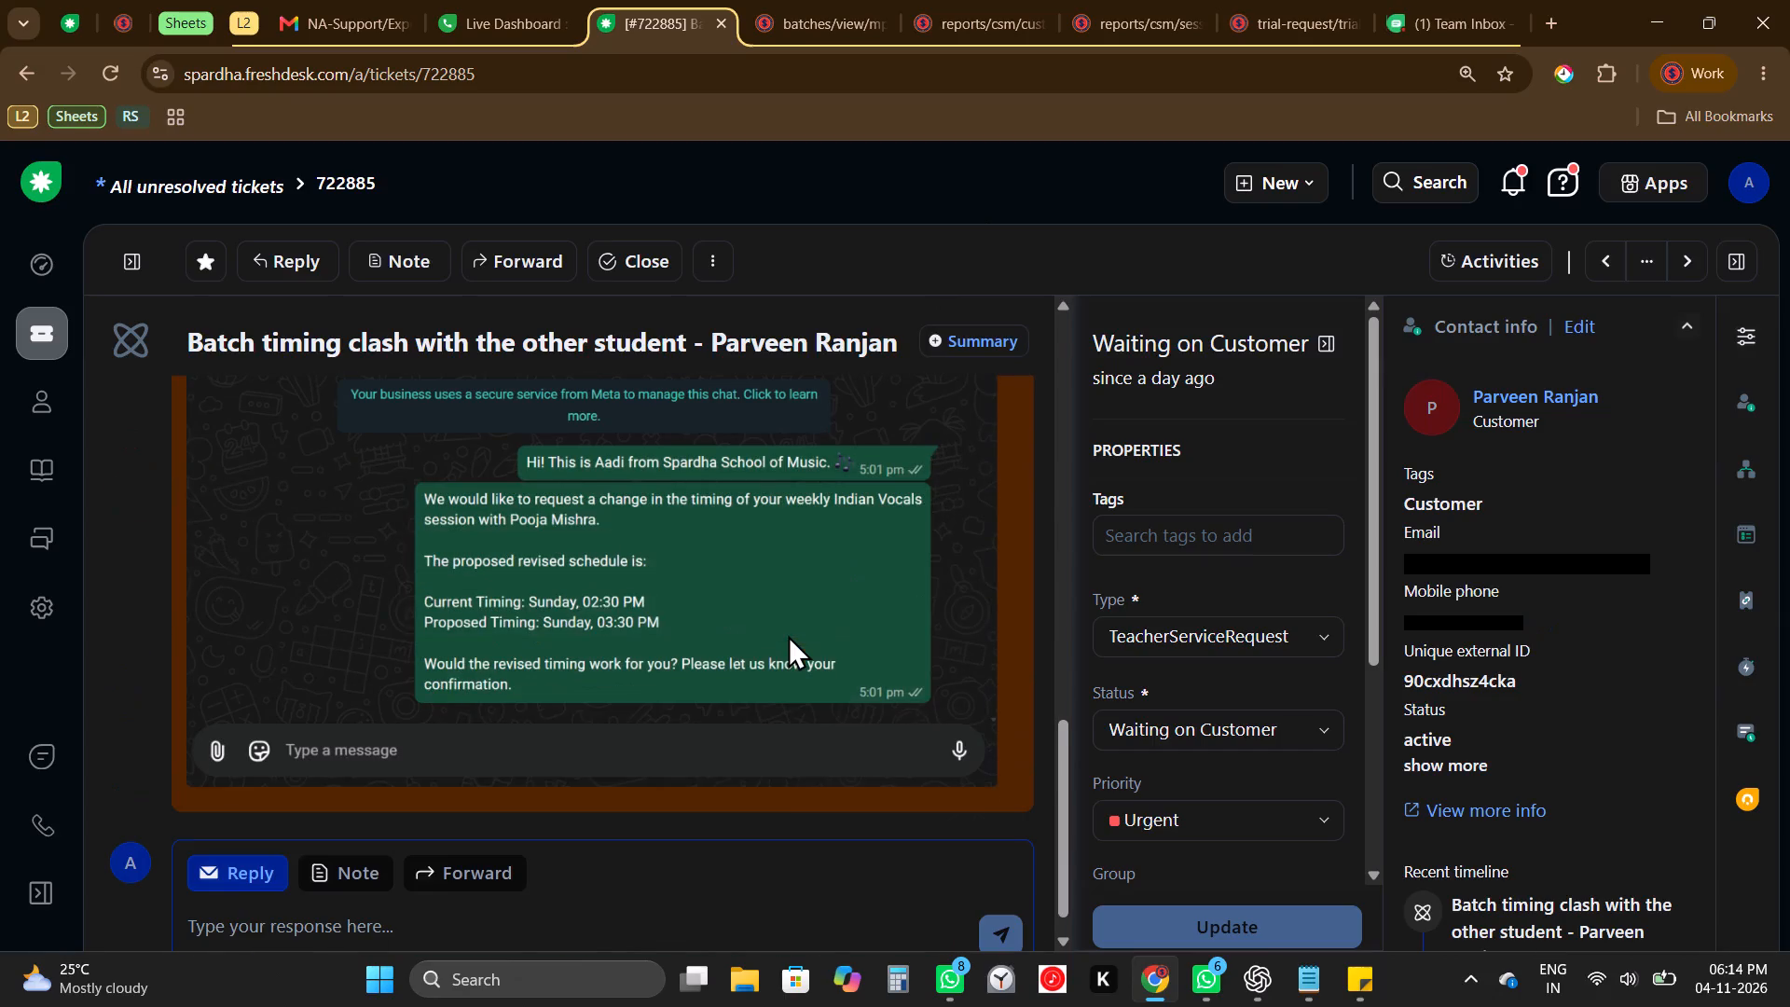
pyautogui.tripleClick(1566, 621)
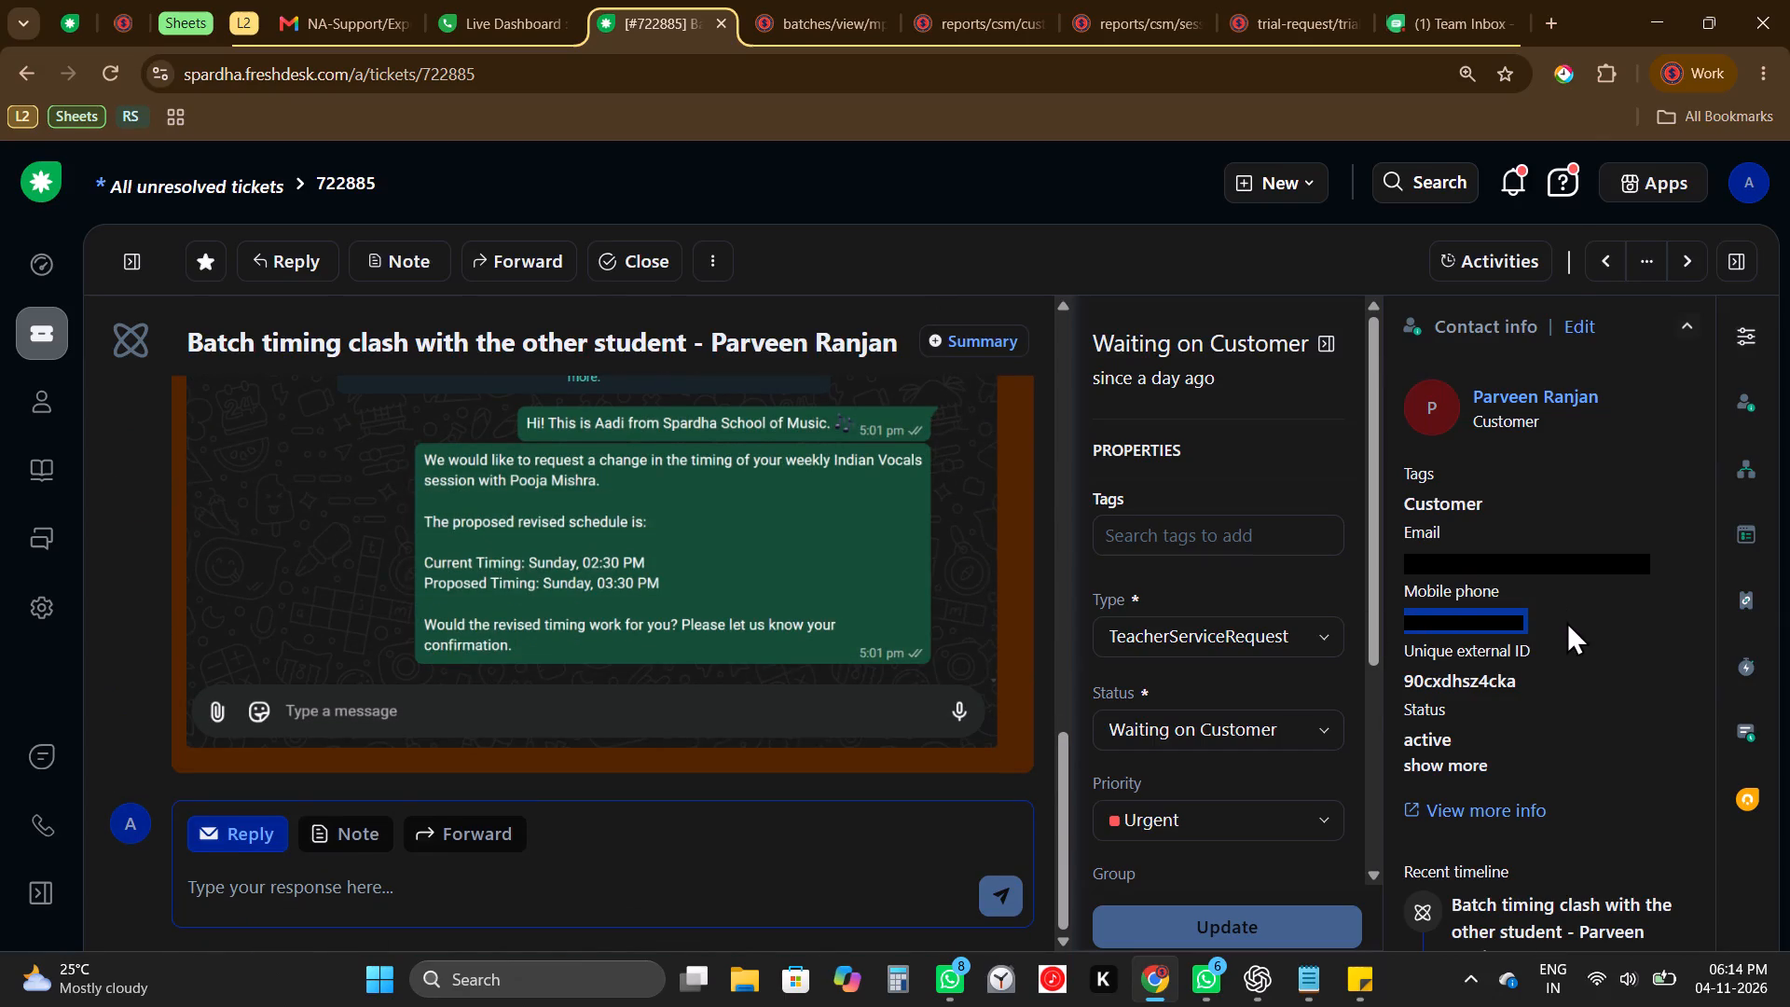
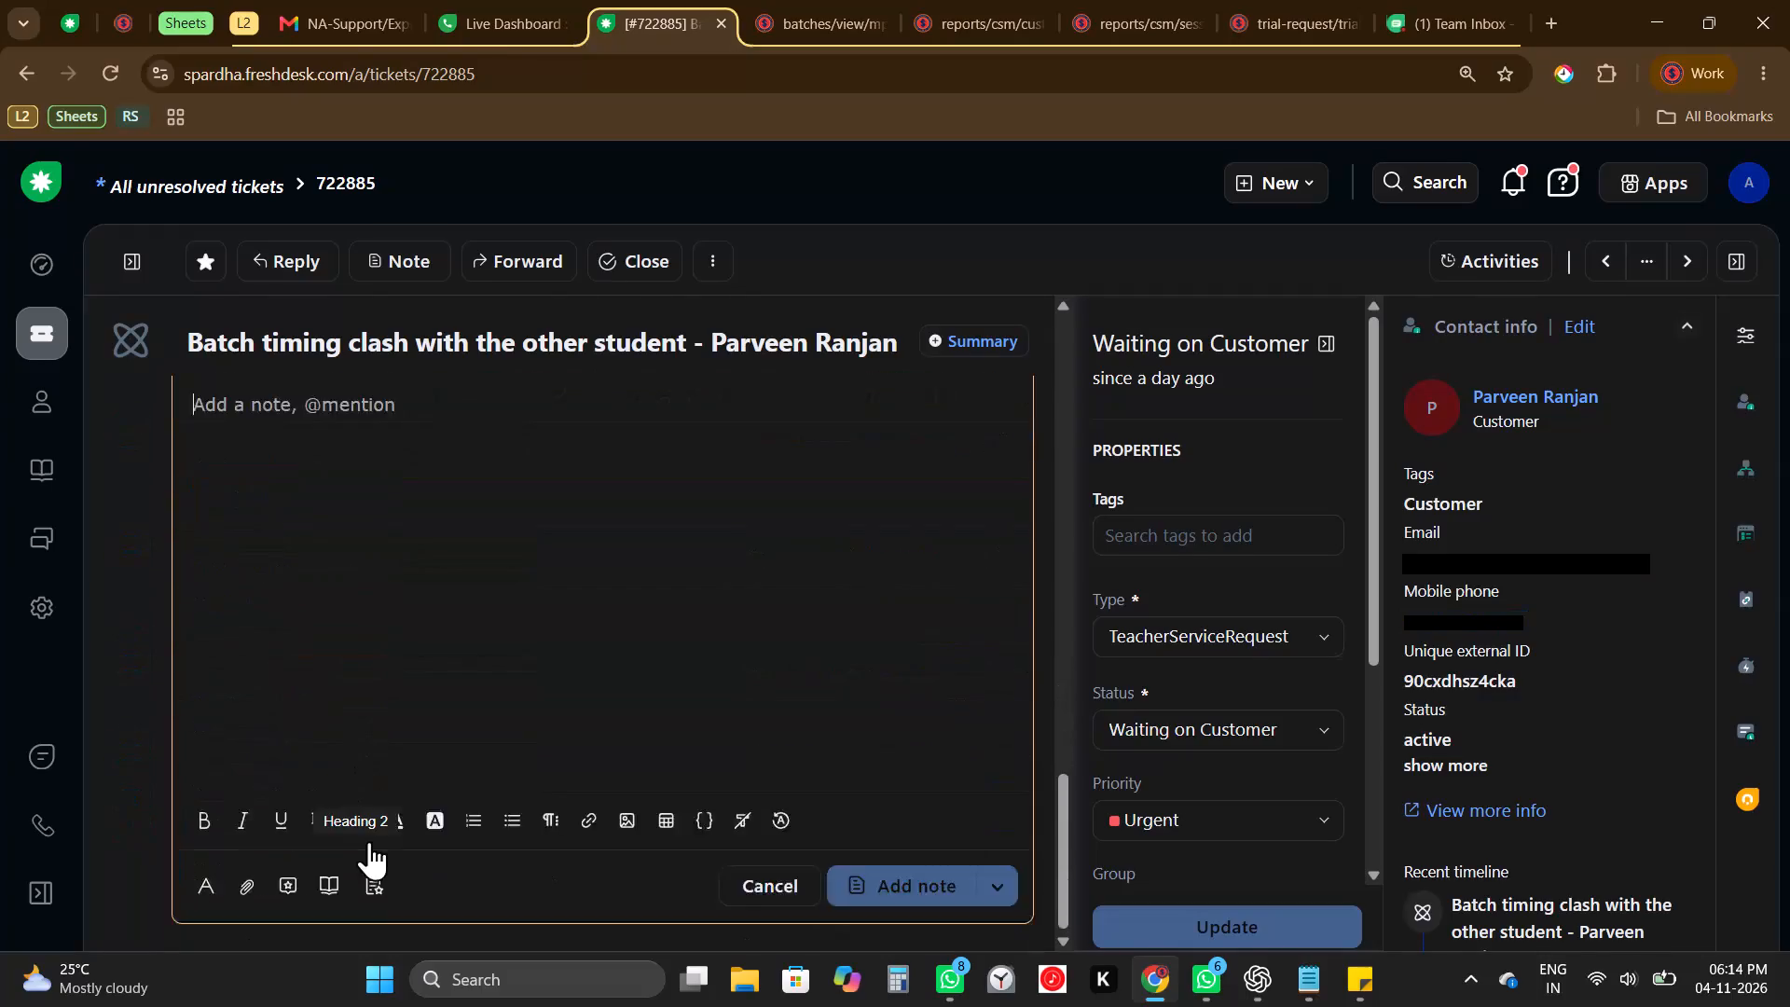
pyautogui.scroll(1, 369, 841)
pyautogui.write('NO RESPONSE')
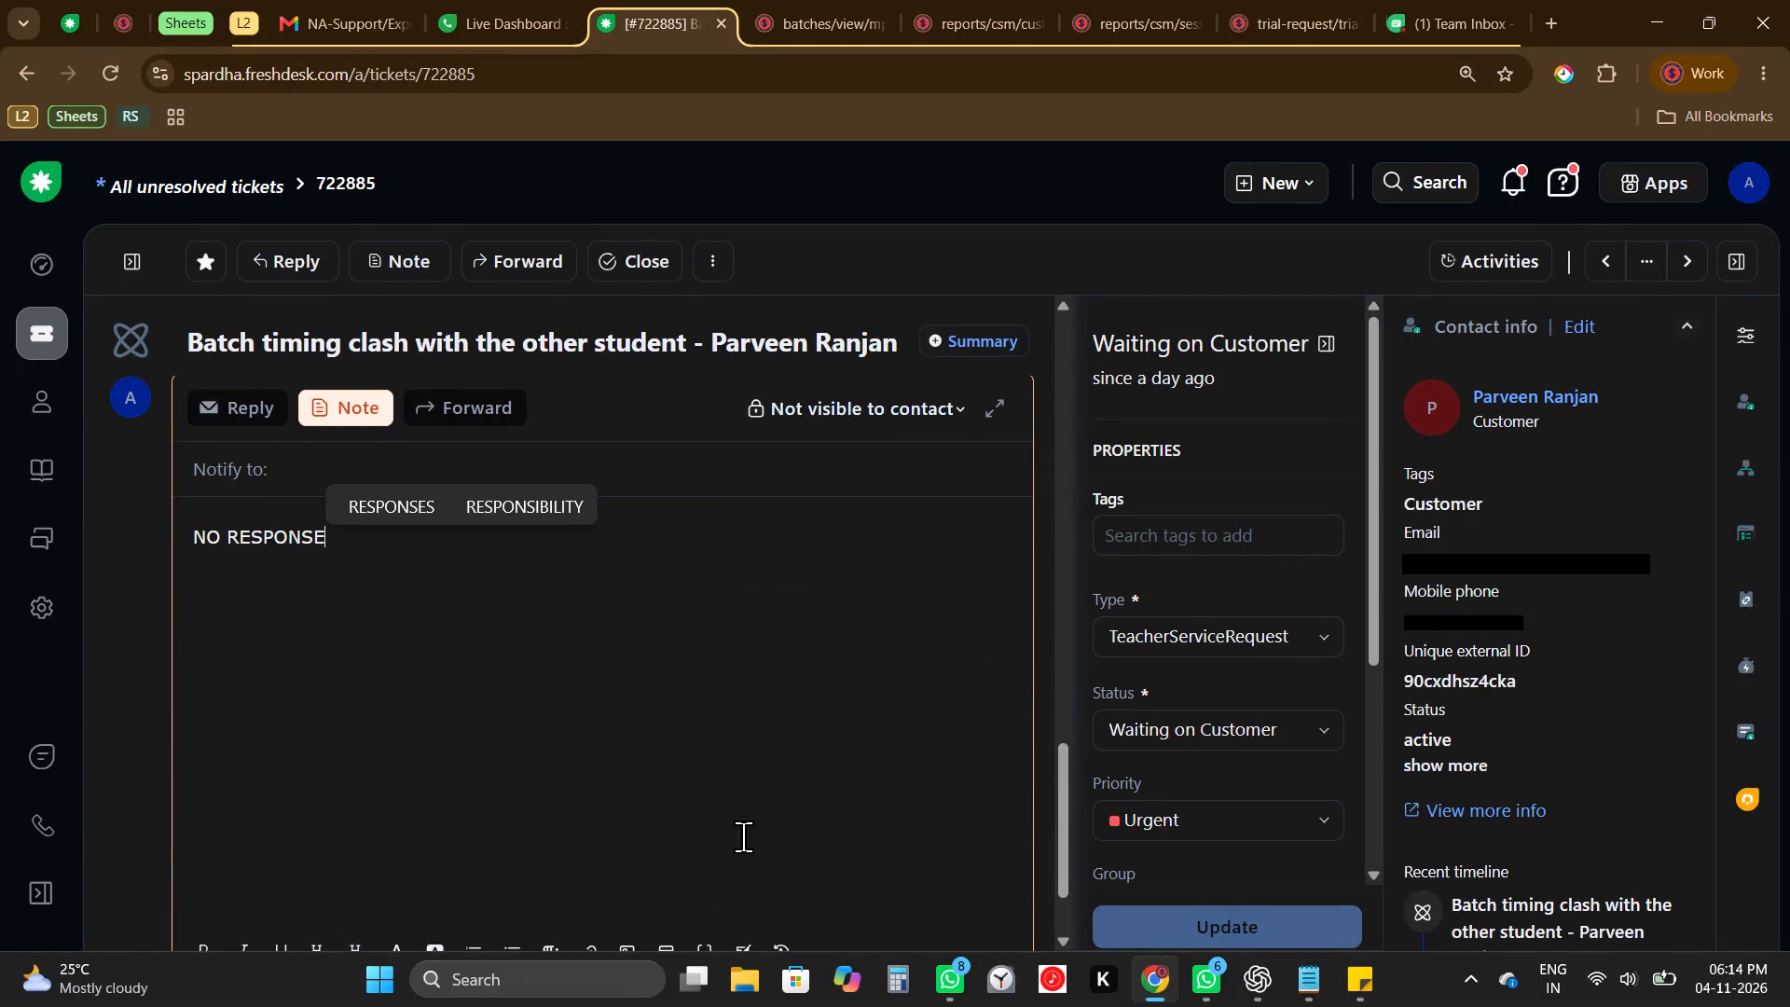
pyautogui.scroll(-4, 743, 836)
pyautogui.click(935, 881)
pyautogui.scroll(15, 991, 731)
pyautogui.scroll(1, 643, 480)
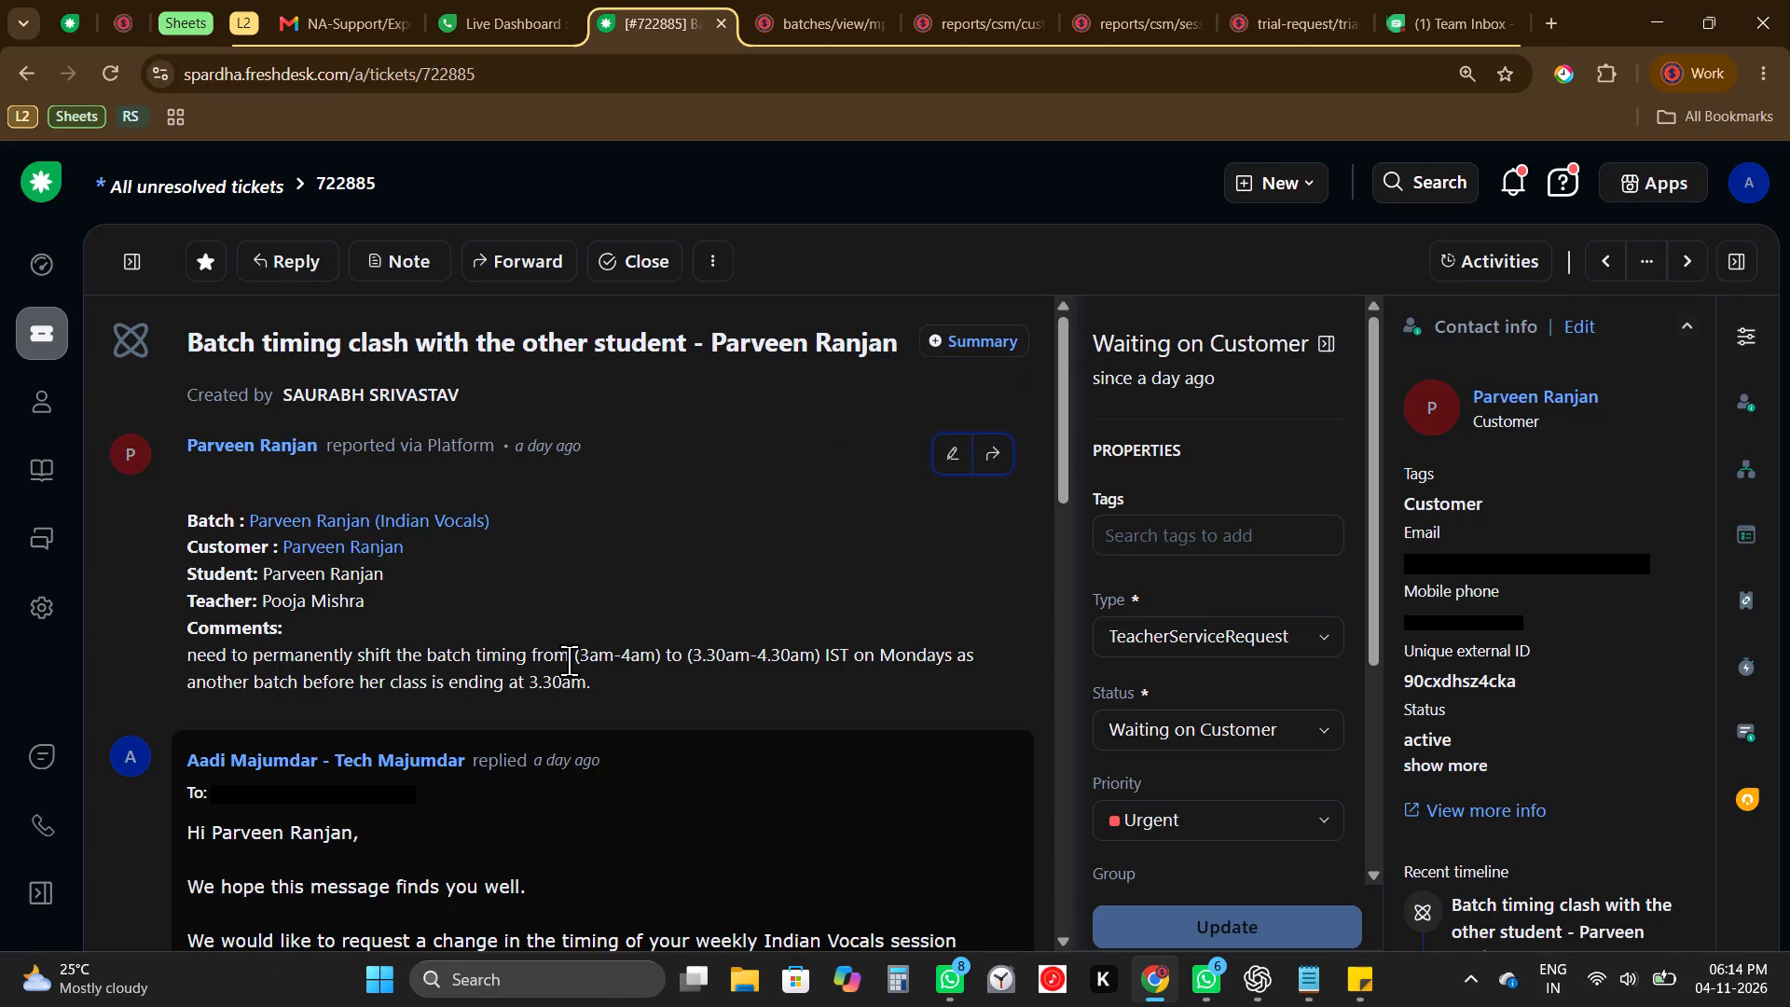
pyautogui.doubleClick(569, 660)
pyautogui.moveTo(569, 660); pyautogui.dragTo(590, 666)
pyautogui.tripleClick(590, 666)
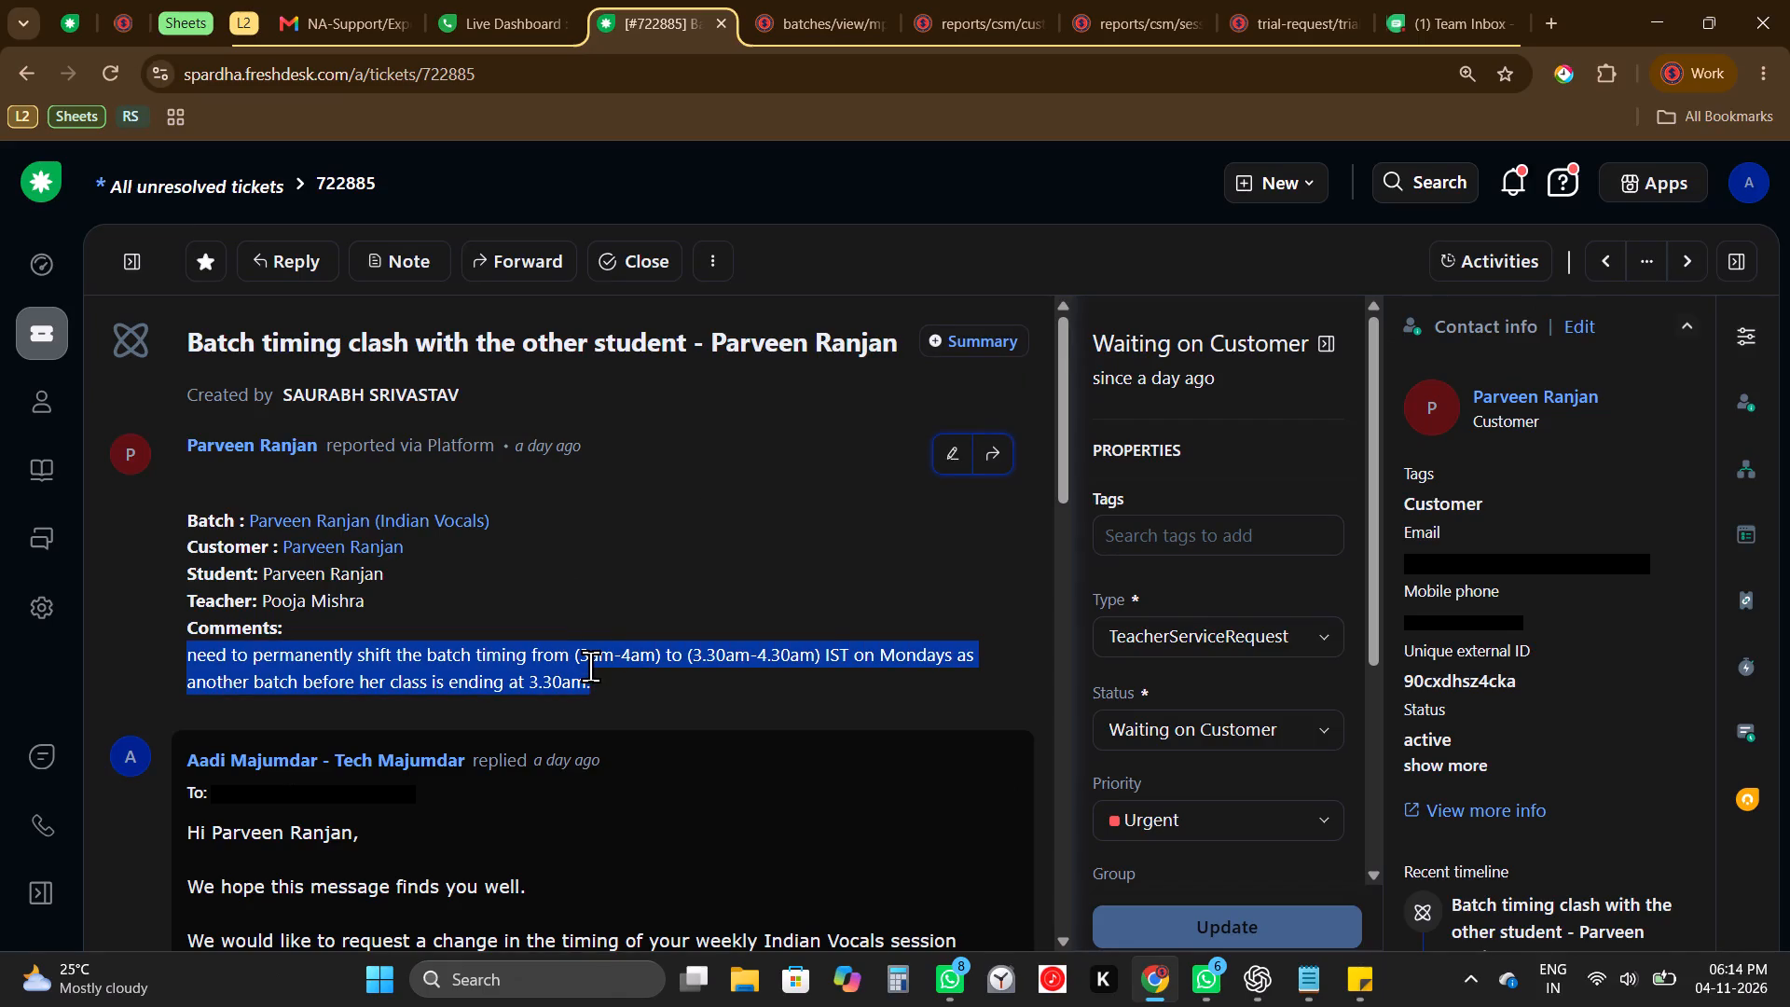
pyautogui.click(809, 603)
pyautogui.click(1606, 256)
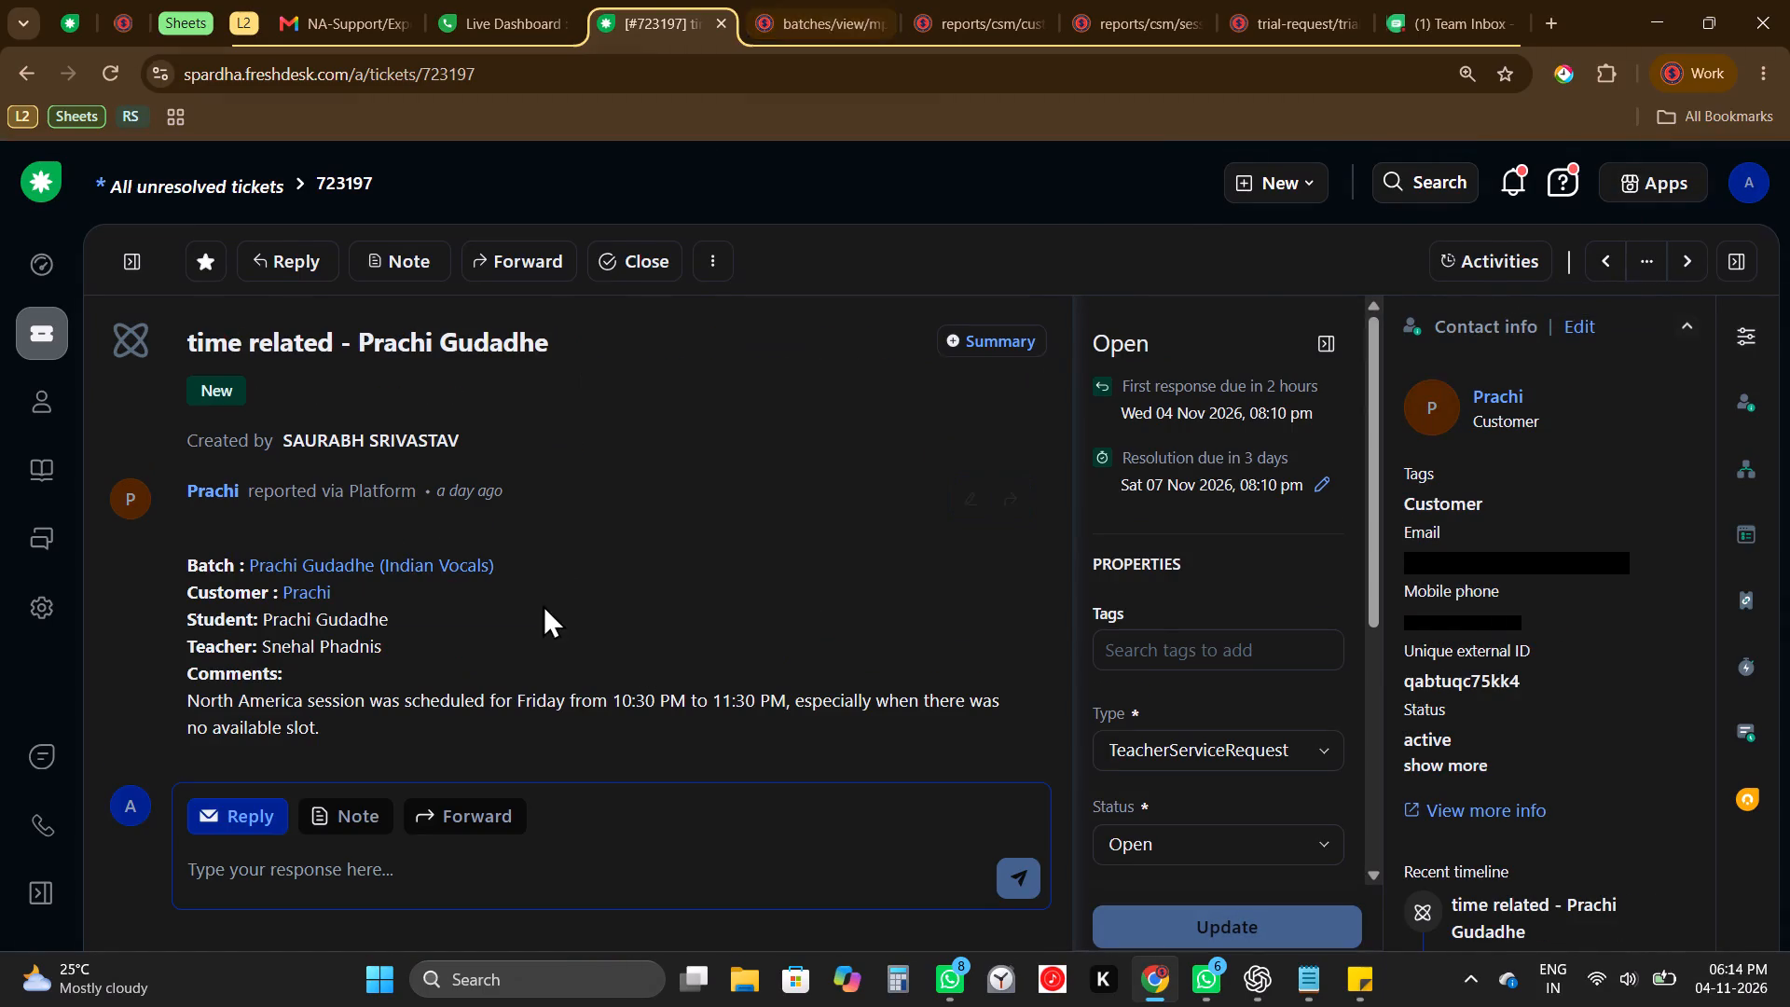
pyautogui.click(465, 708)
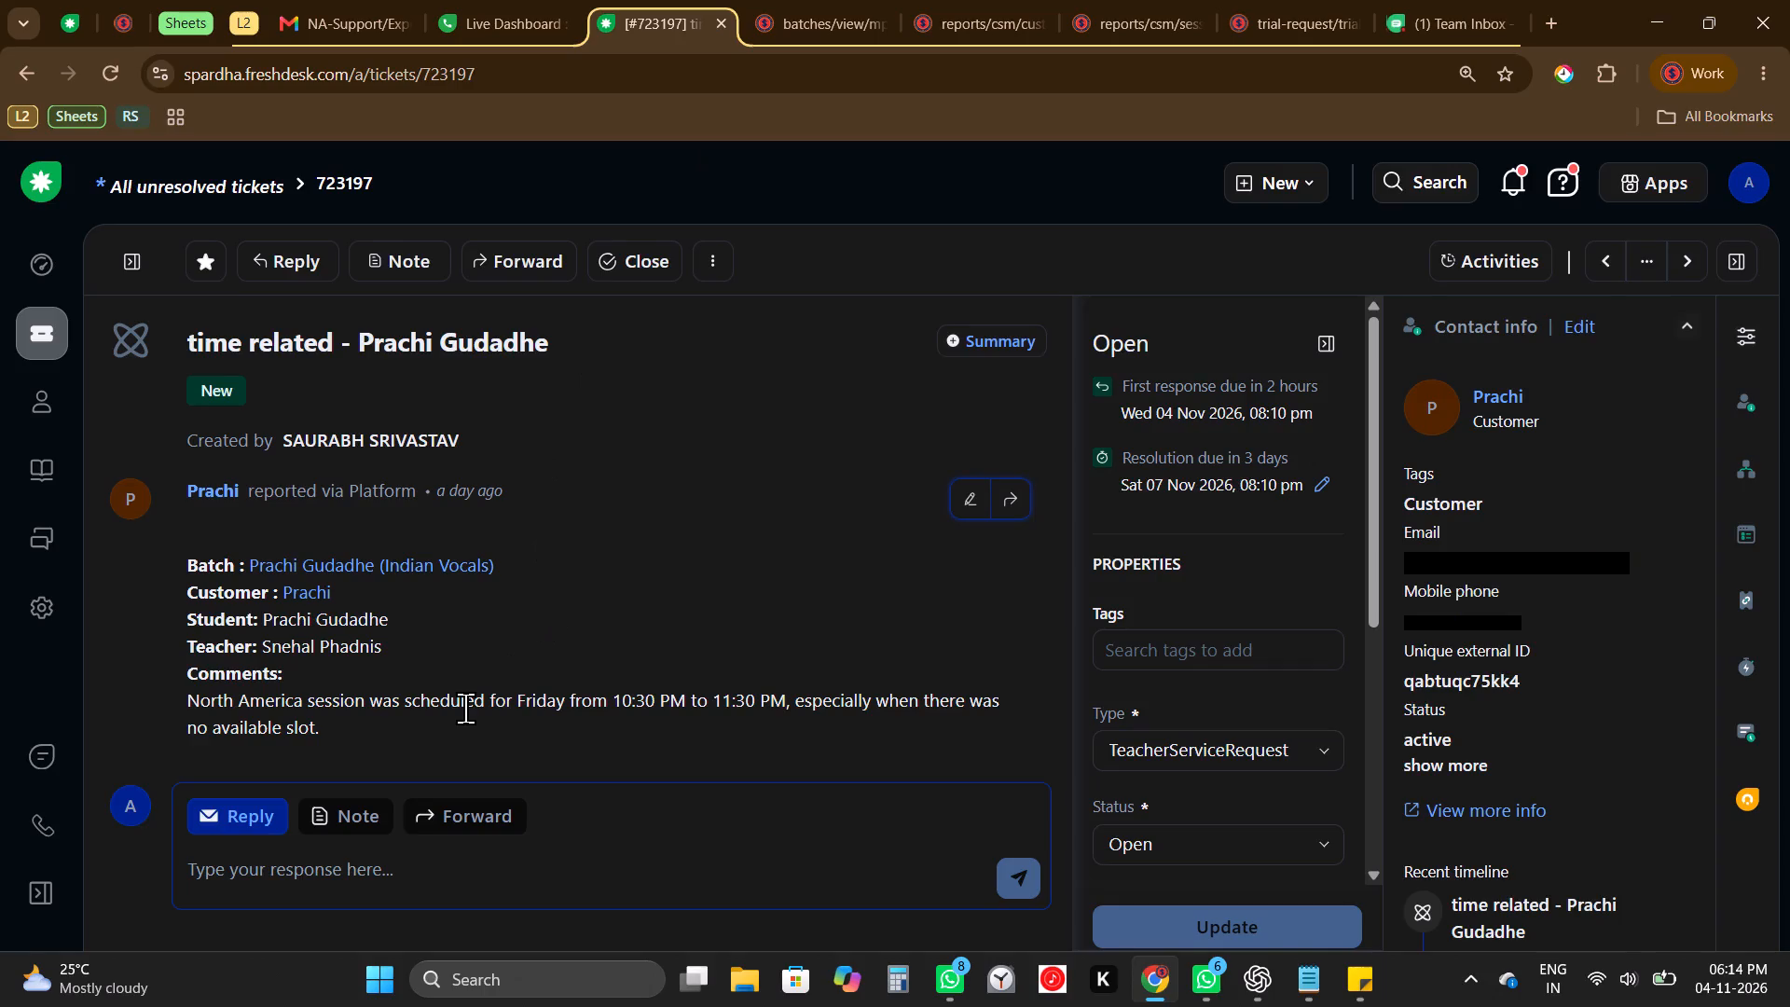
pyautogui.moveTo(465, 708); pyautogui.dragTo(481, 715)
pyautogui.tripleClick(481, 715)
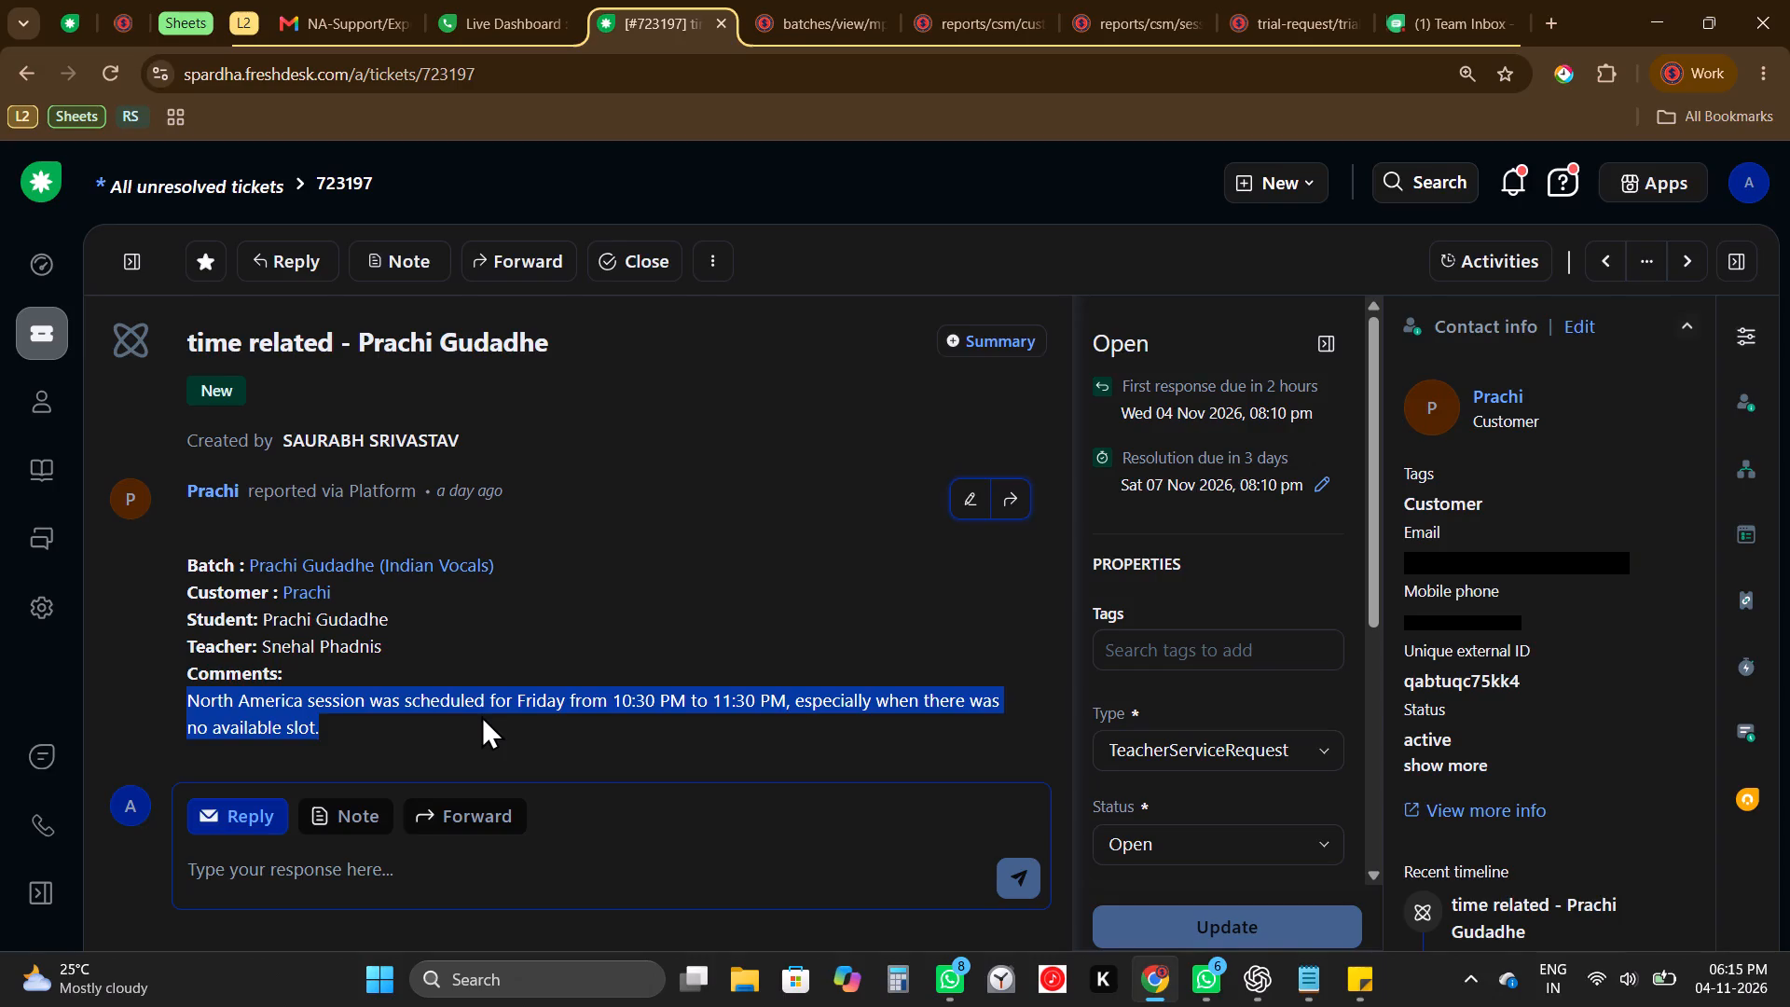
pyautogui.click(424, 567)
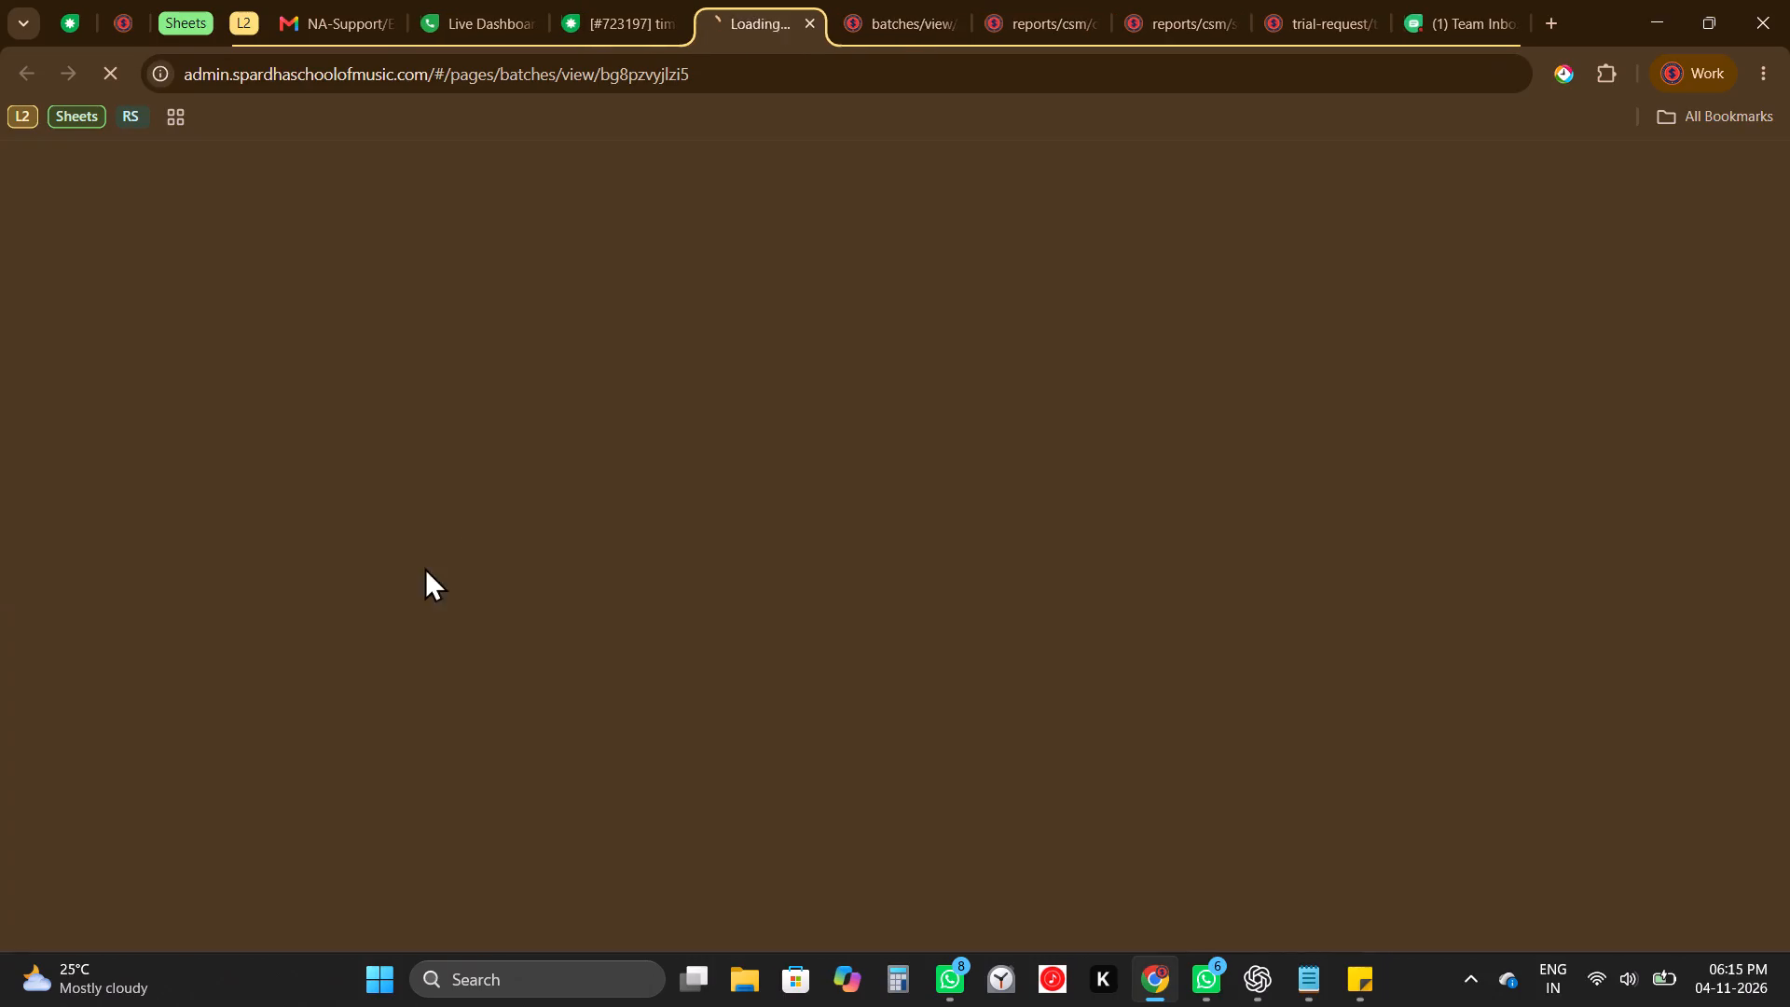
pyautogui.click(957, 21)
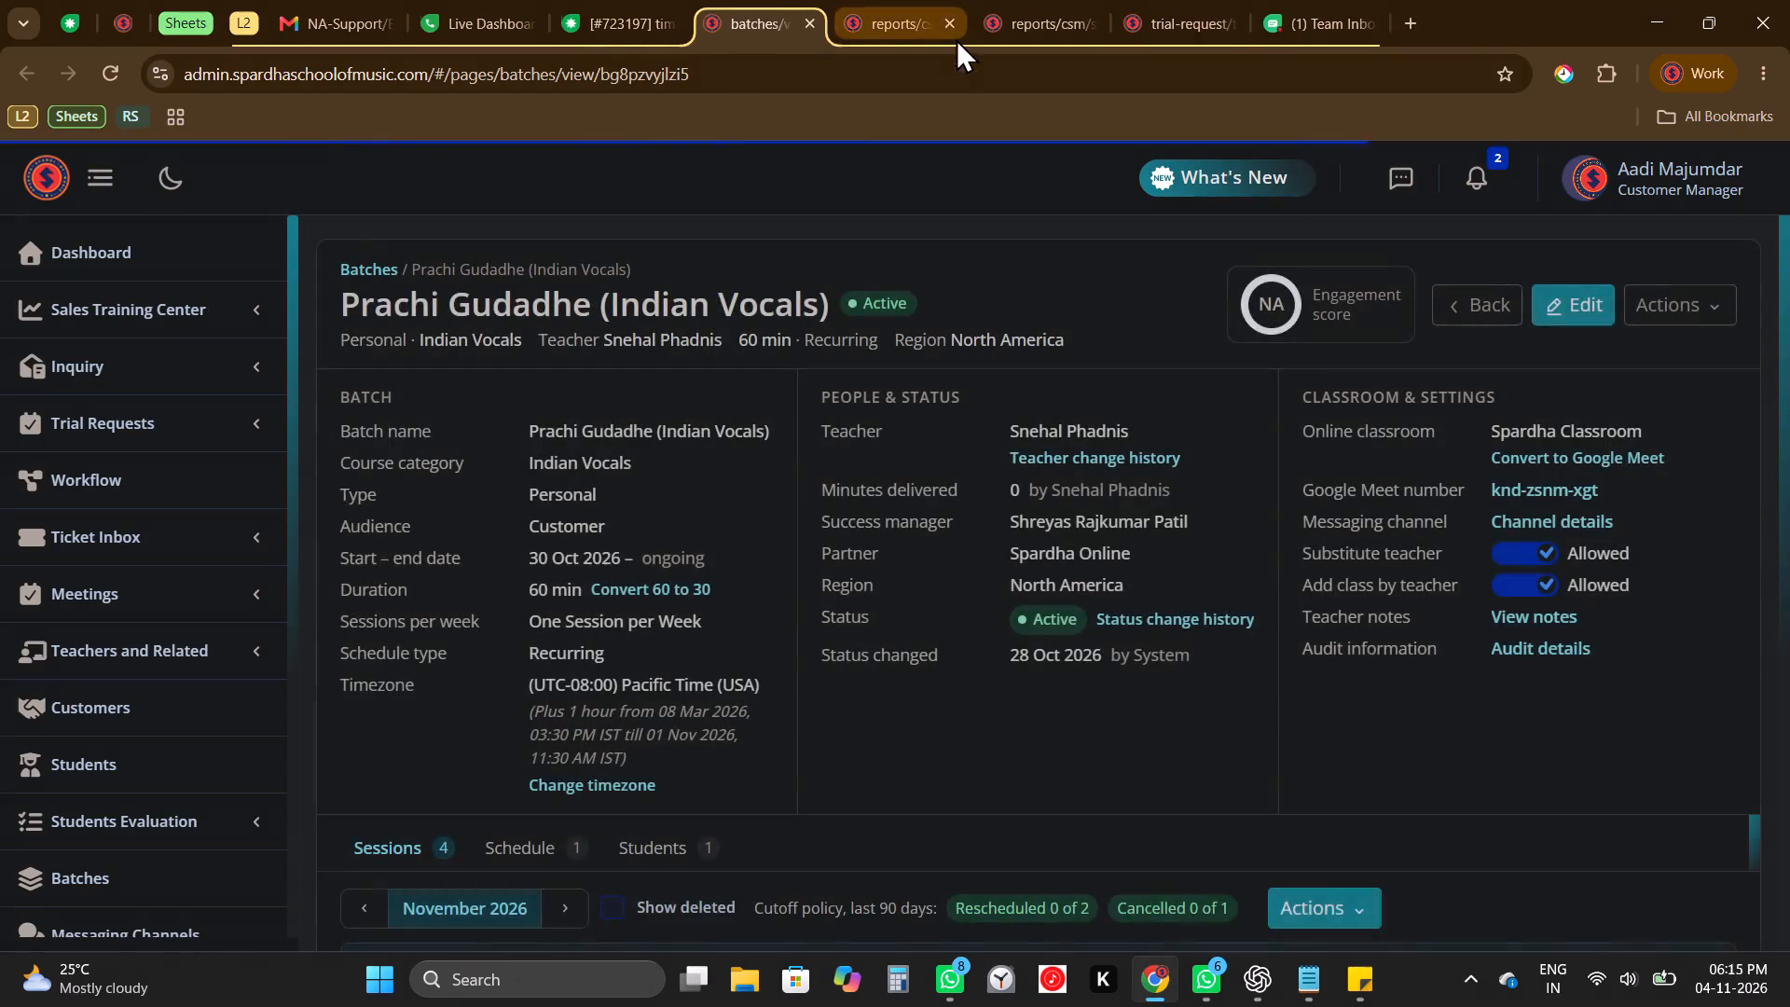
pyautogui.scroll(-4, 896, 564)
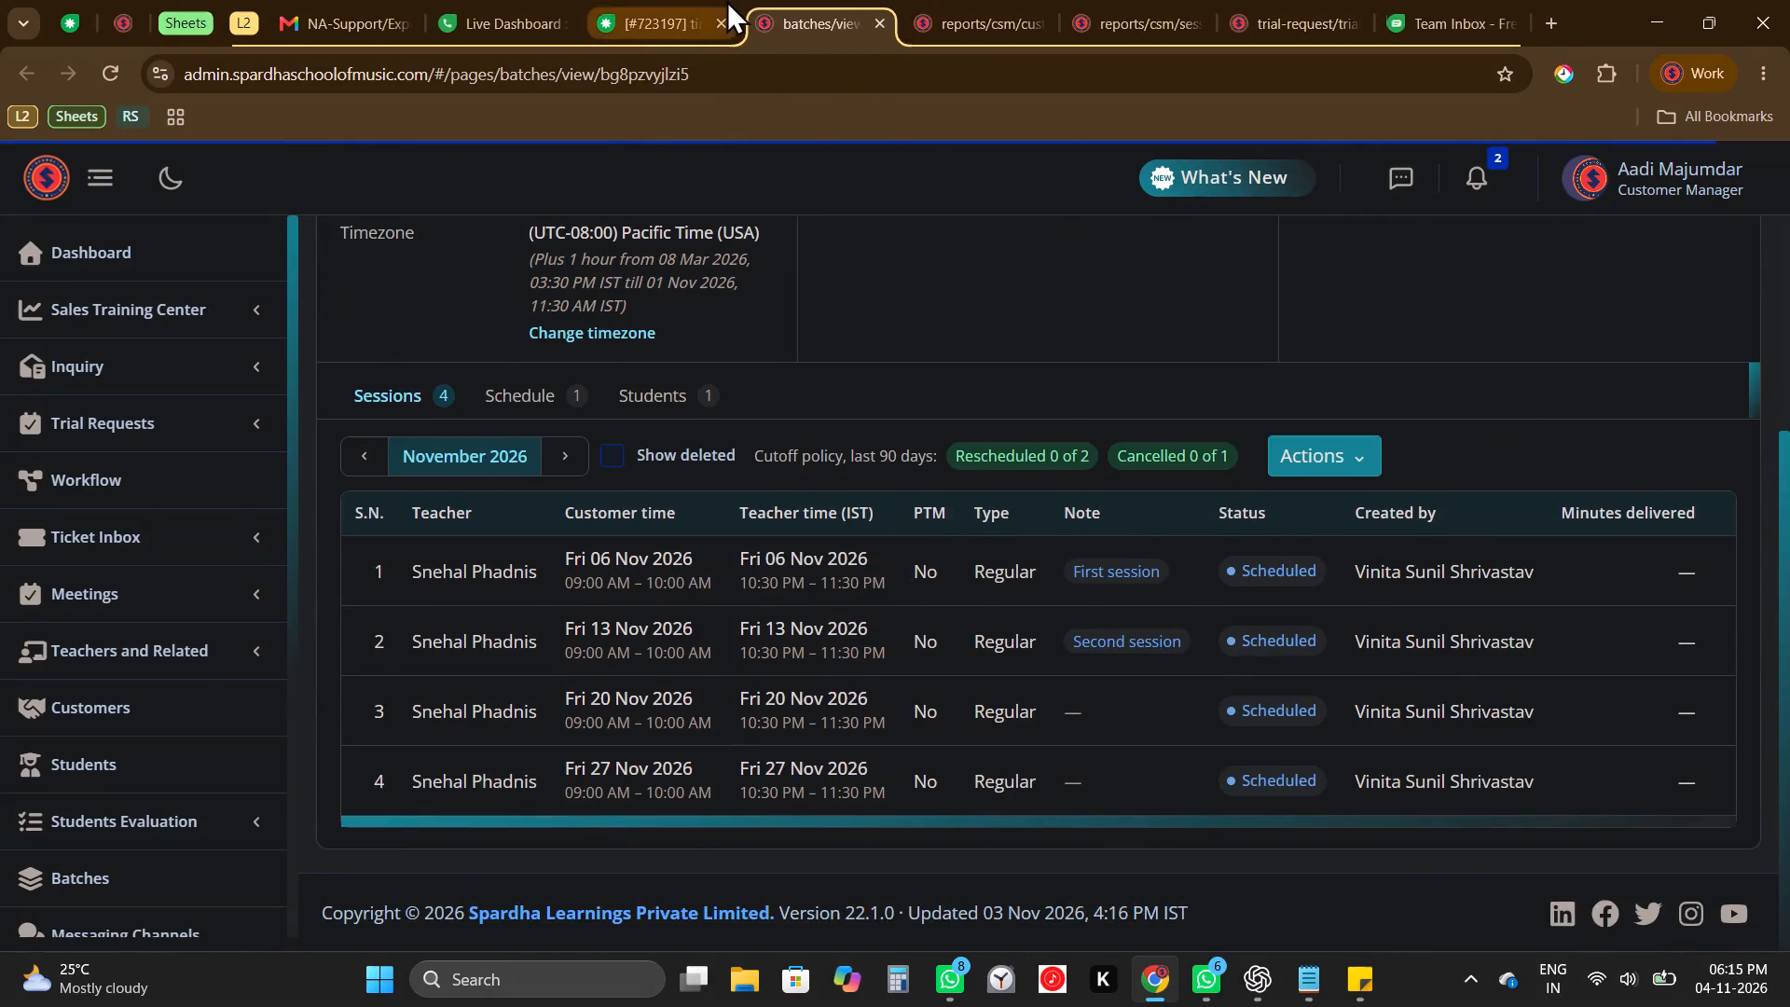
pyautogui.click(726, 0)
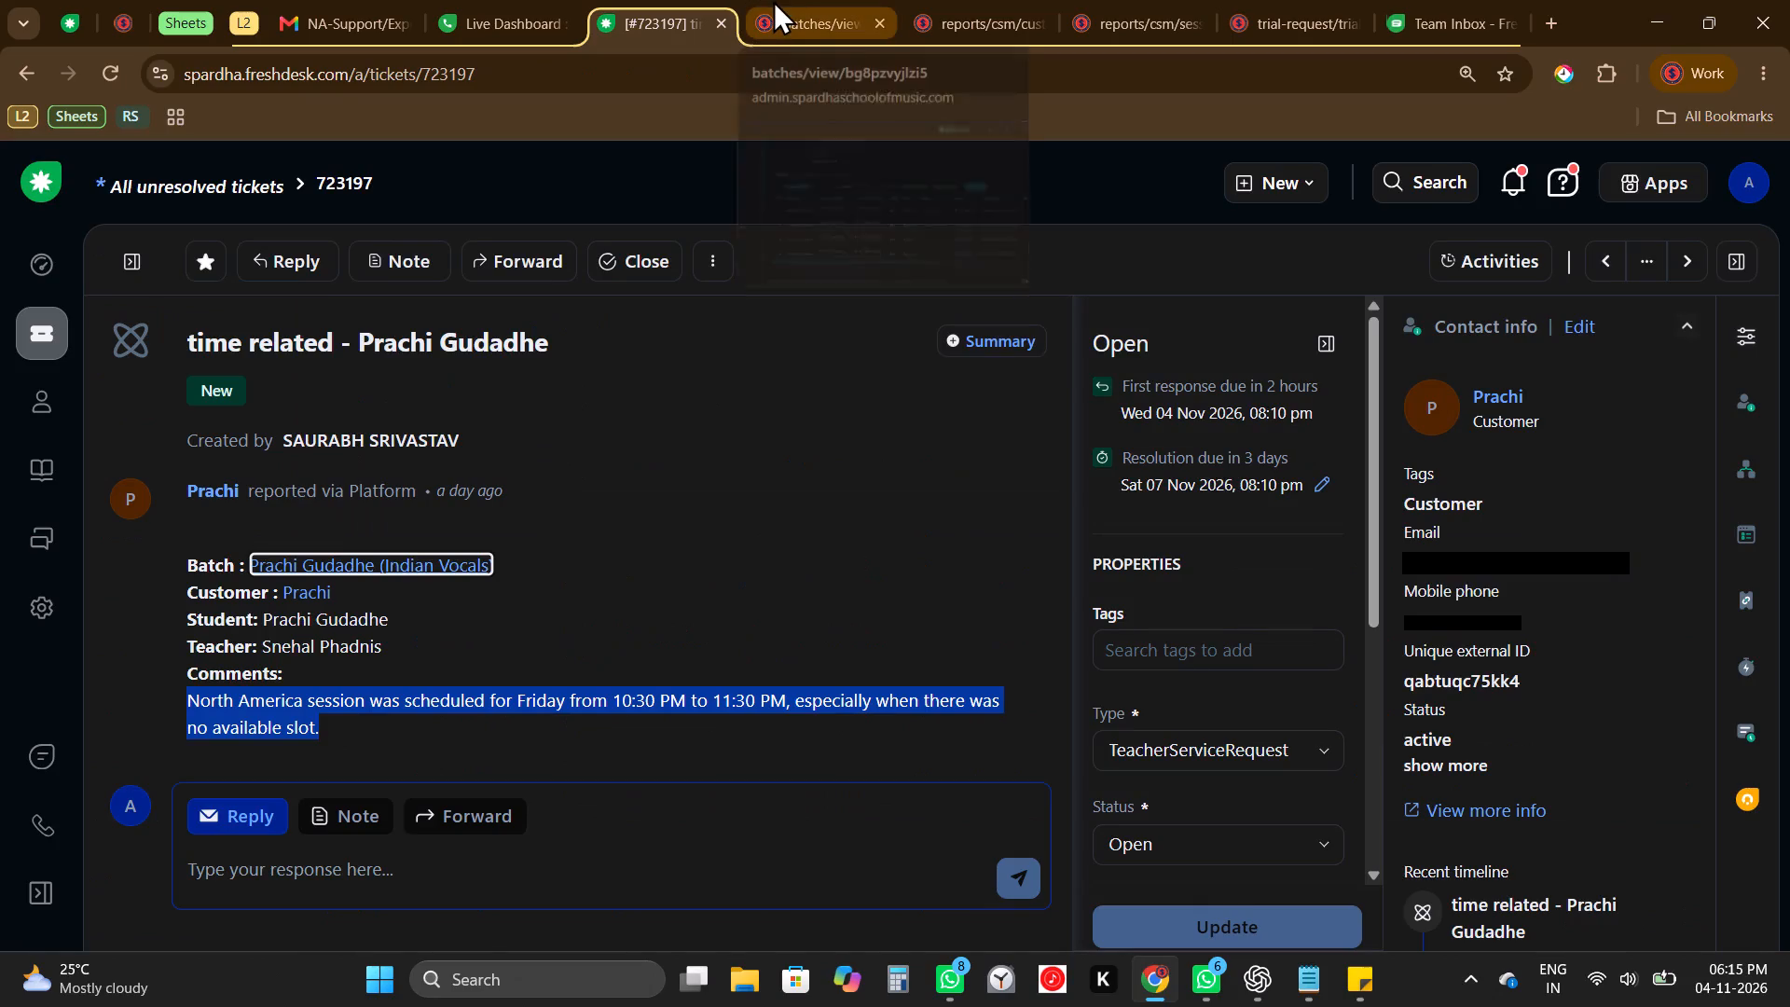
pyautogui.click(773, 0)
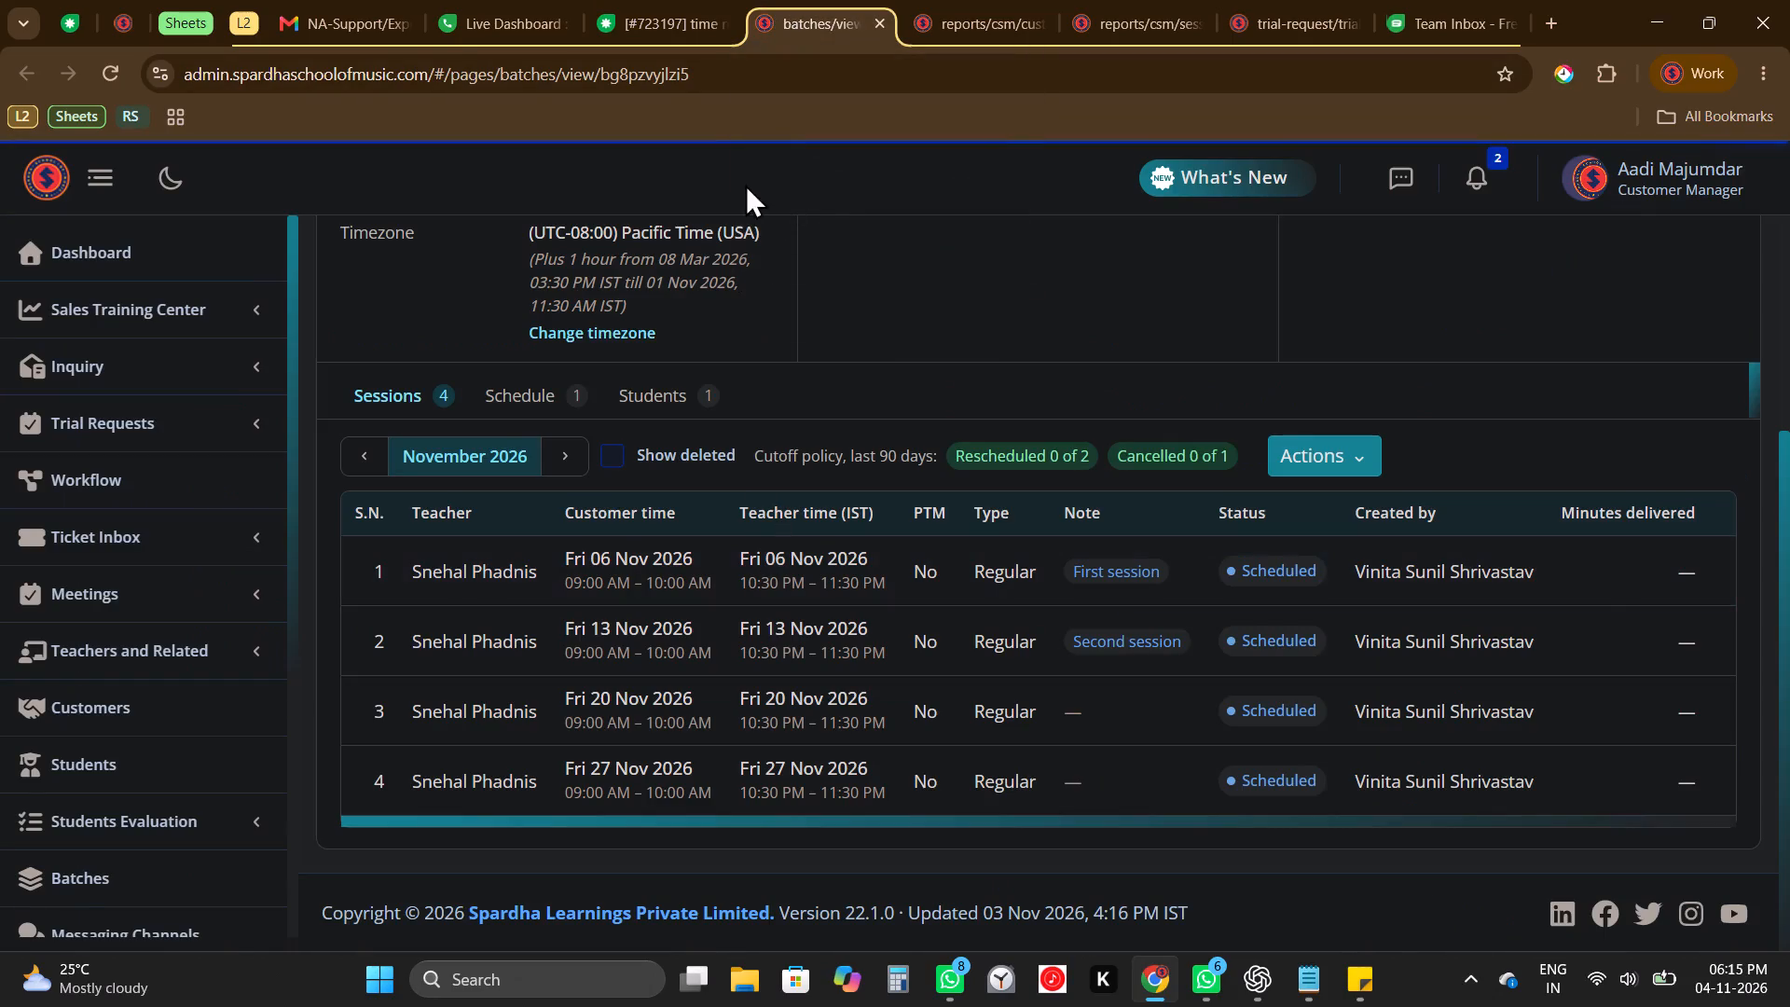
pyautogui.click(576, 0)
pyautogui.click(638, 0)
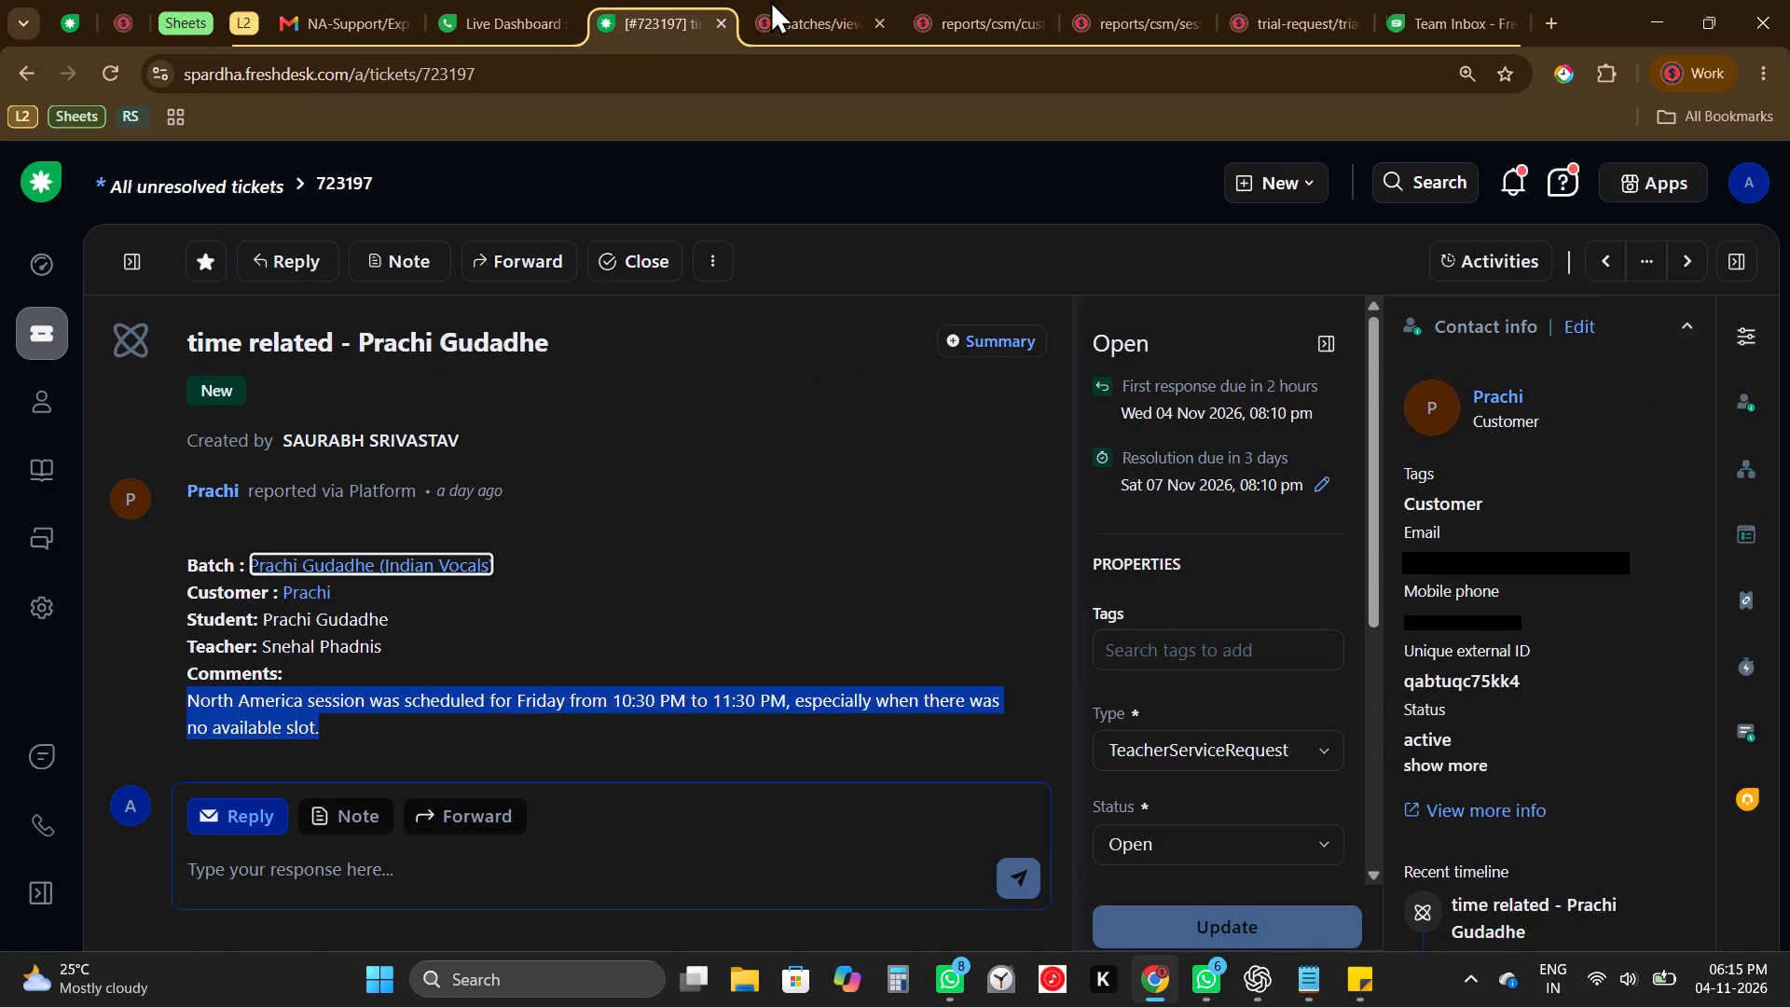
pyautogui.click(814, 581)
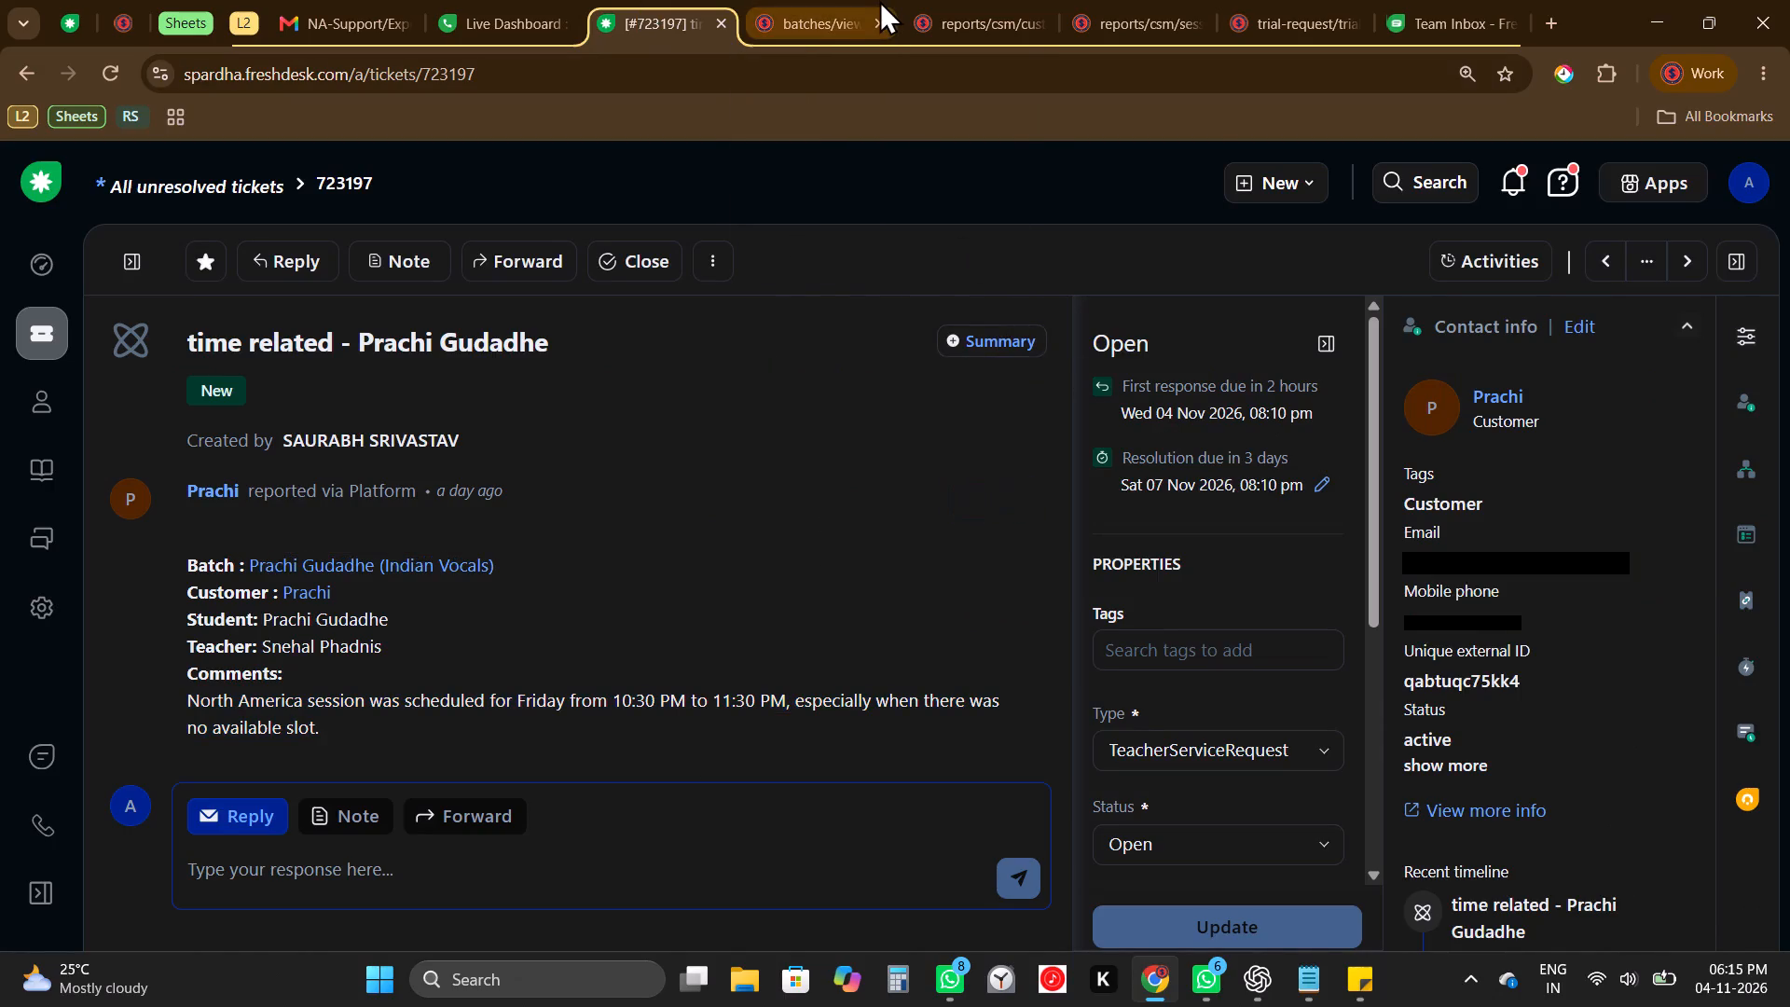
# Start a child ticket for 723197 and append "We are unable to understand what needs to be done here" to its description.
pyautogui.click(1757, 458)
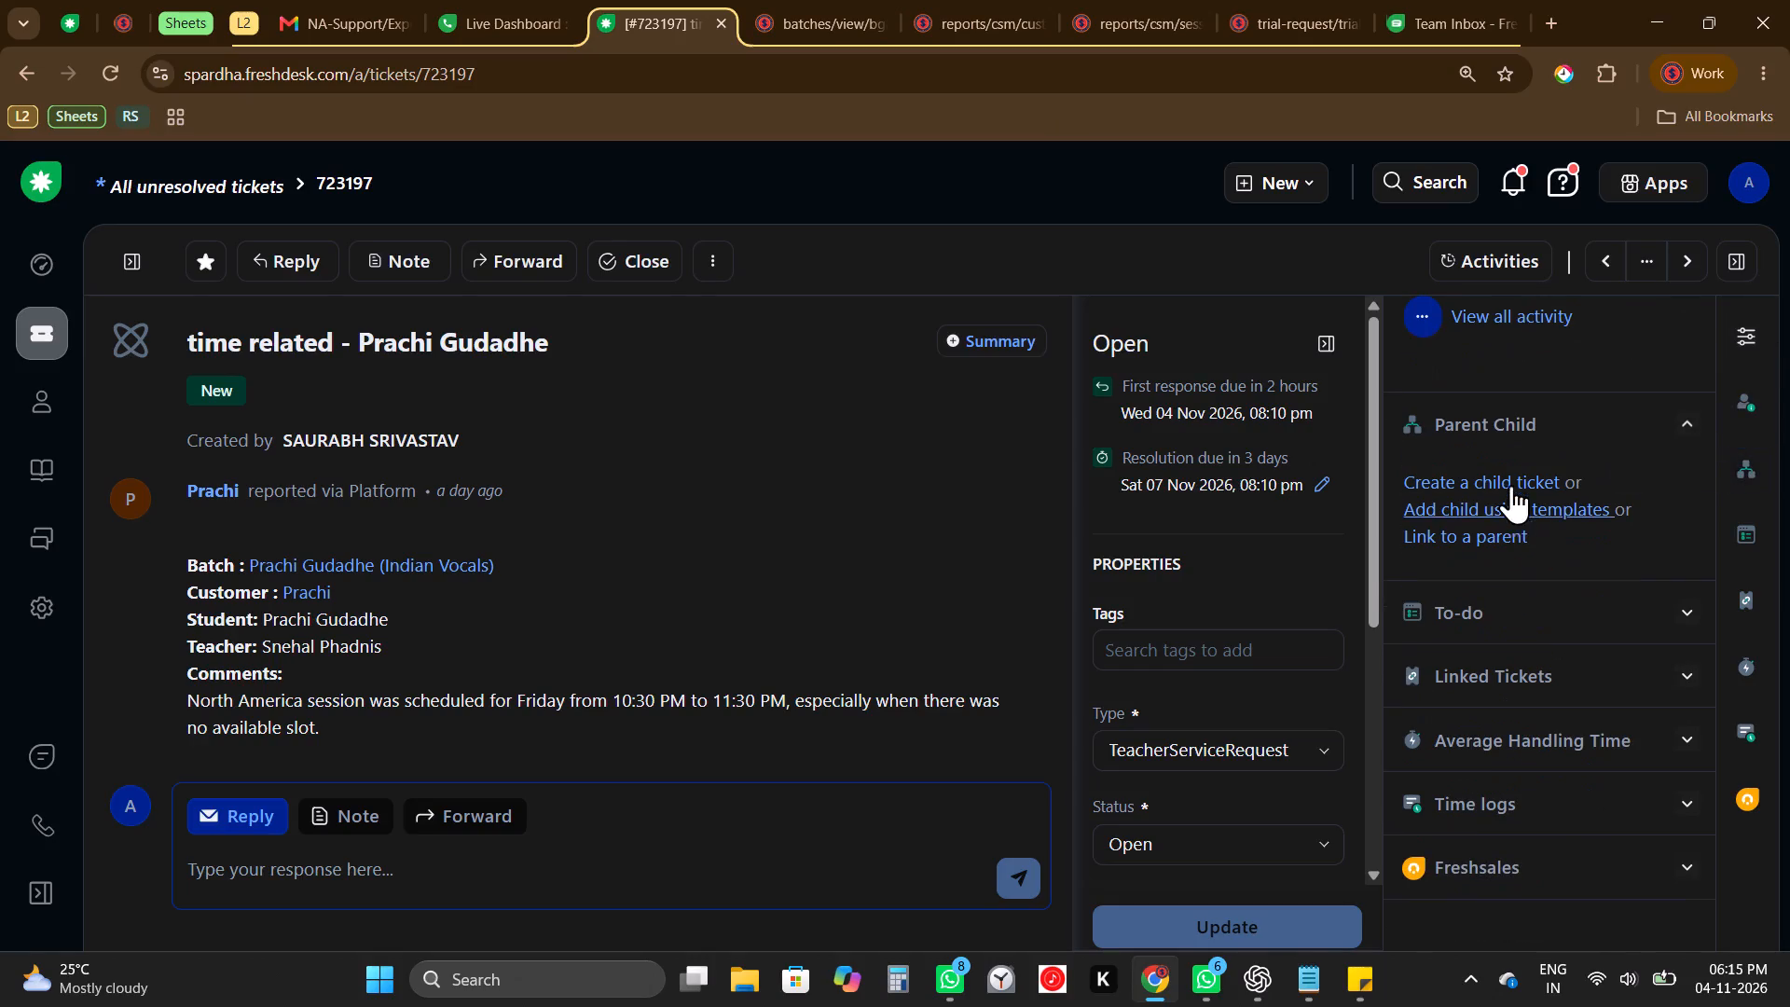
pyautogui.click(1519, 470)
pyautogui.scroll(-4, 1354, 658)
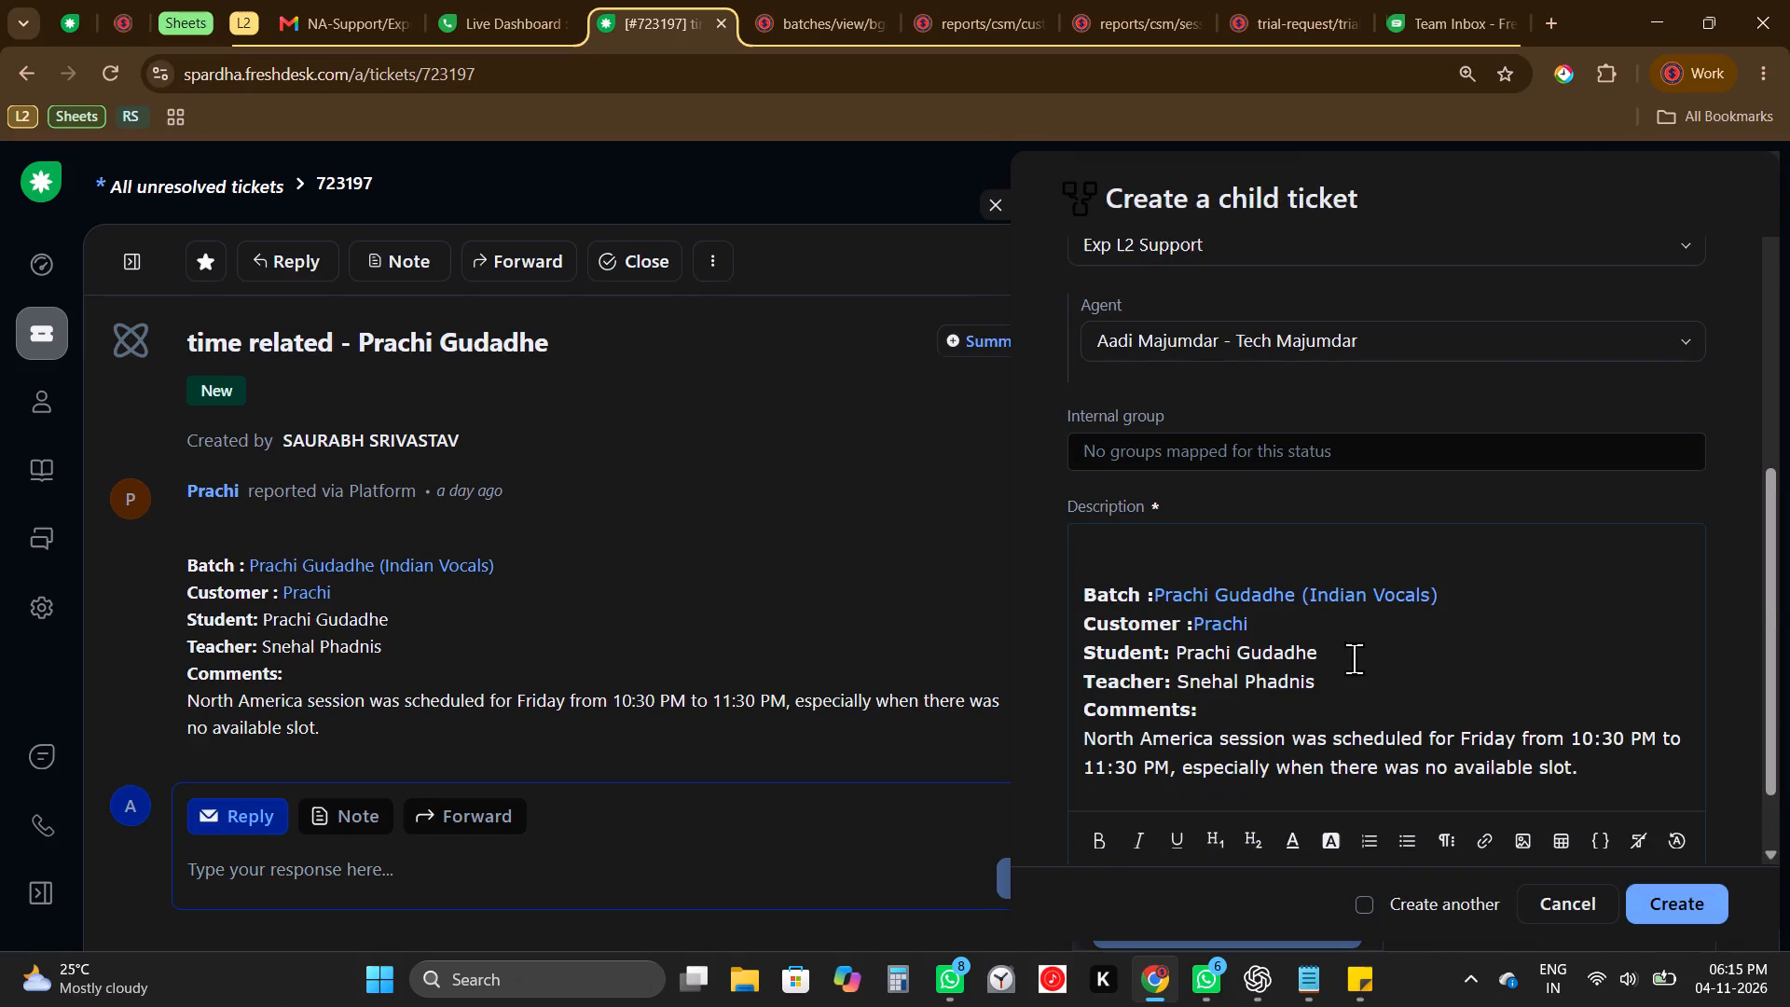
pyautogui.click(1663, 663)
pyautogui.press('Return')
pyautogui.press('Return')
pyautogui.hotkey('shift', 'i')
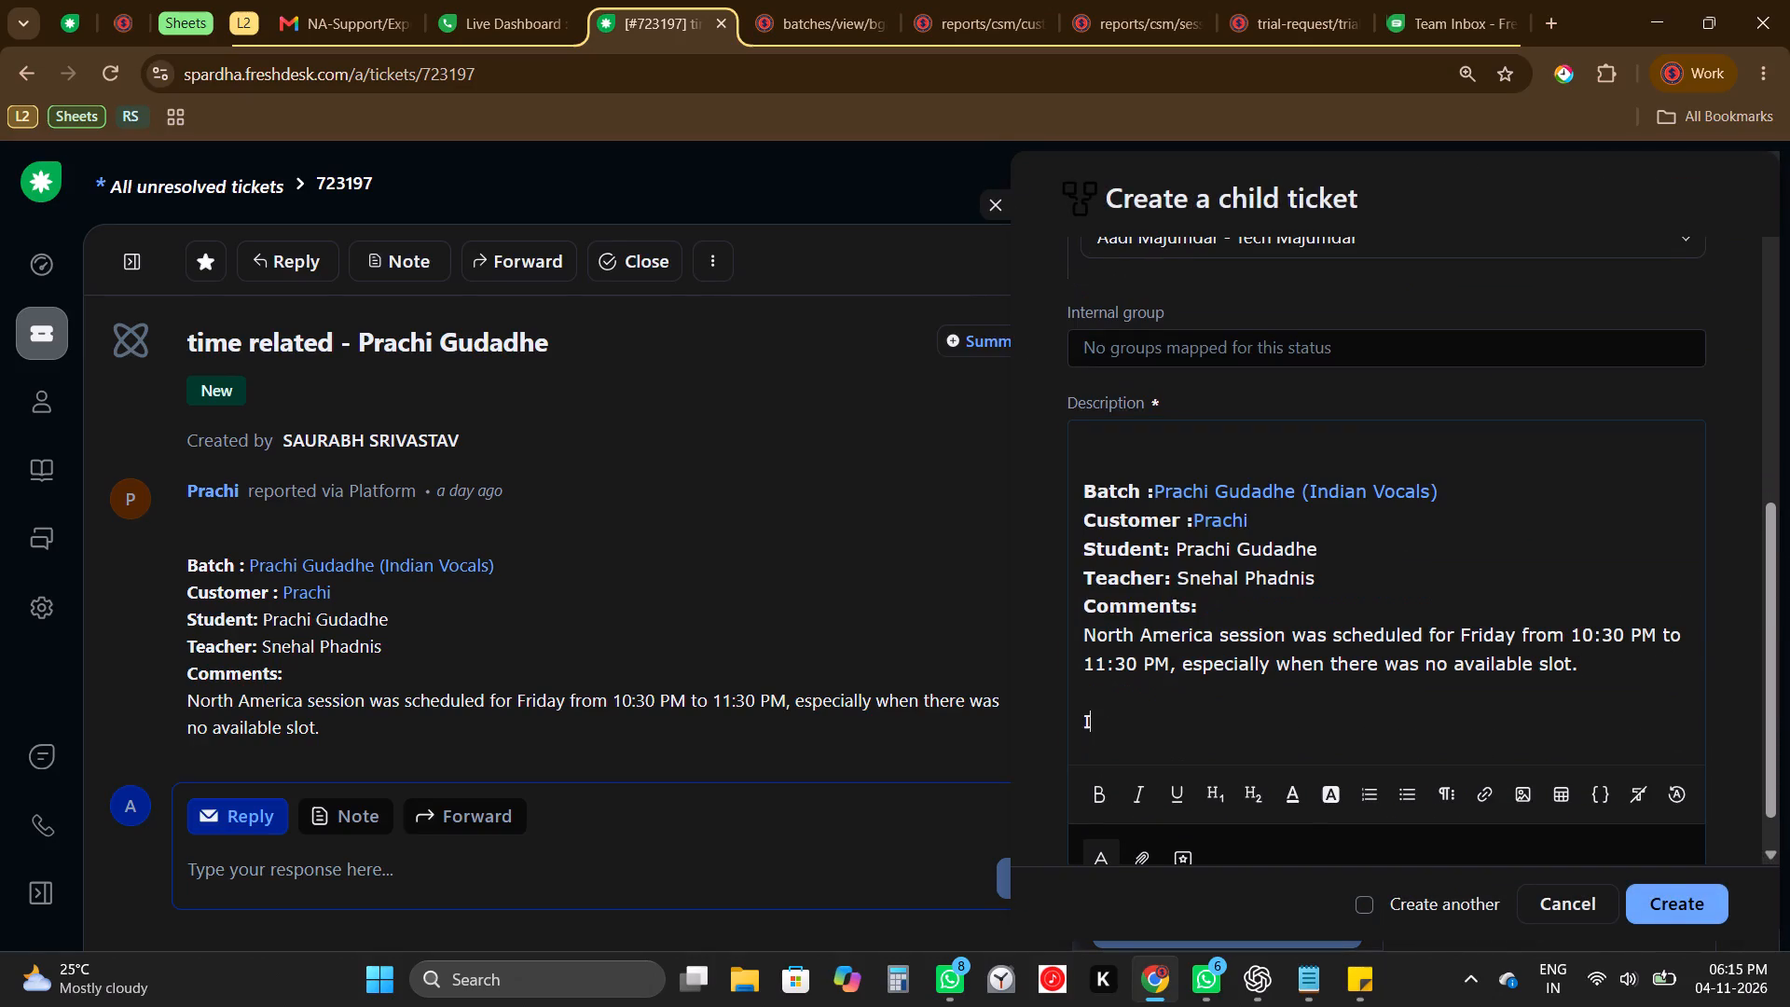
pyautogui.press('BackSpace')
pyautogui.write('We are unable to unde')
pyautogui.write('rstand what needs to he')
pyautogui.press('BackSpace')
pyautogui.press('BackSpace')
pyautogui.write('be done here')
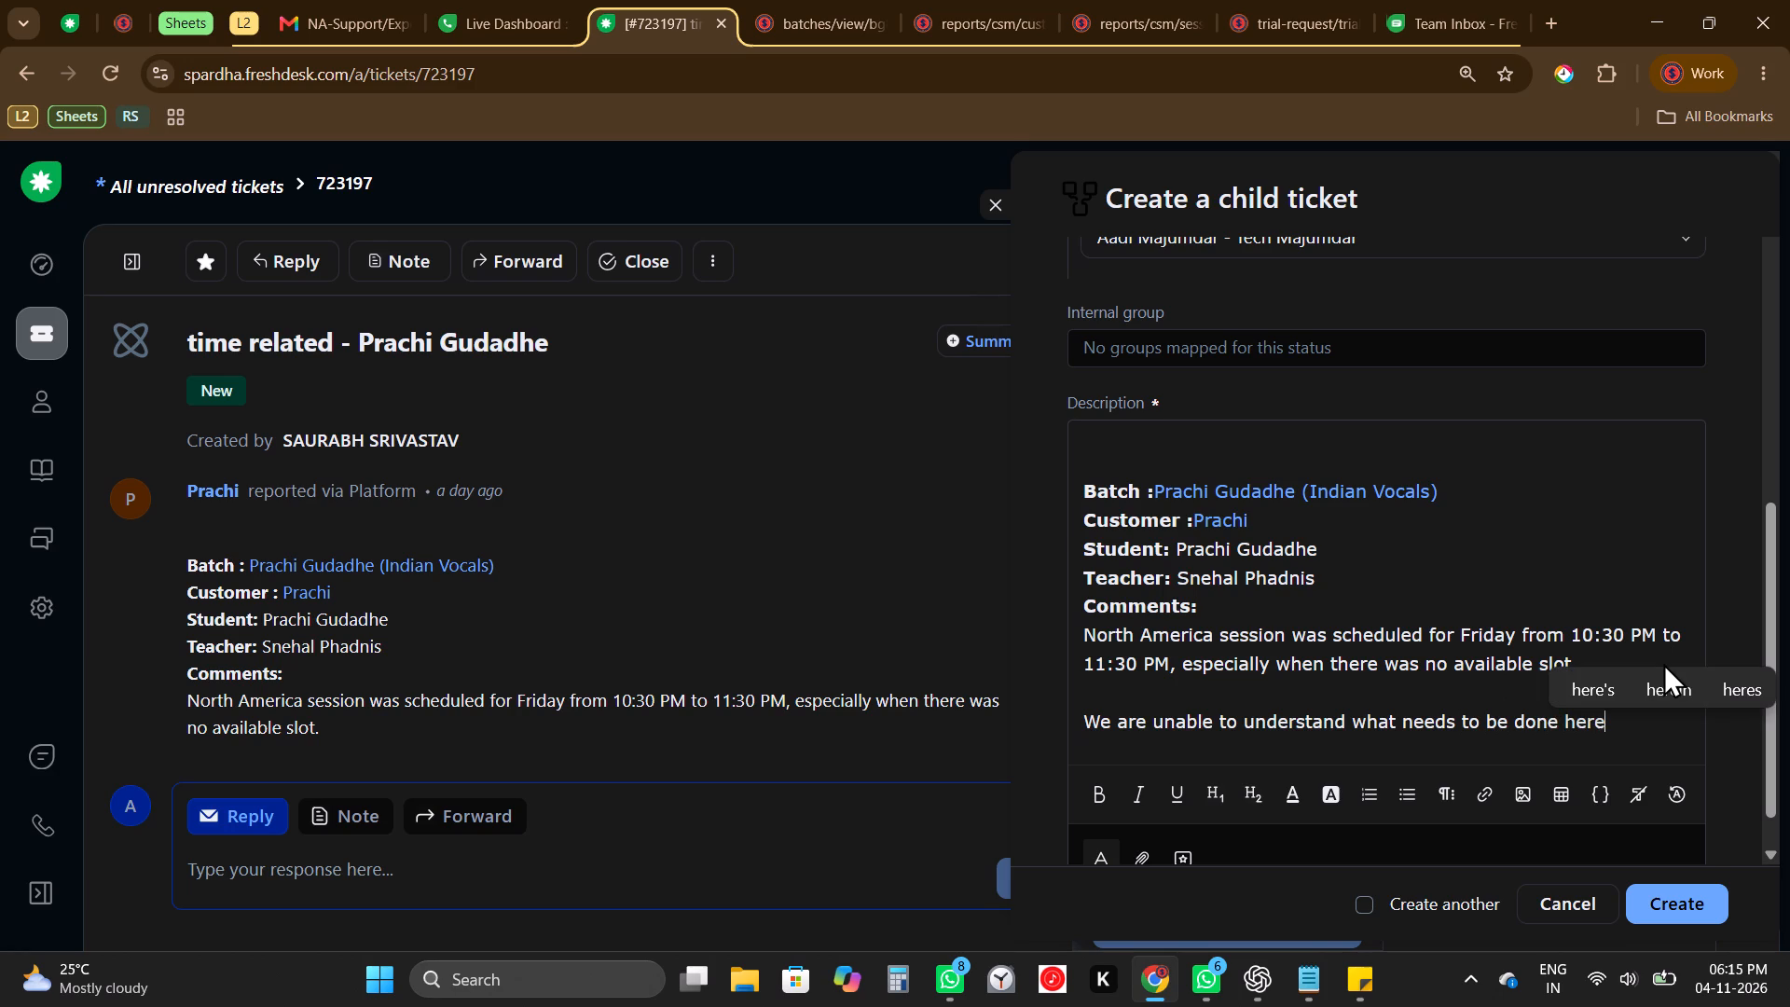
# Set the child ticket's group to TSM Desk.
pyautogui.scroll(2, 1543, 417)
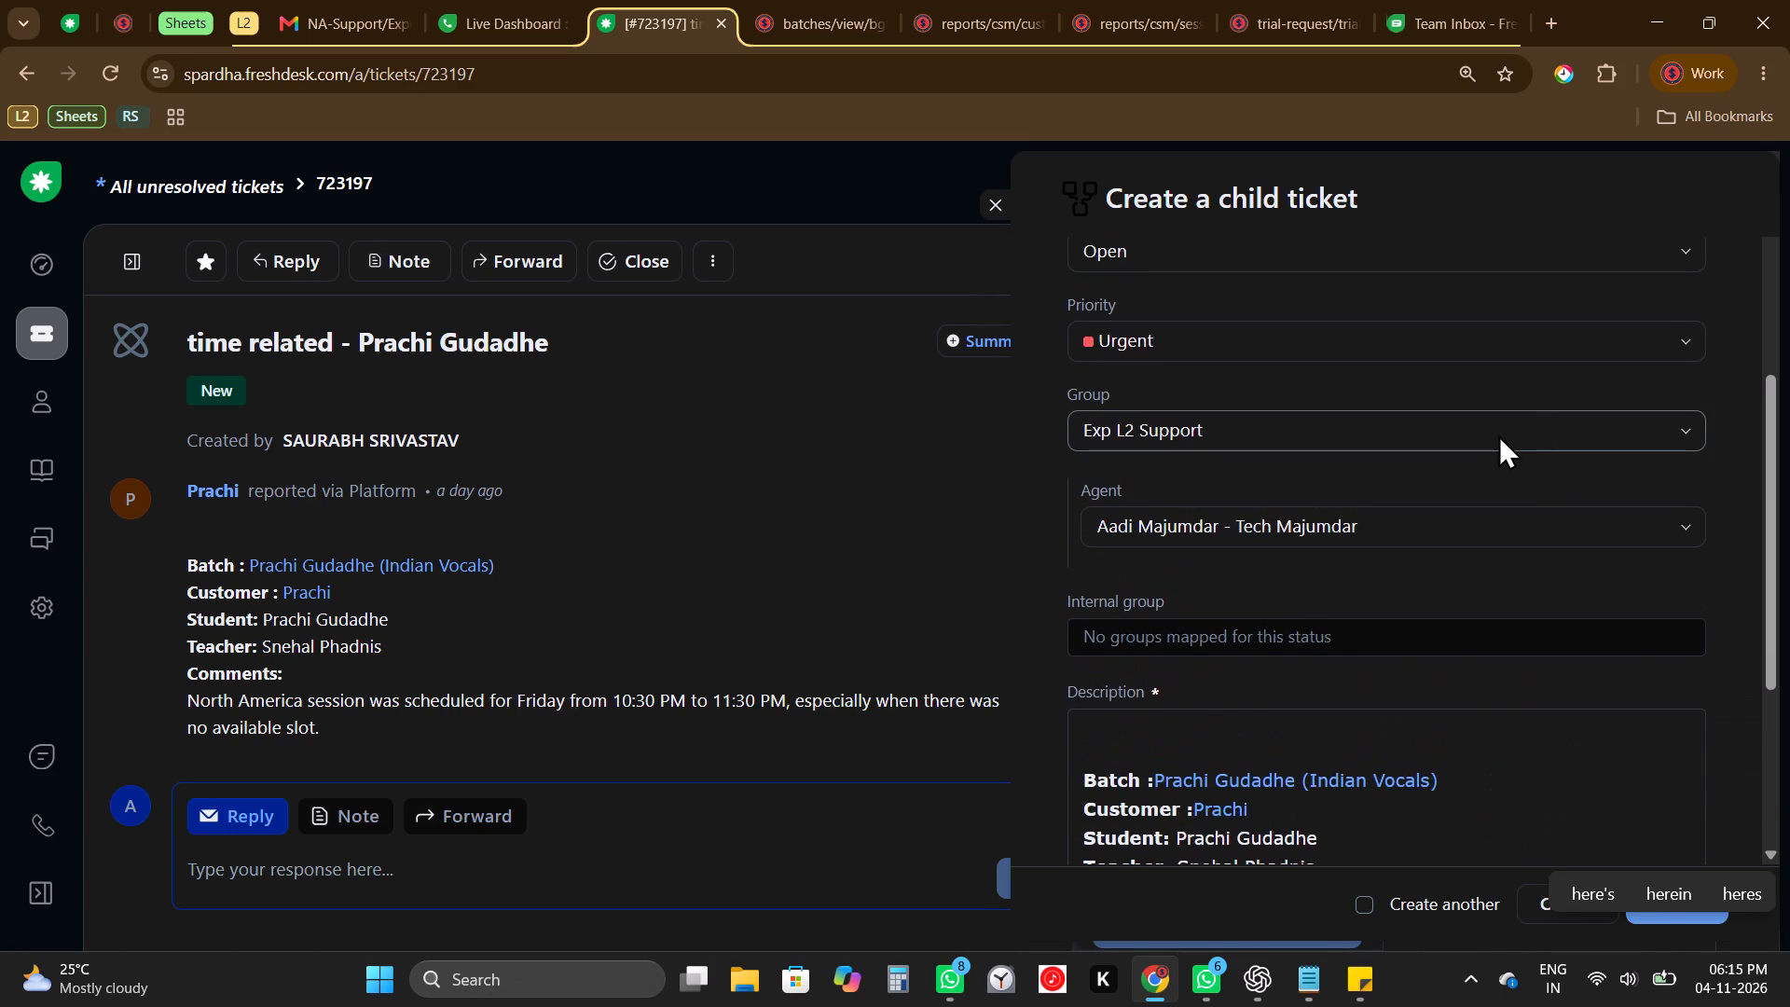
pyautogui.click(1498, 435)
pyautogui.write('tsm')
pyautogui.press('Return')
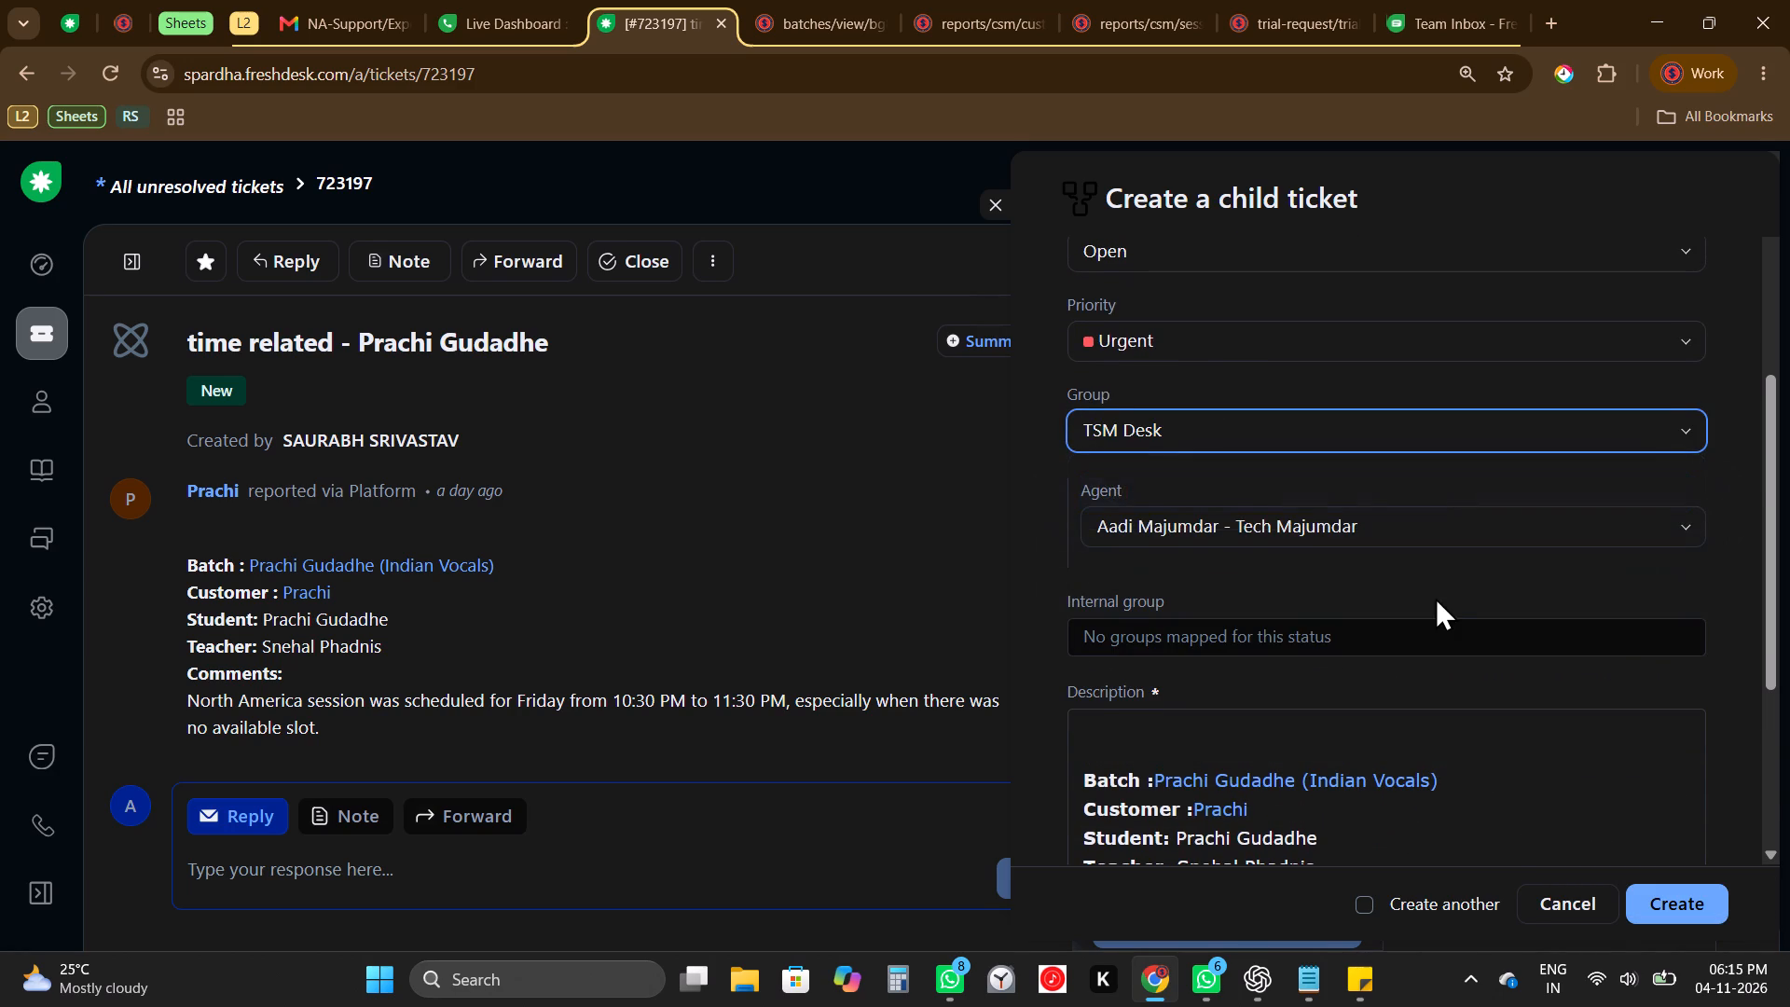
# Put "CONCERN: " in front of the added sentence in the description and create the child ticket.
pyautogui.scroll(-3, 1435, 597)
pyautogui.press('Left')
pyautogui.hotkey('ctrl', 'Left')
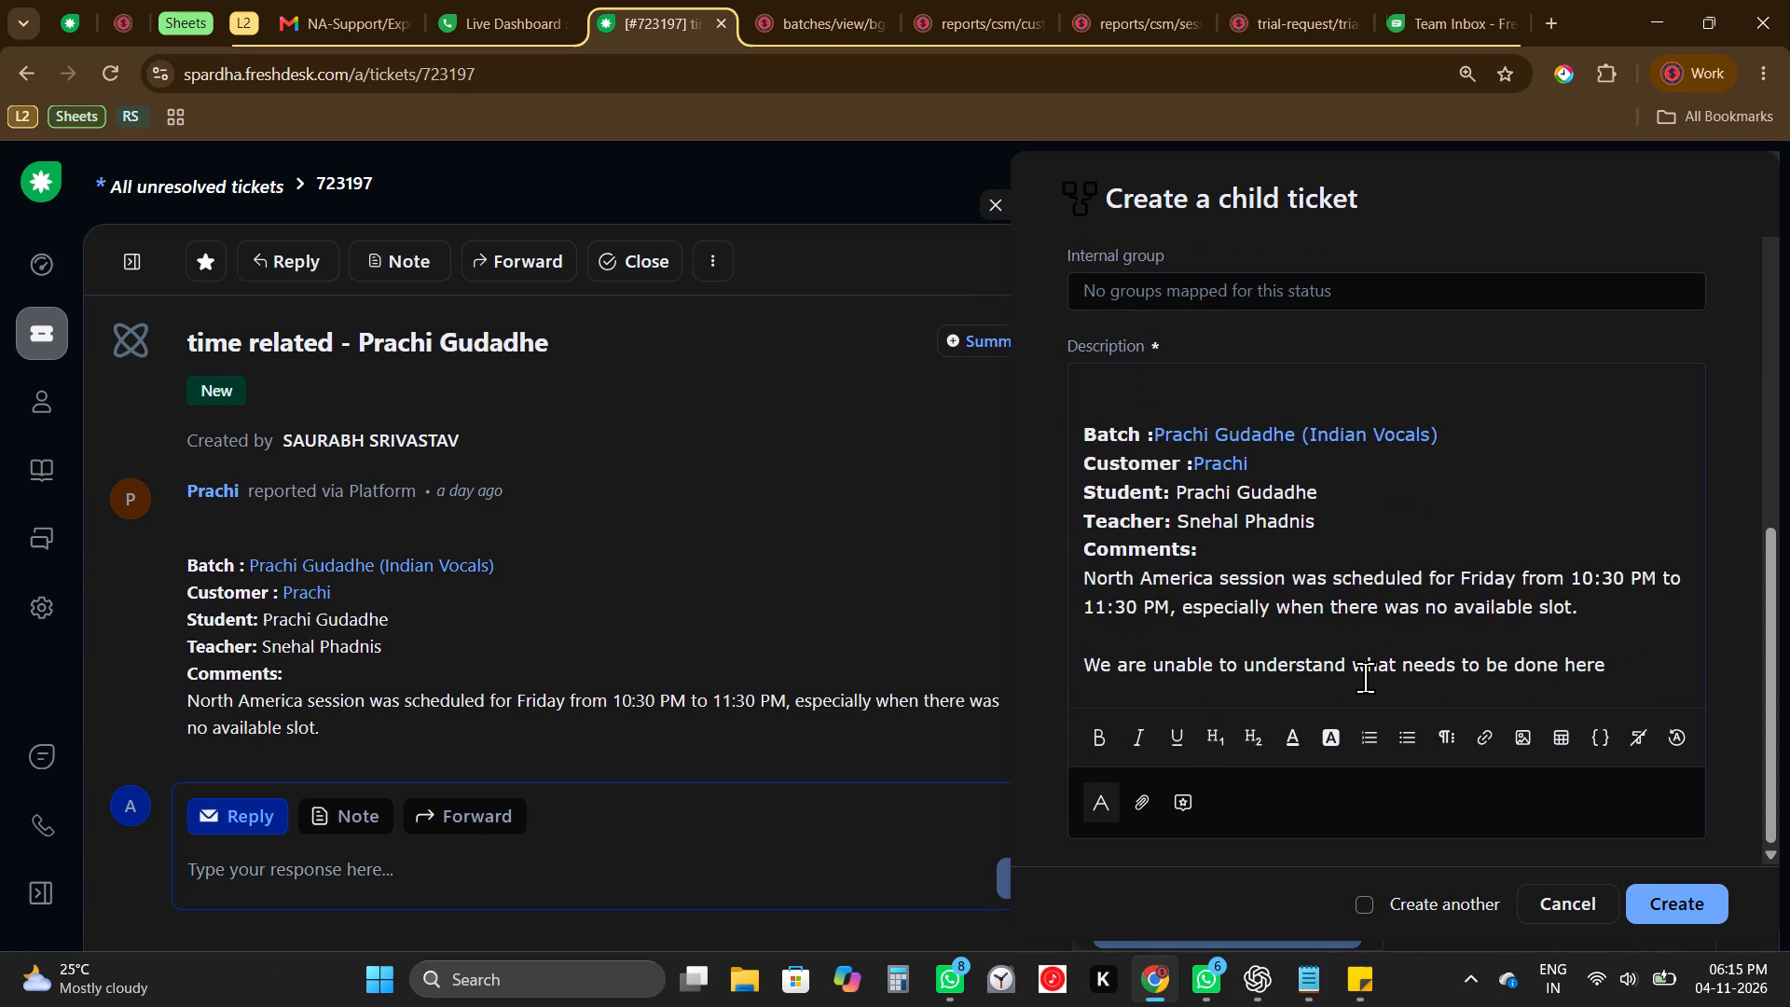
pyautogui.hotkey('ctrl', 'Left')
pyautogui.click(1208, 667)
pyautogui.click(1124, 672)
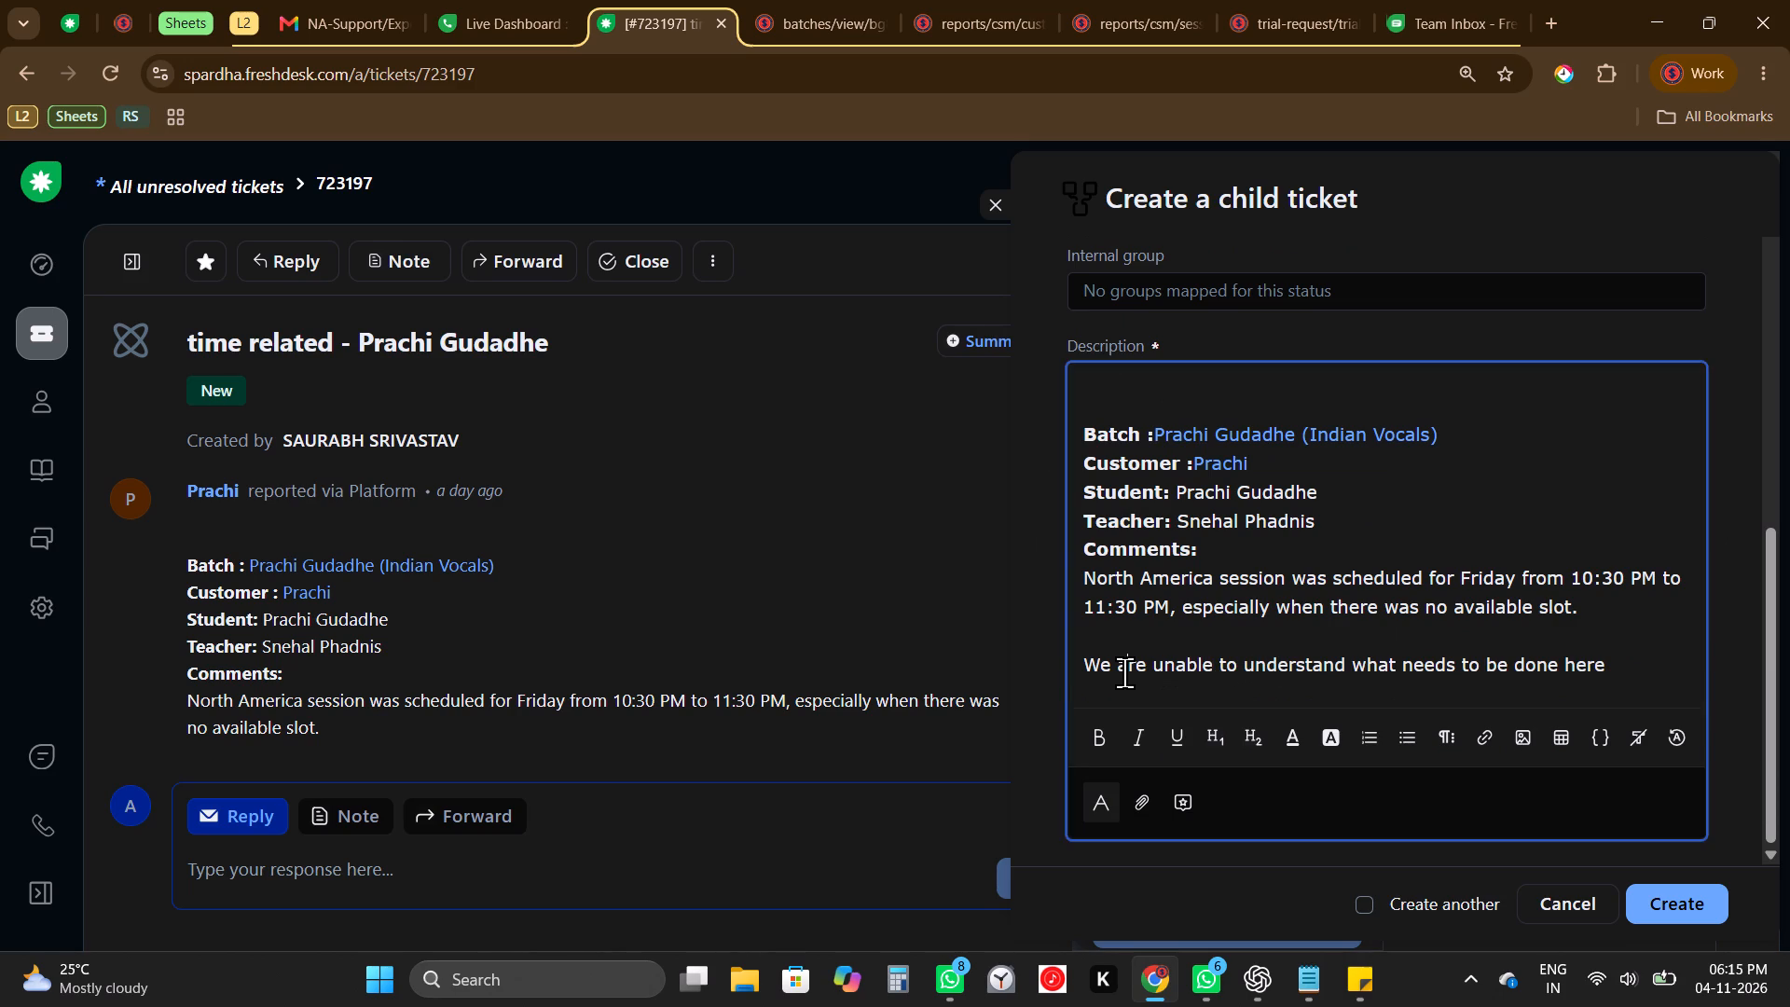
pyautogui.press('Left')
pyautogui.press('Left')
pyautogui.press('Left')
pyautogui.press('Left')
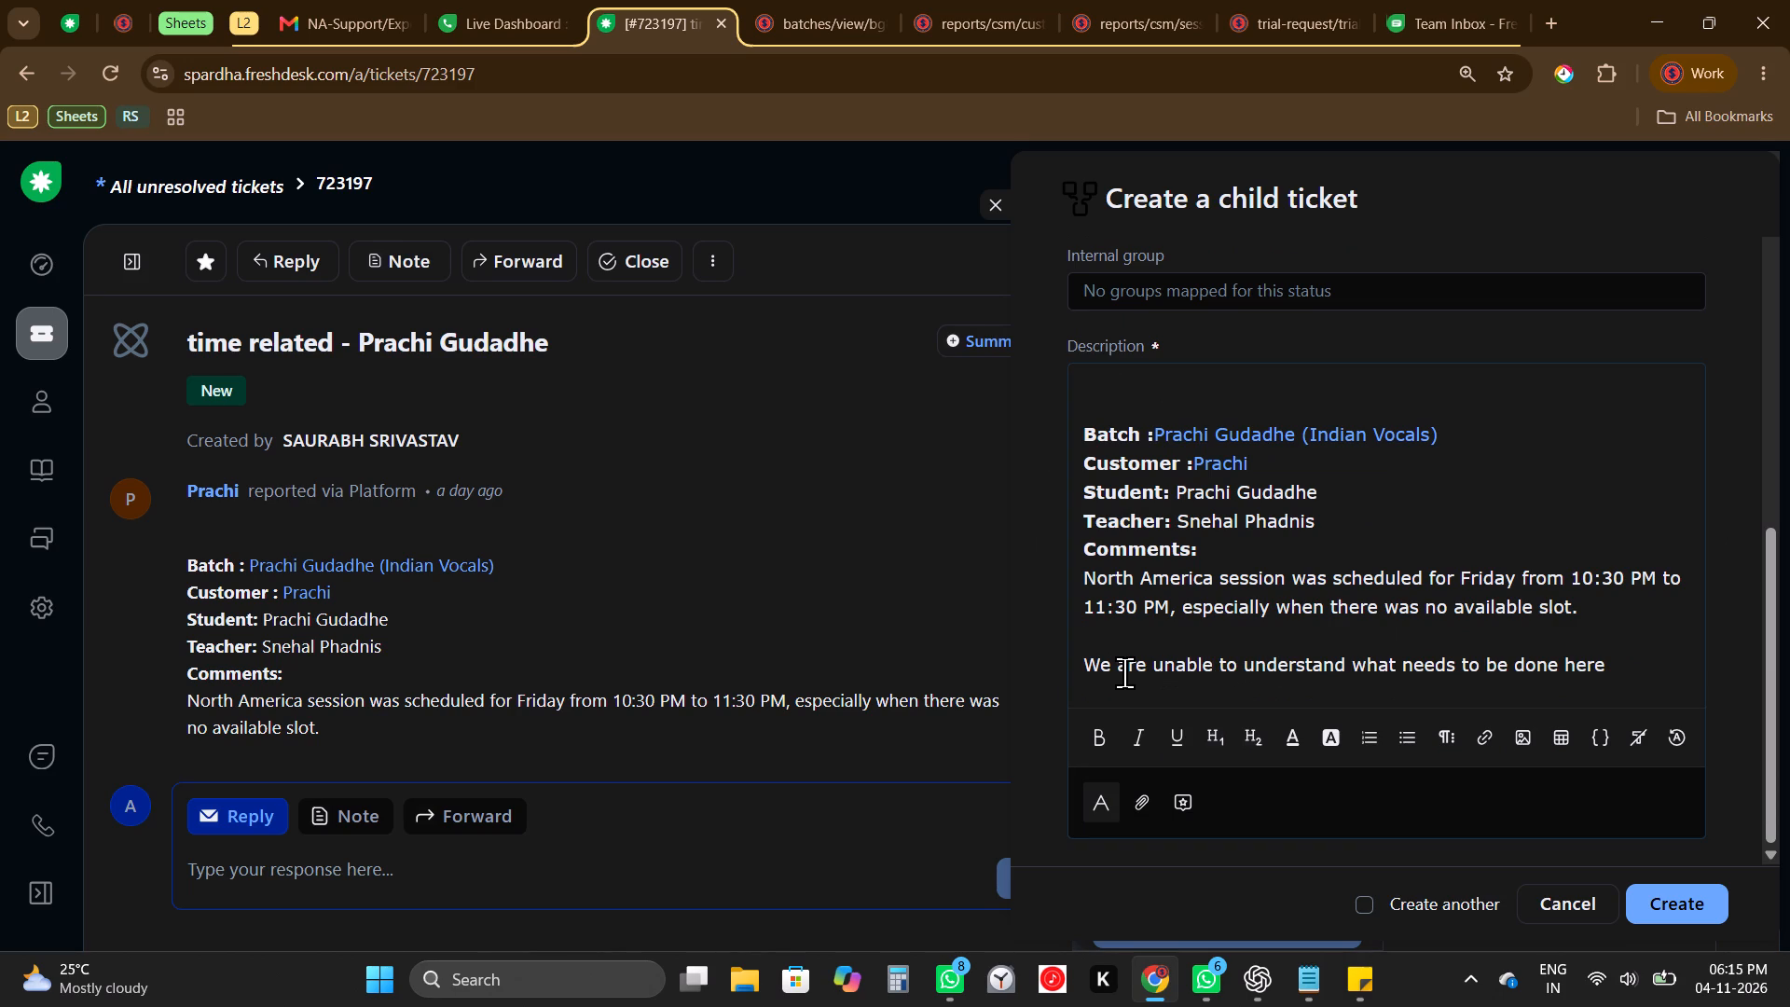
pyautogui.press('Down')
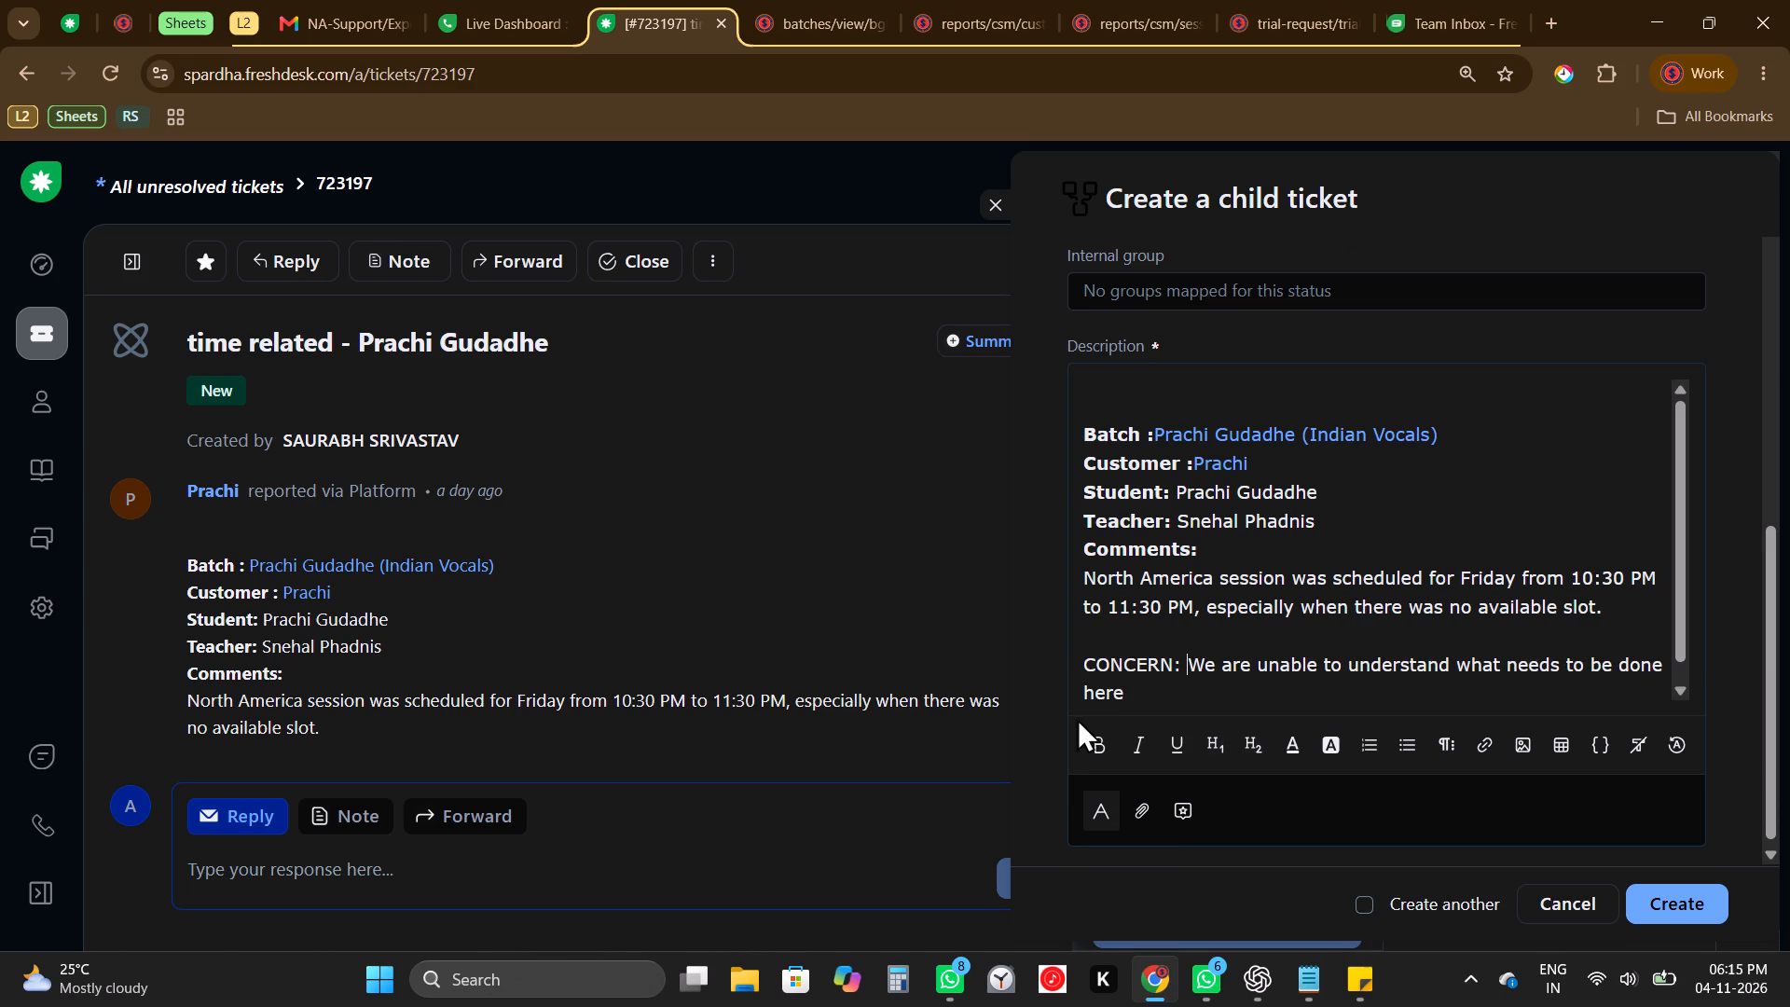
pyautogui.click(1677, 914)
# Add the private note "CREATED A CHILD TICKET." to ticket 723197.
pyautogui.click(328, 824)
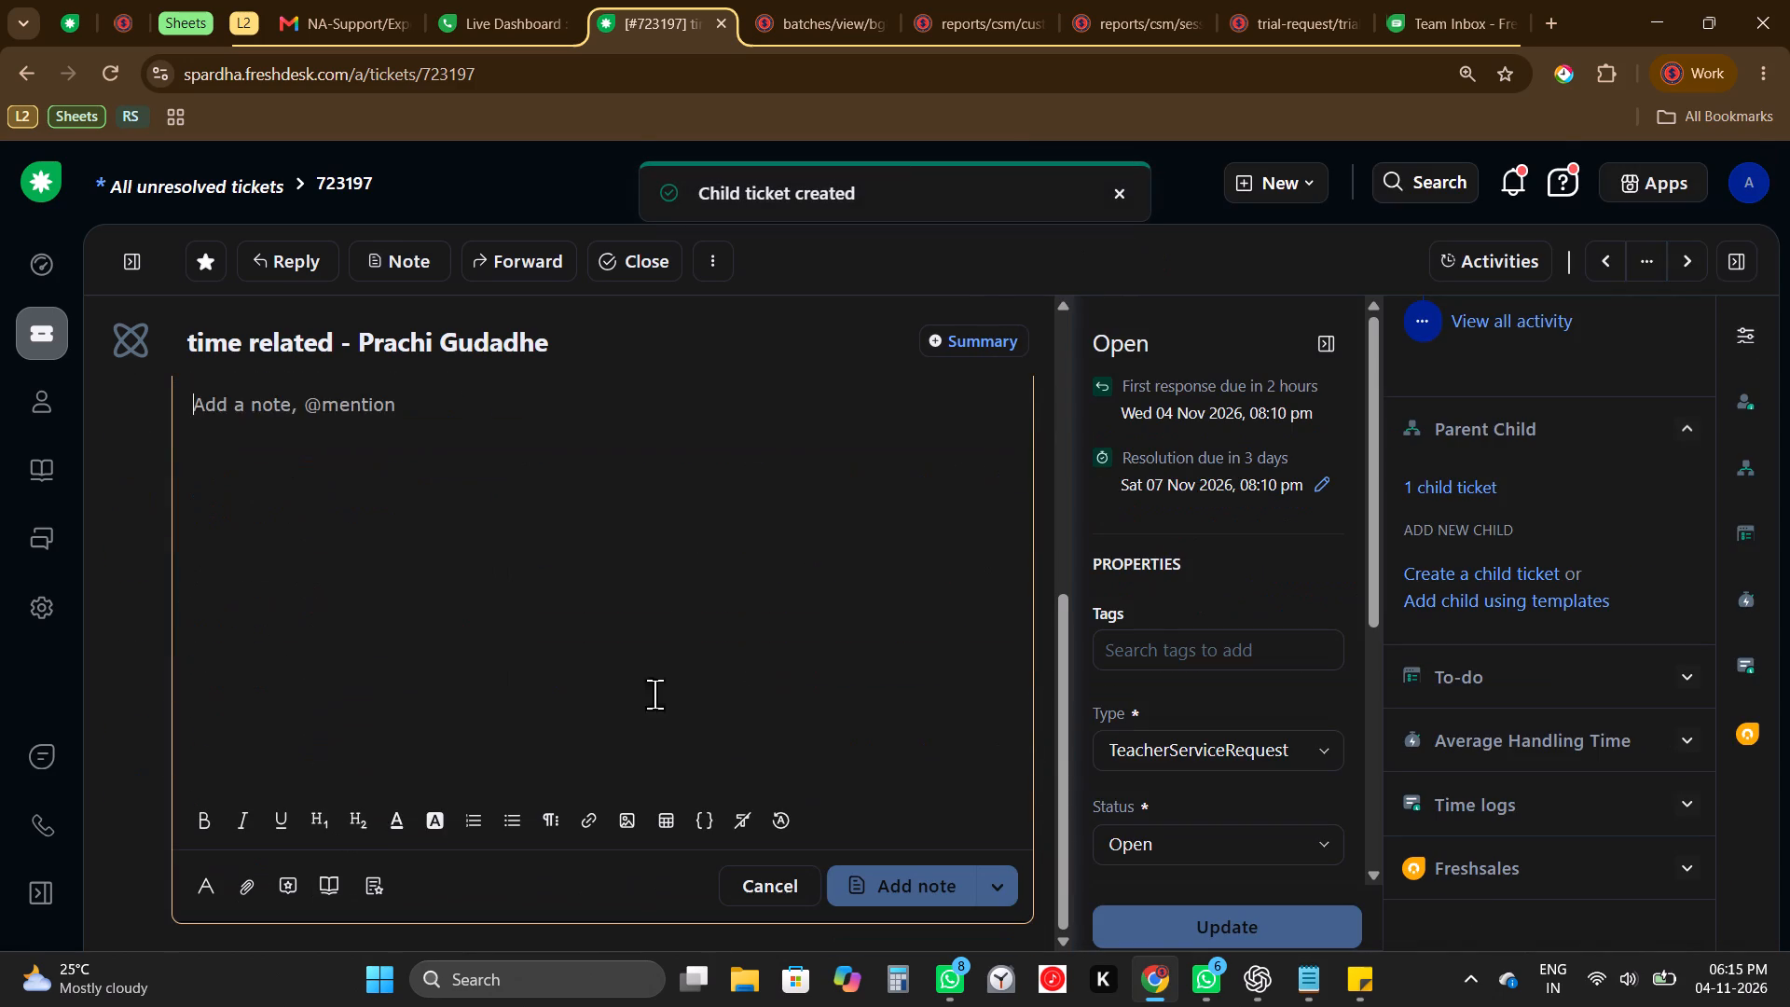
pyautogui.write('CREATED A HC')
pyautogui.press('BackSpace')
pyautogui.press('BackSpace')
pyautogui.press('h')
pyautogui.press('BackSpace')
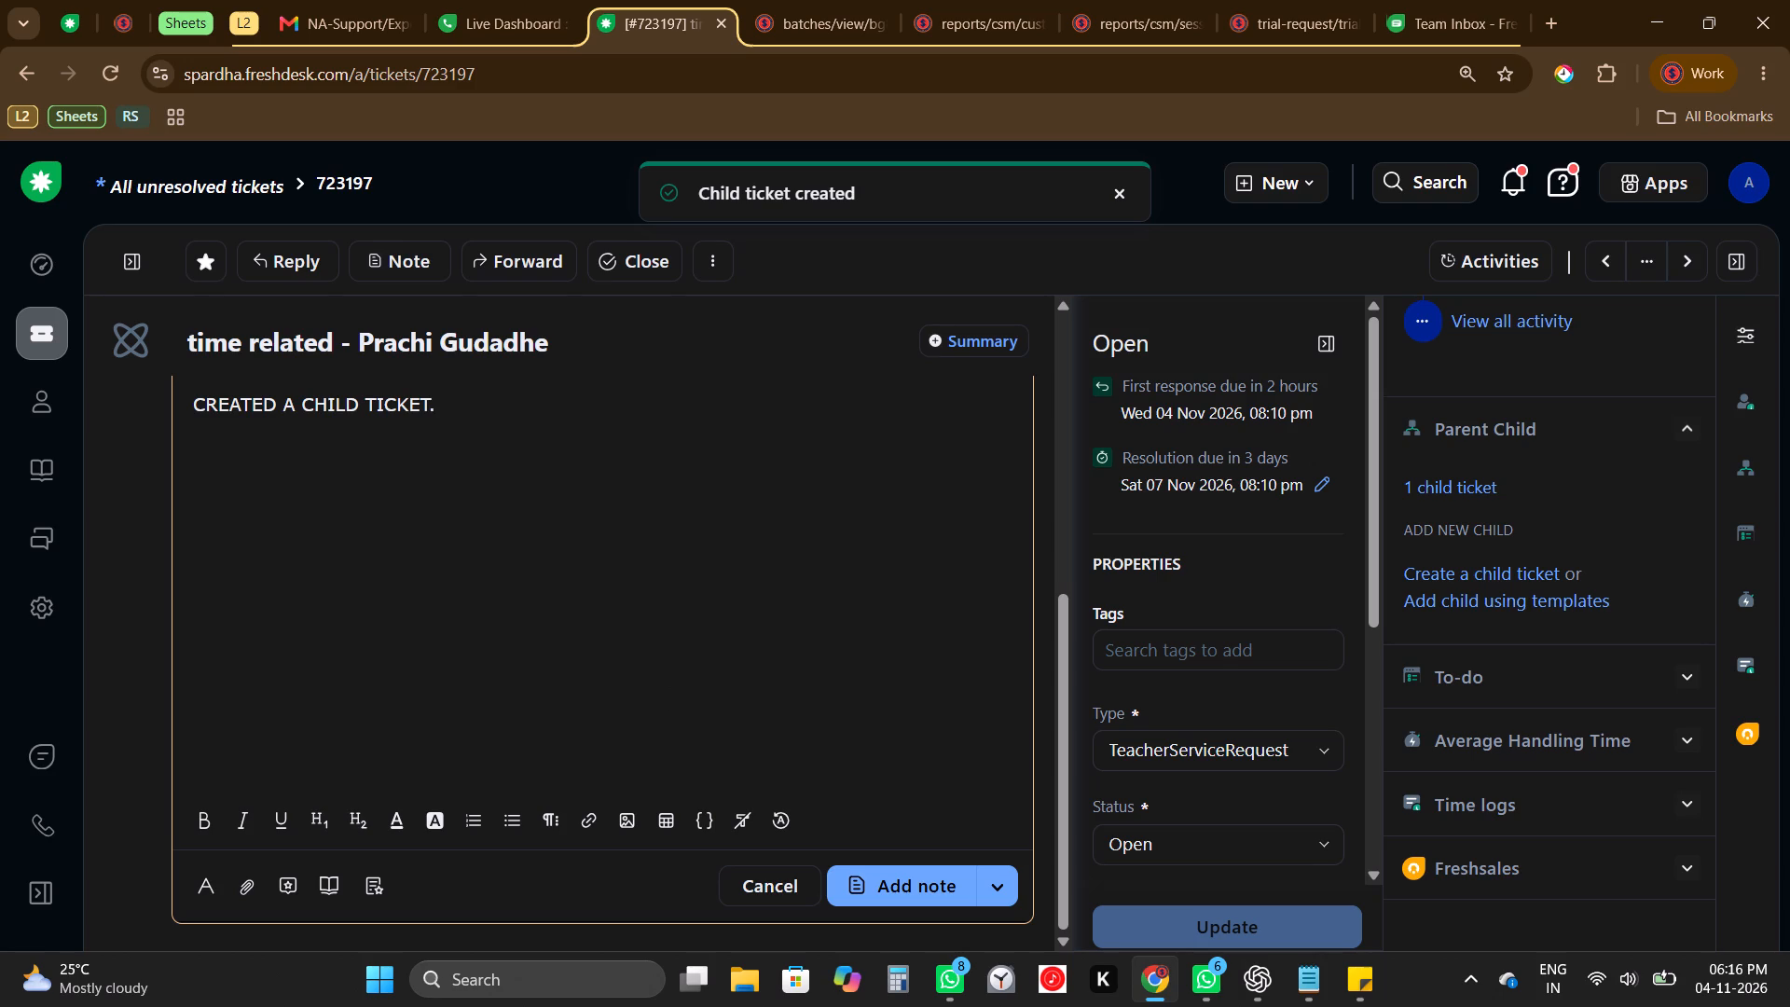
pyautogui.click(941, 899)
# Set the status of ticket 723197 to Waiting on Customer and update its properties.
pyautogui.moveTo(1136, 850); pyautogui.dragTo(1225, 800)
pyautogui.click(1225, 800)
pyautogui.click(1234, 905)
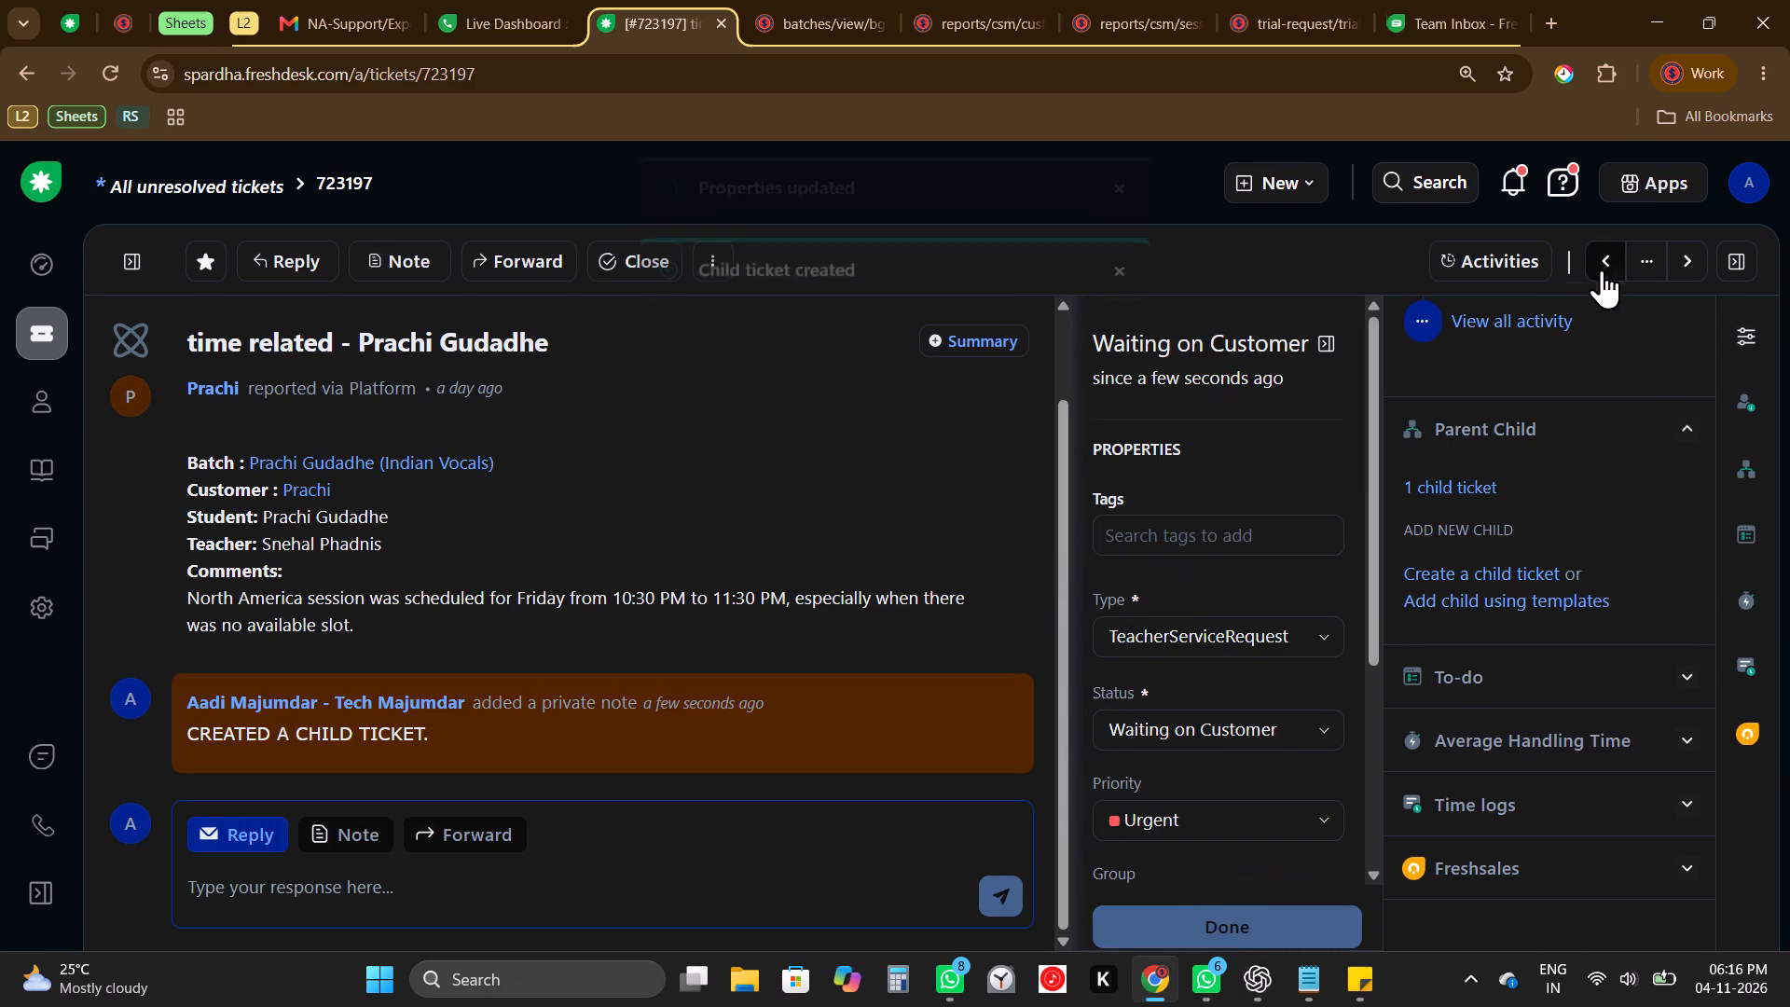
# Go to ticket 723324 and open its linked Indian Vocals batch, closing the previous batch page.
pyautogui.click(1602, 269)
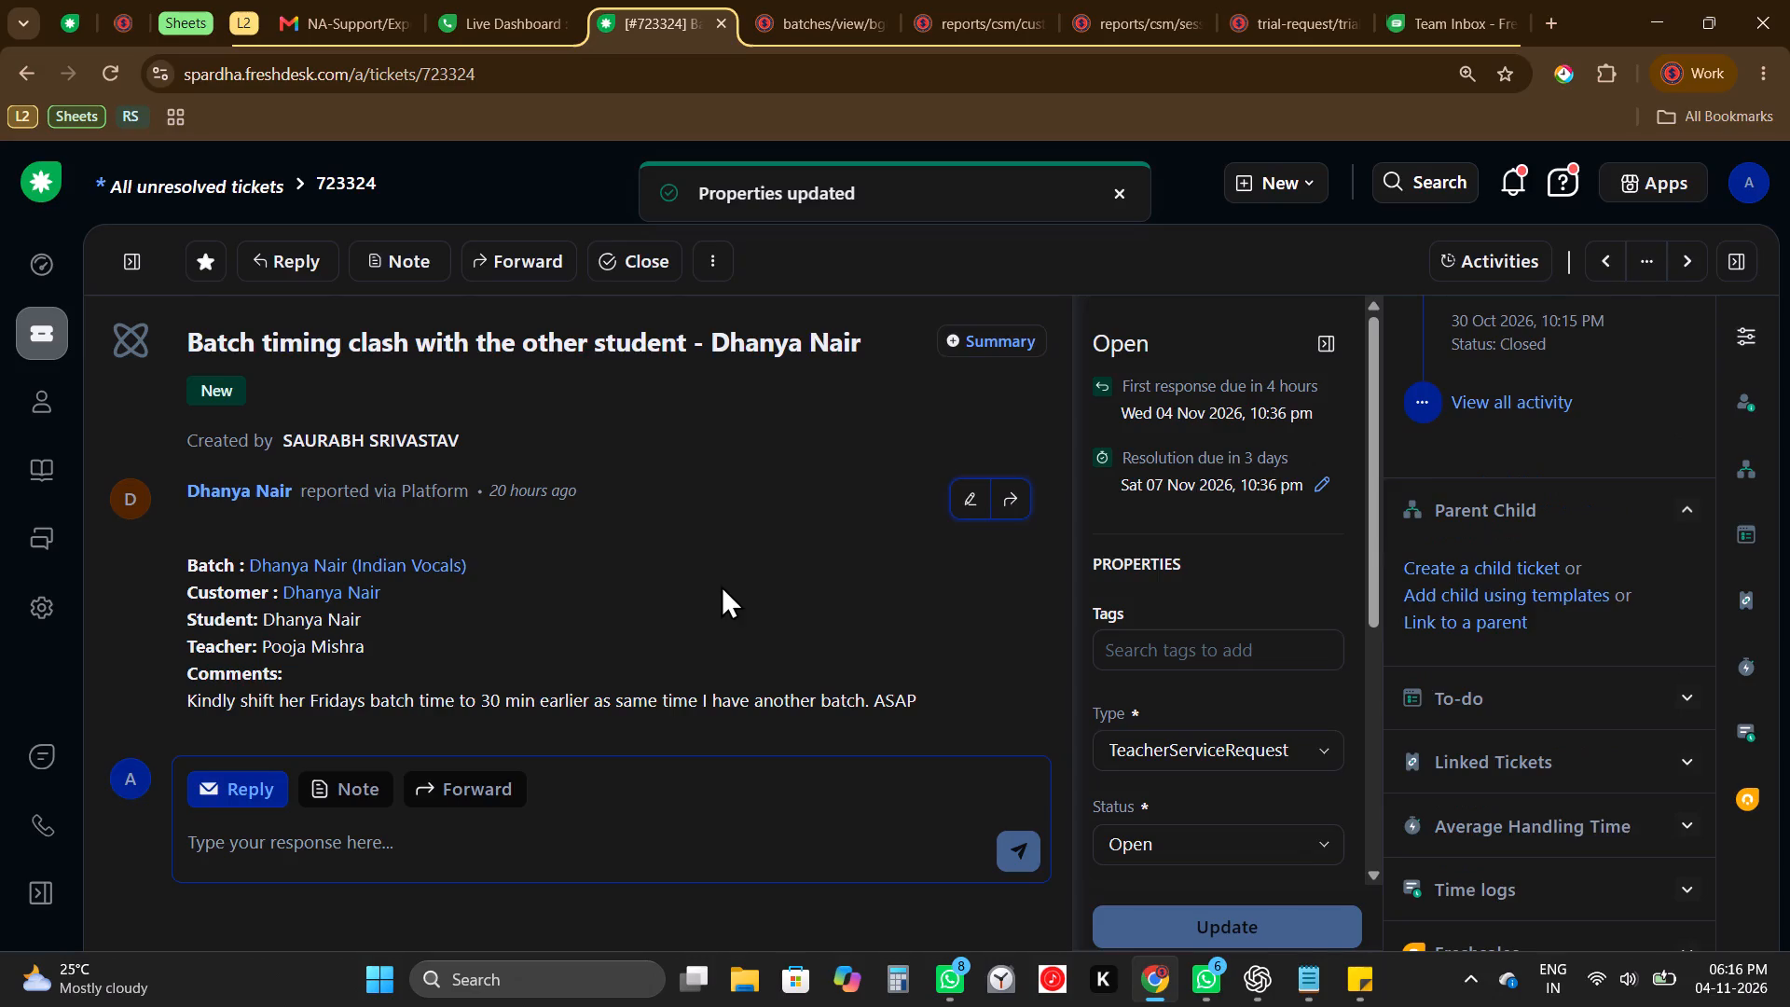
pyautogui.scroll(11, 1549, 488)
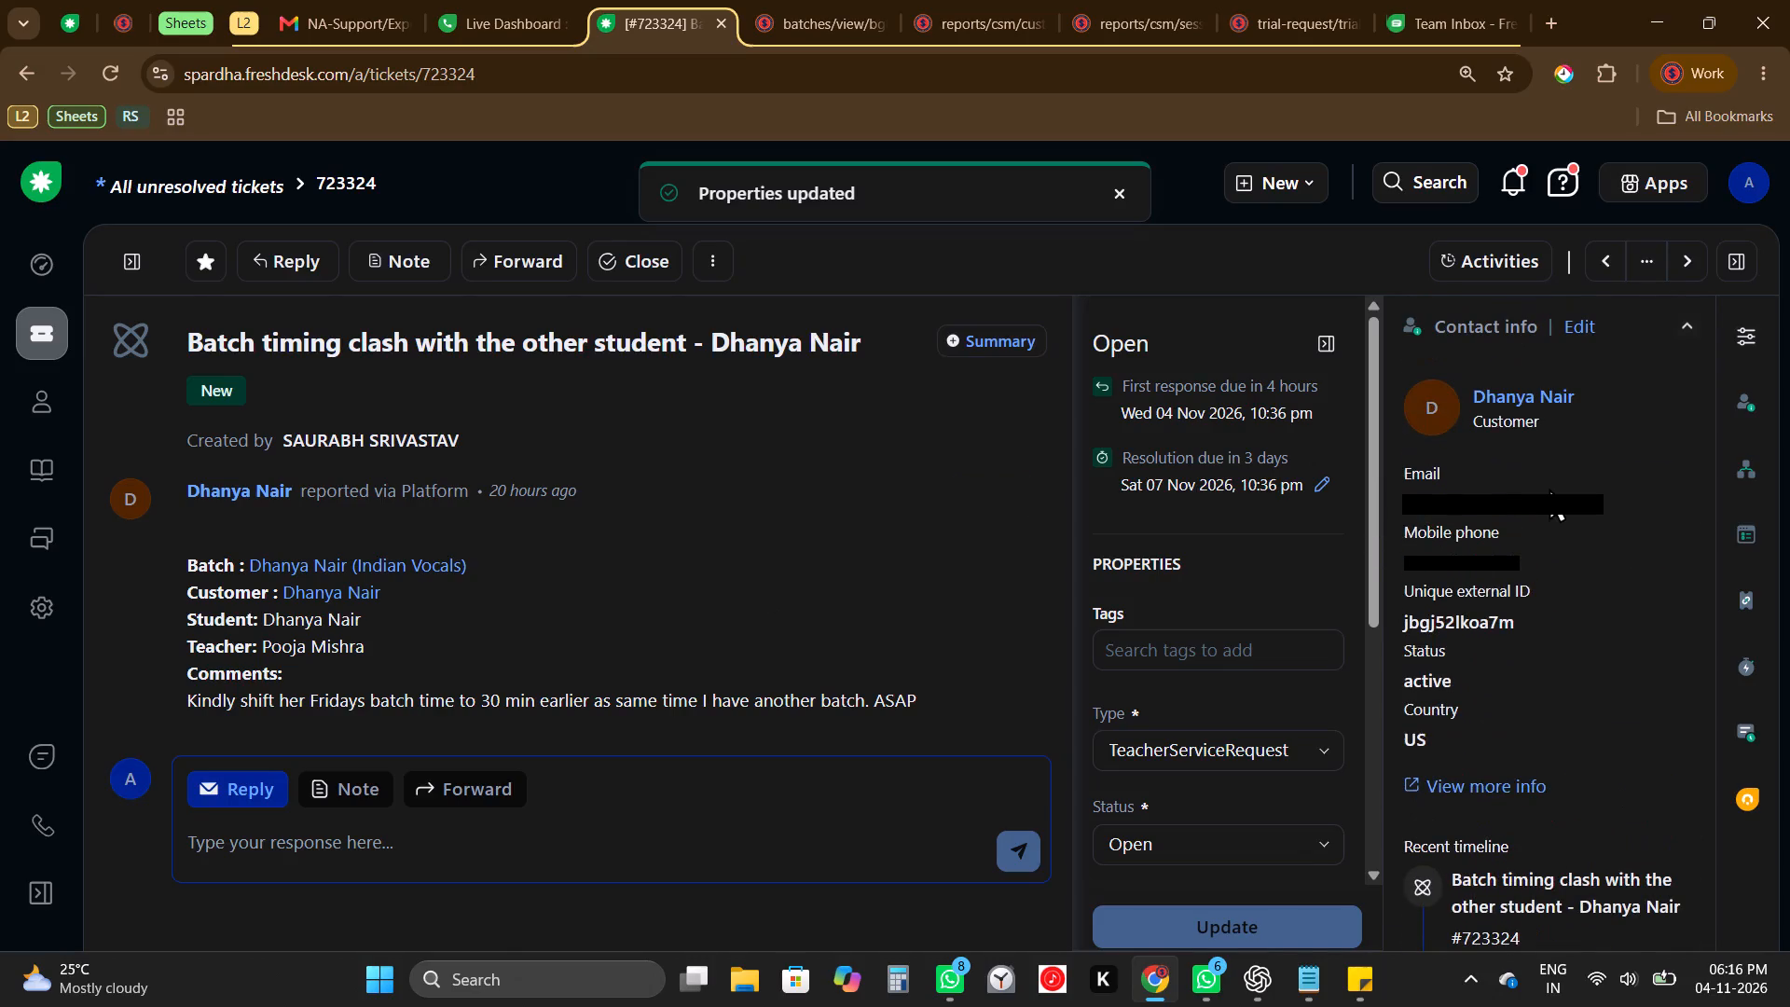
pyautogui.click(465, 551)
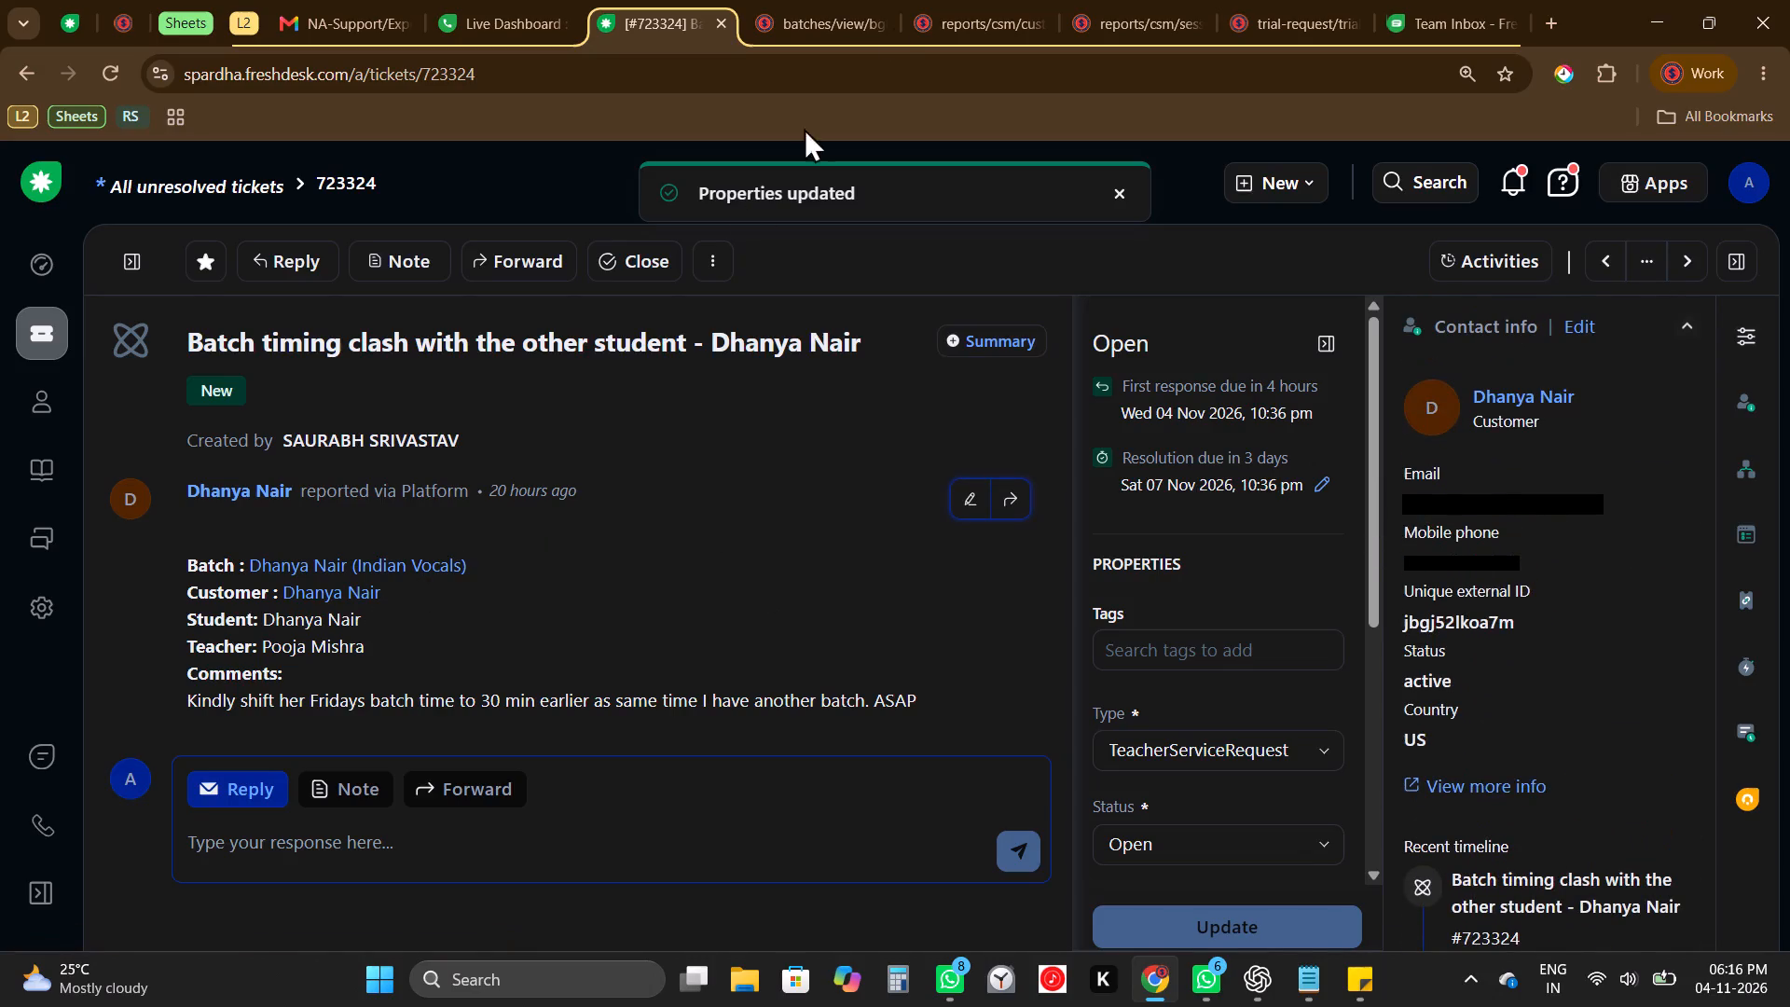
pyautogui.click(408, 569)
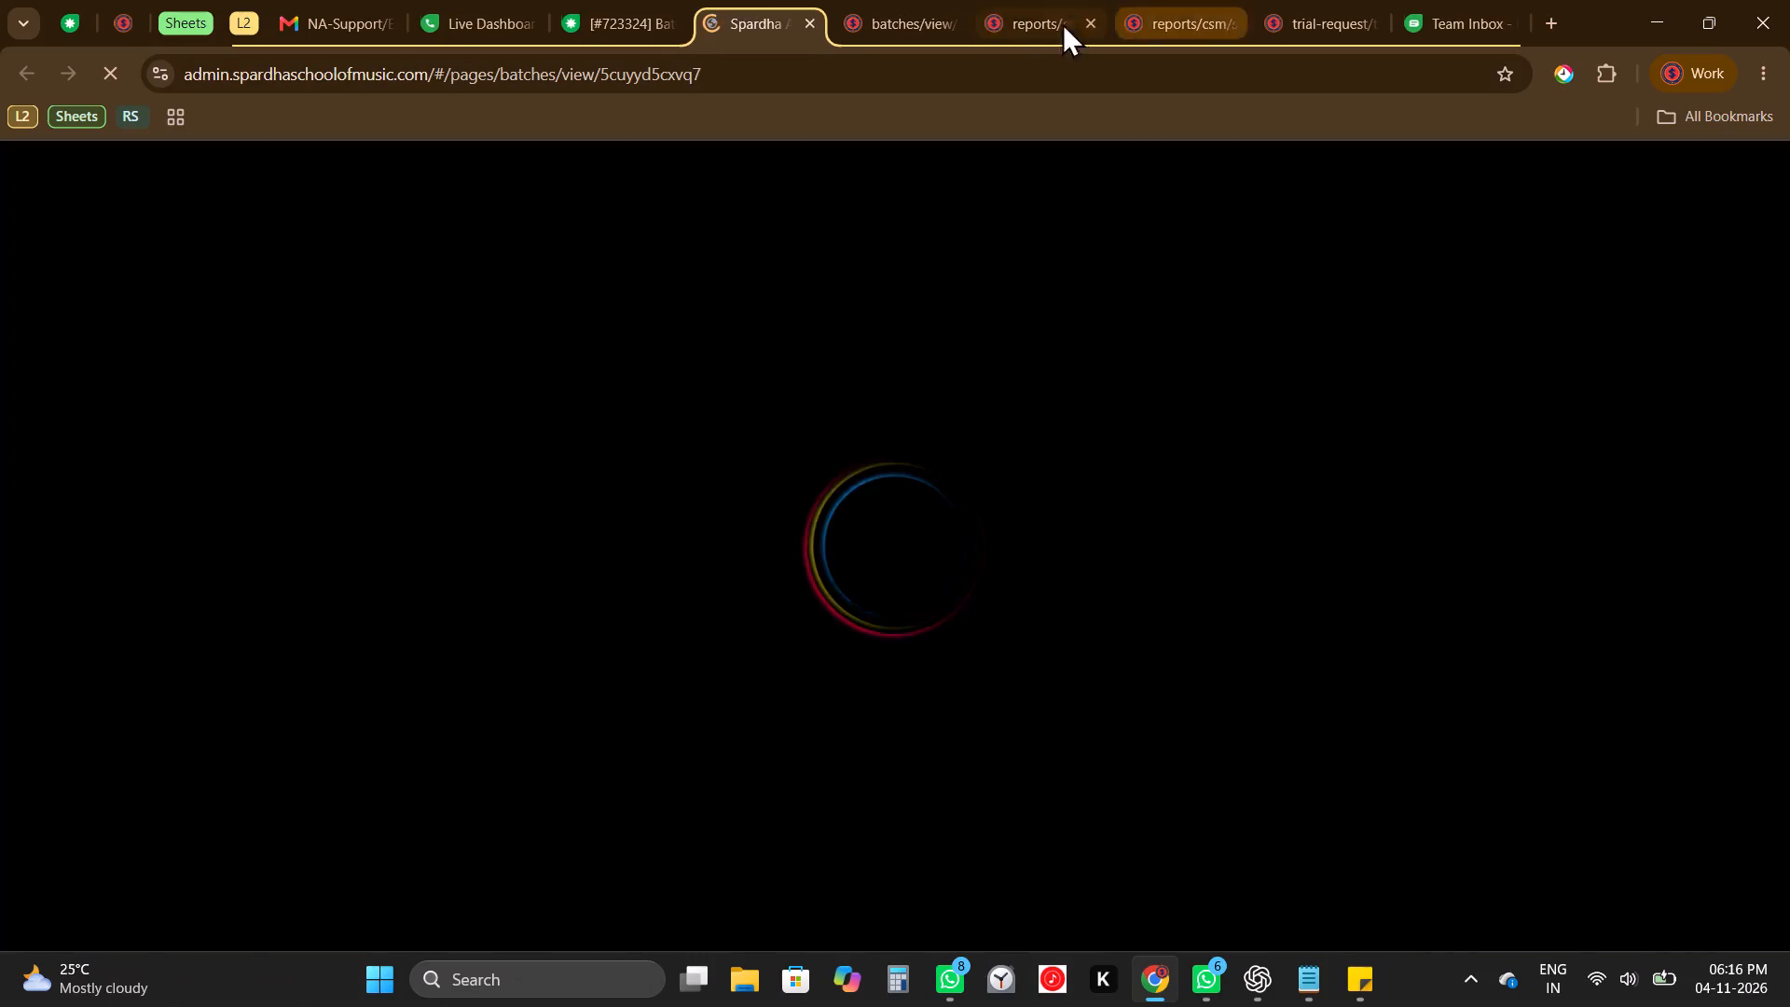
pyautogui.click(958, 19)
pyautogui.click(695, 0)
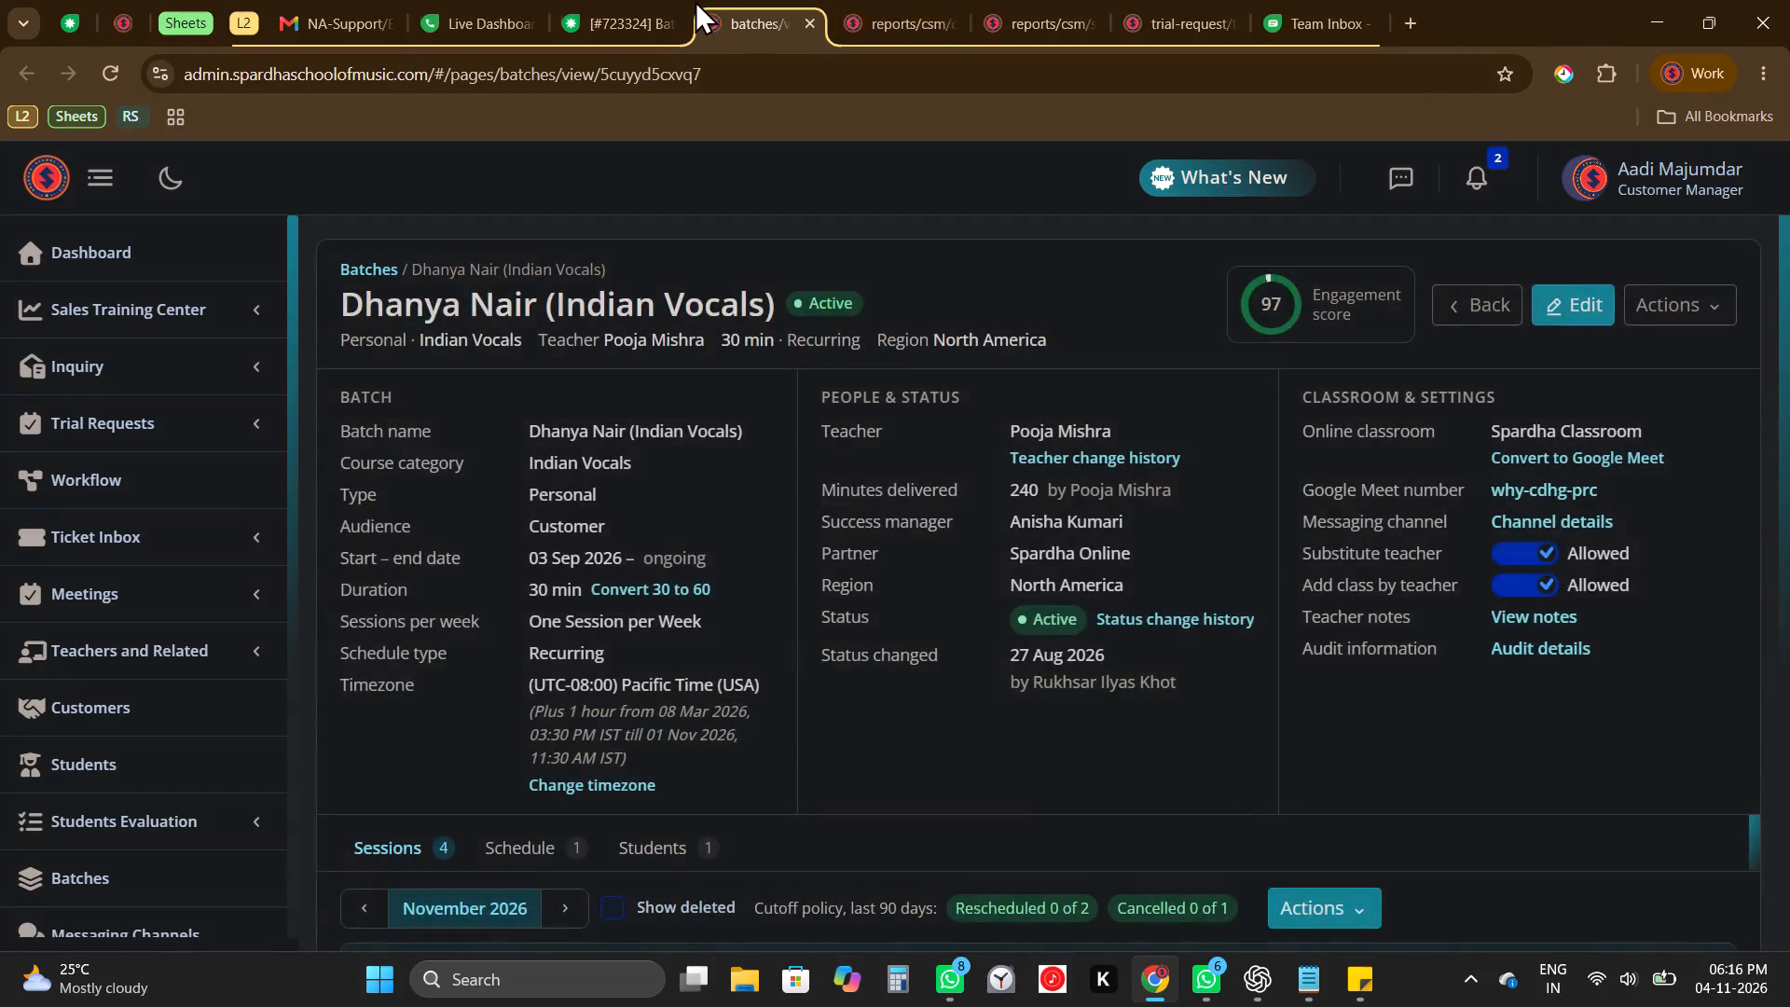
pyautogui.click(664, 0)
pyautogui.click(798, 0)
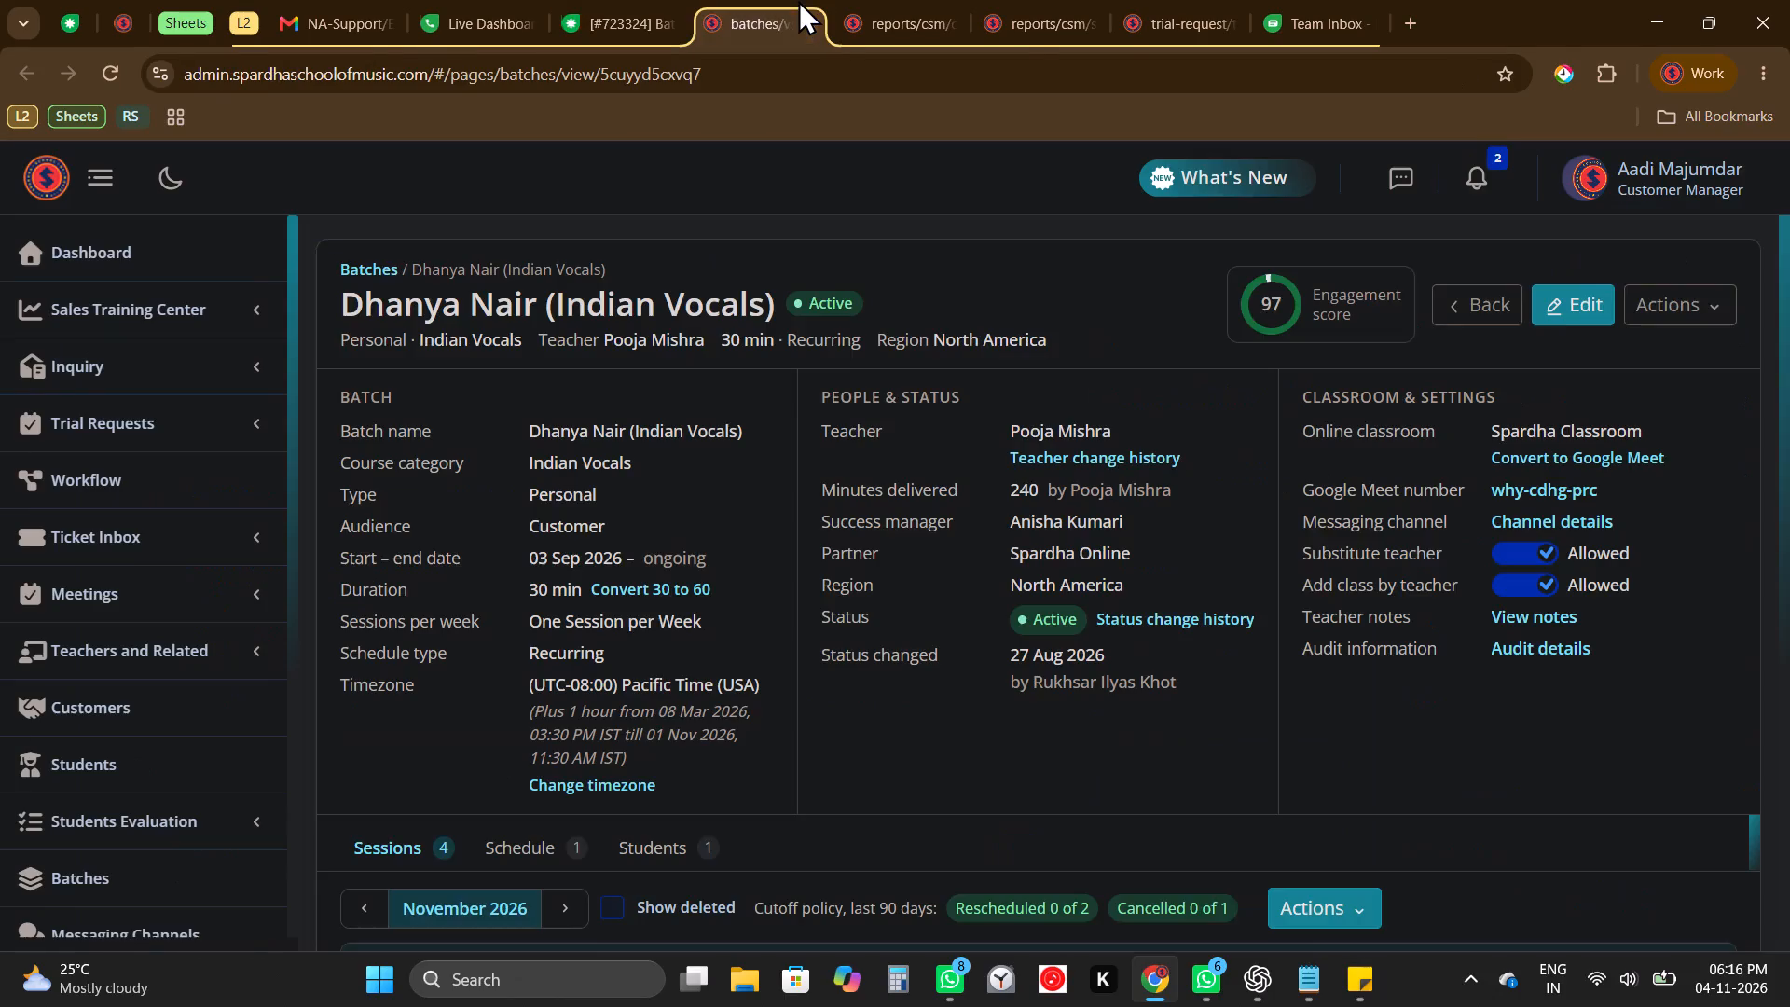
# Compare the batch's November sessions and weekly schedule with the timing change requested in ticket 723324.
pyautogui.scroll(-4, 814, 523)
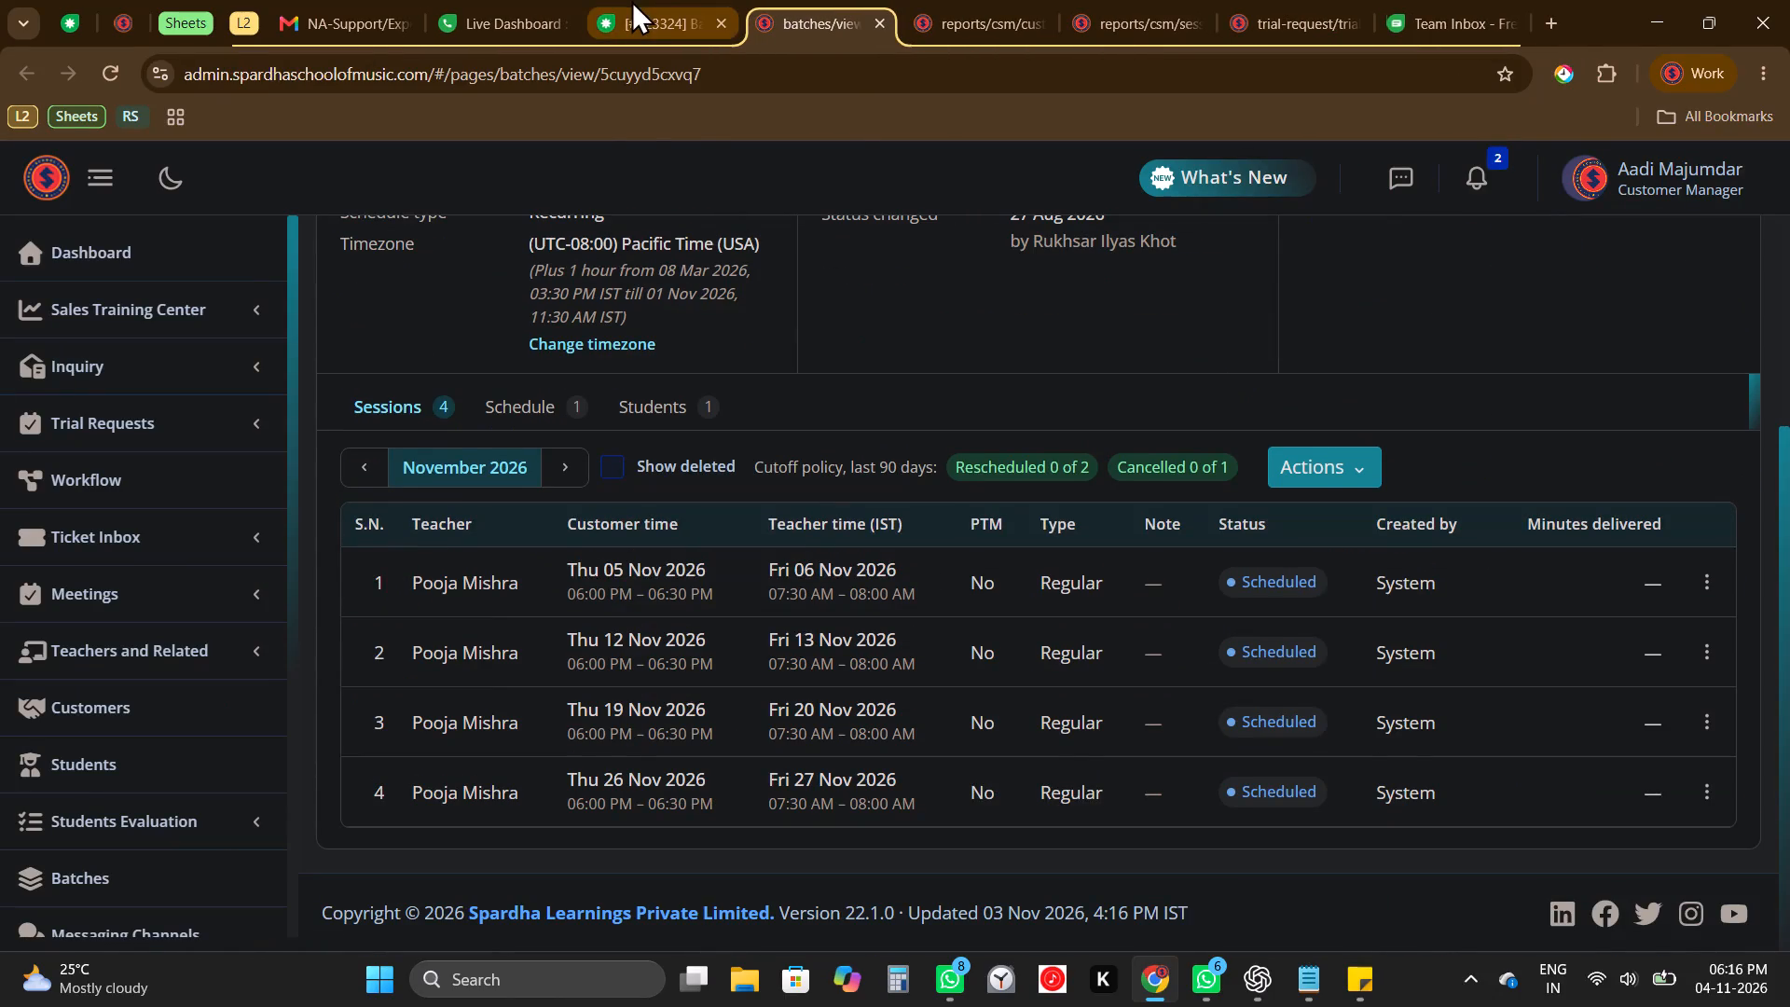
pyautogui.click(631, 0)
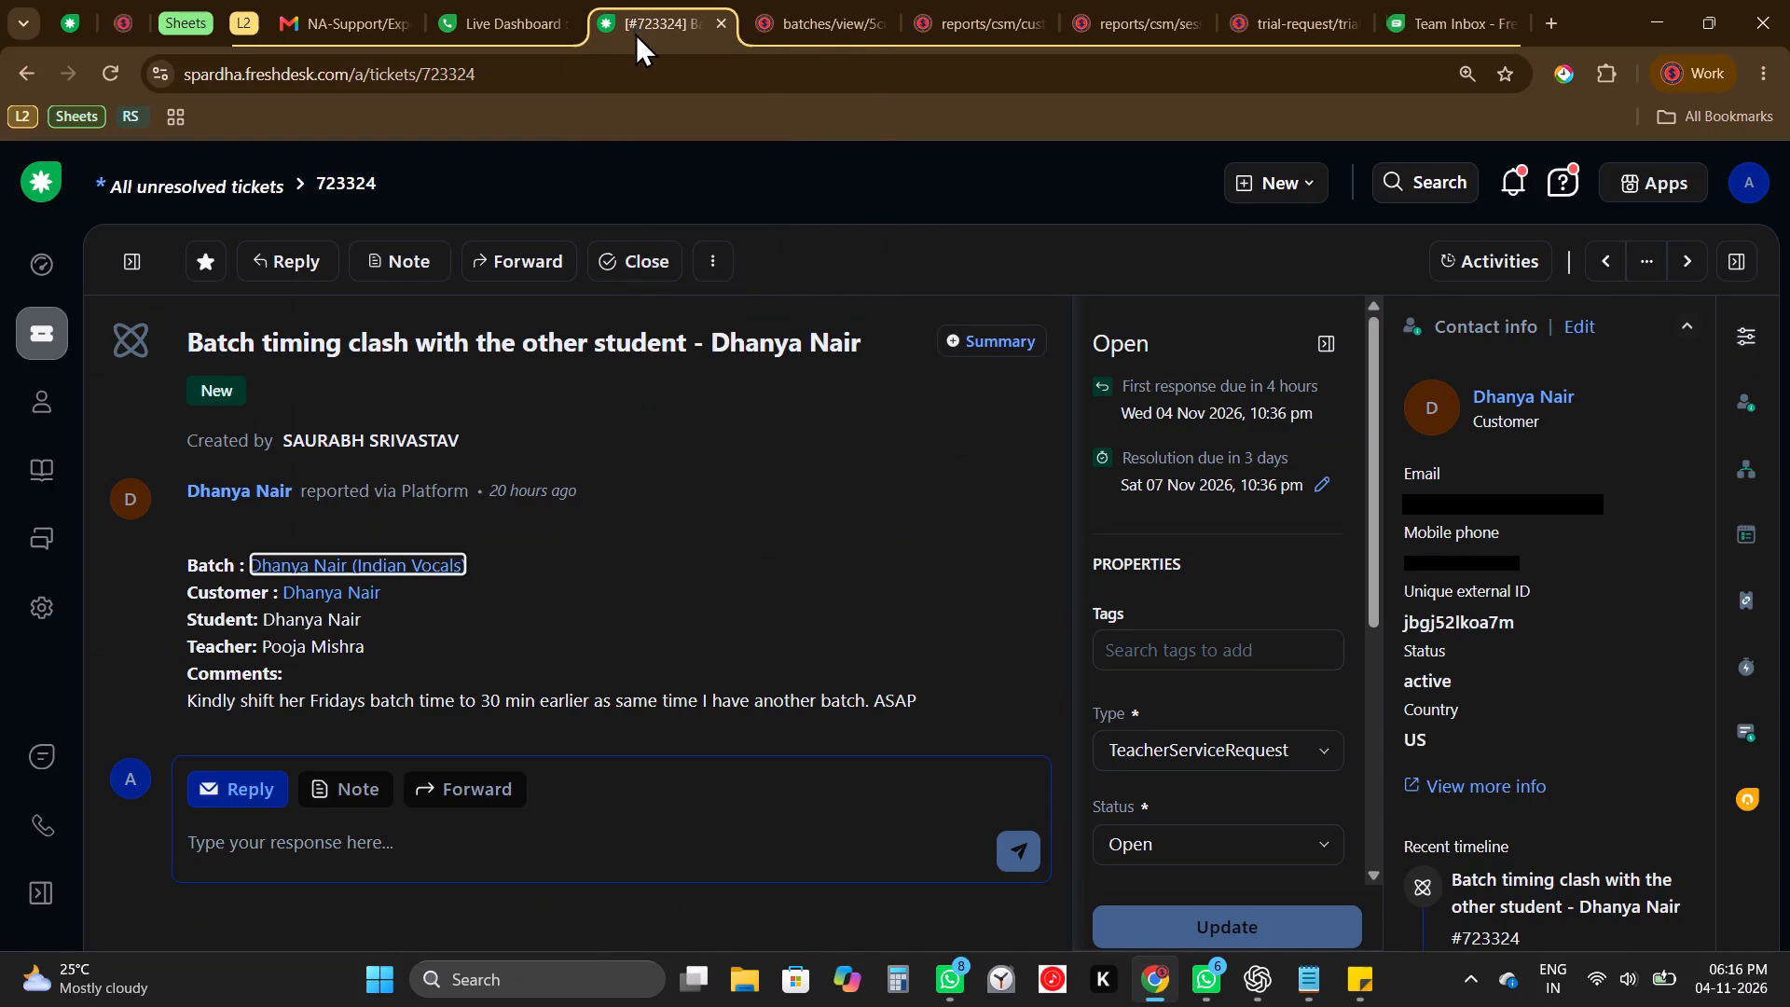
pyautogui.click(859, 0)
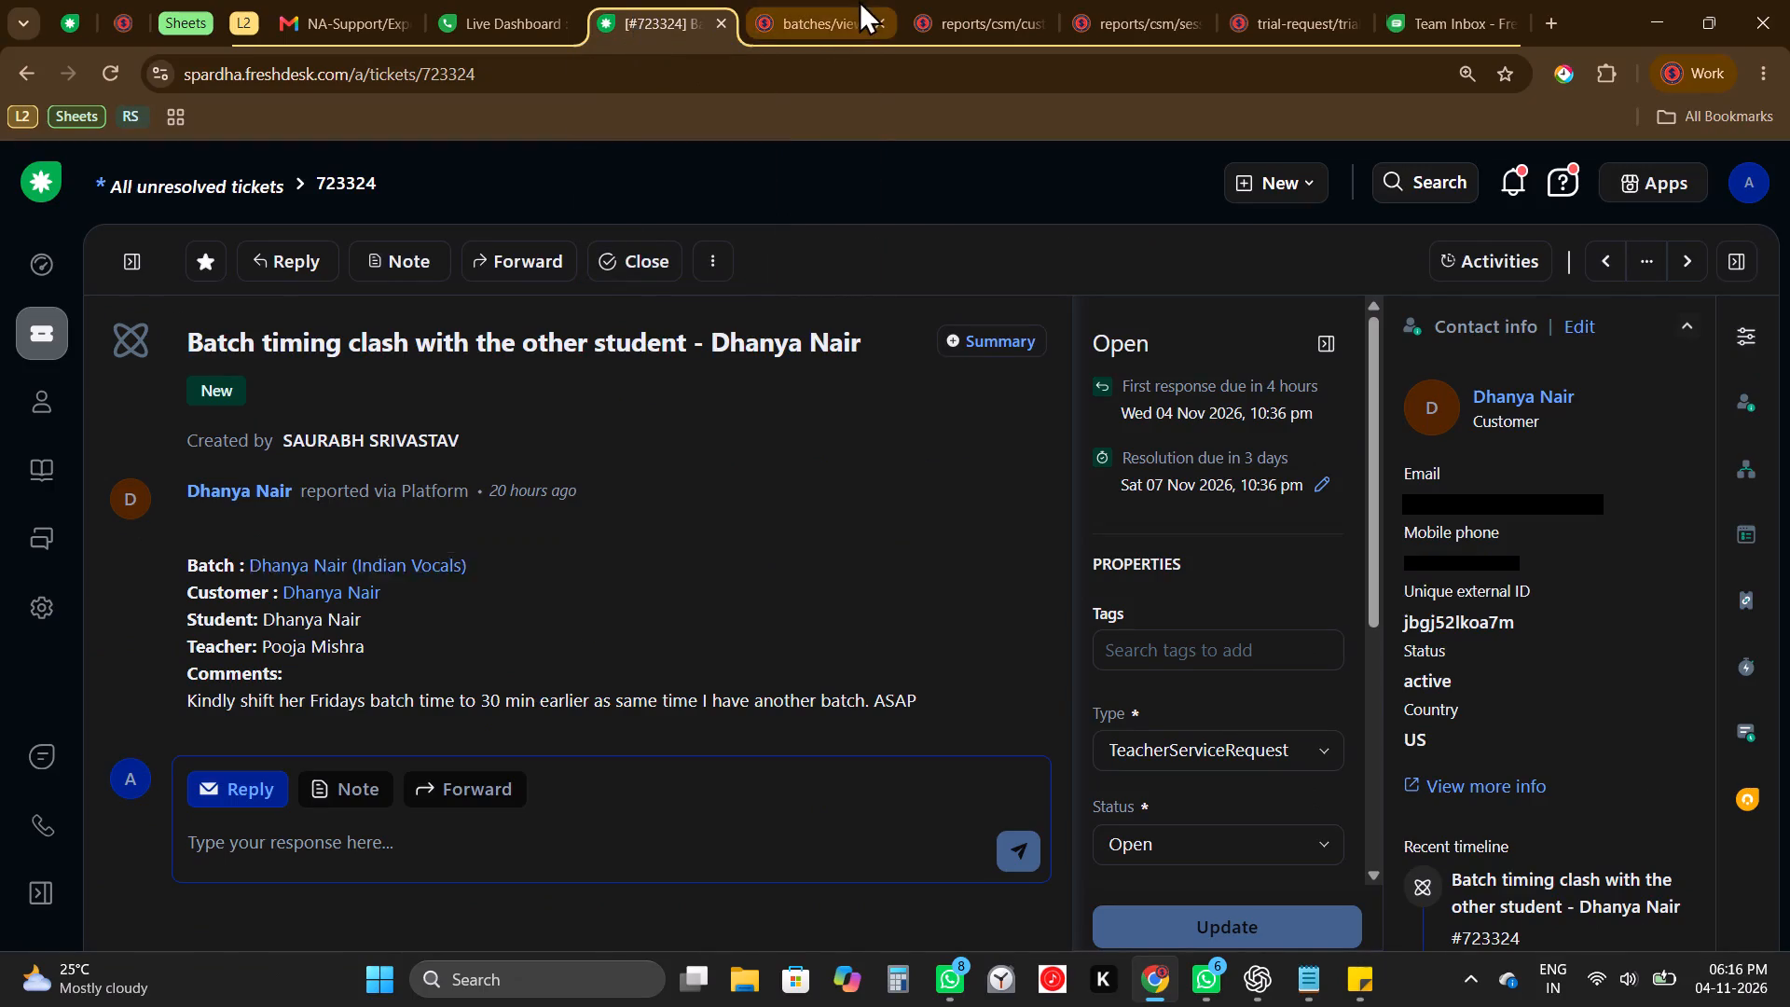
pyautogui.click(608, 0)
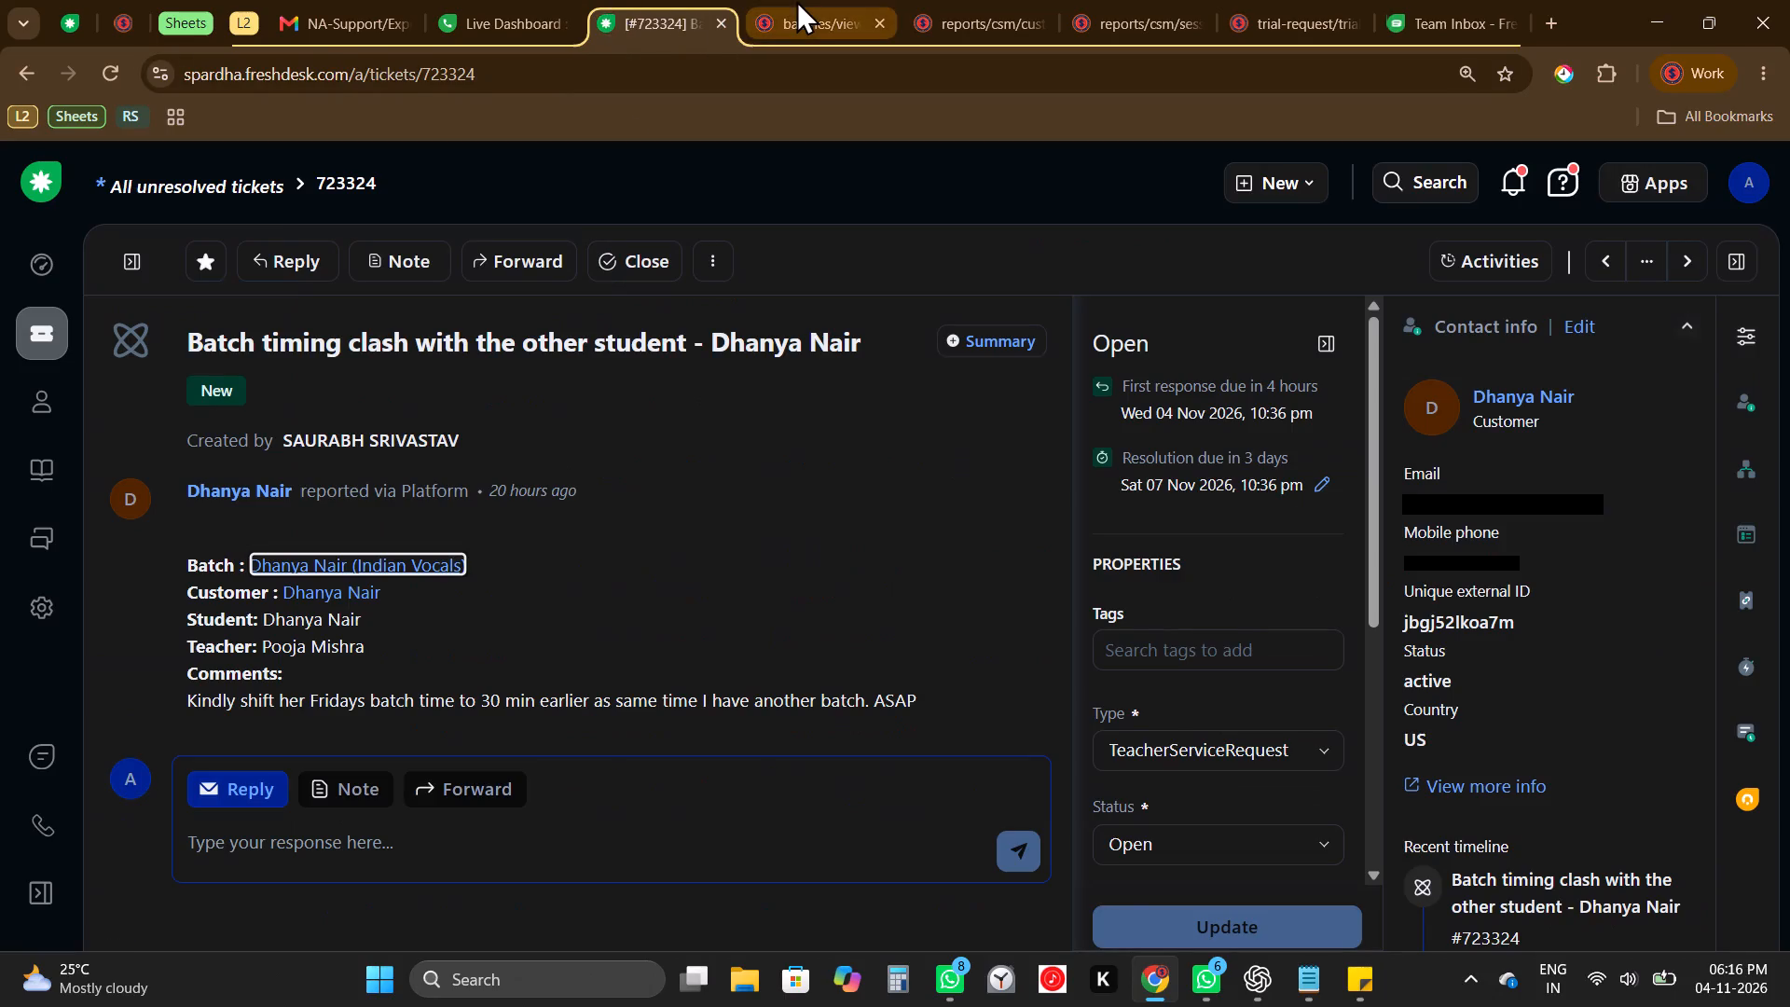
pyautogui.click(796, 0)
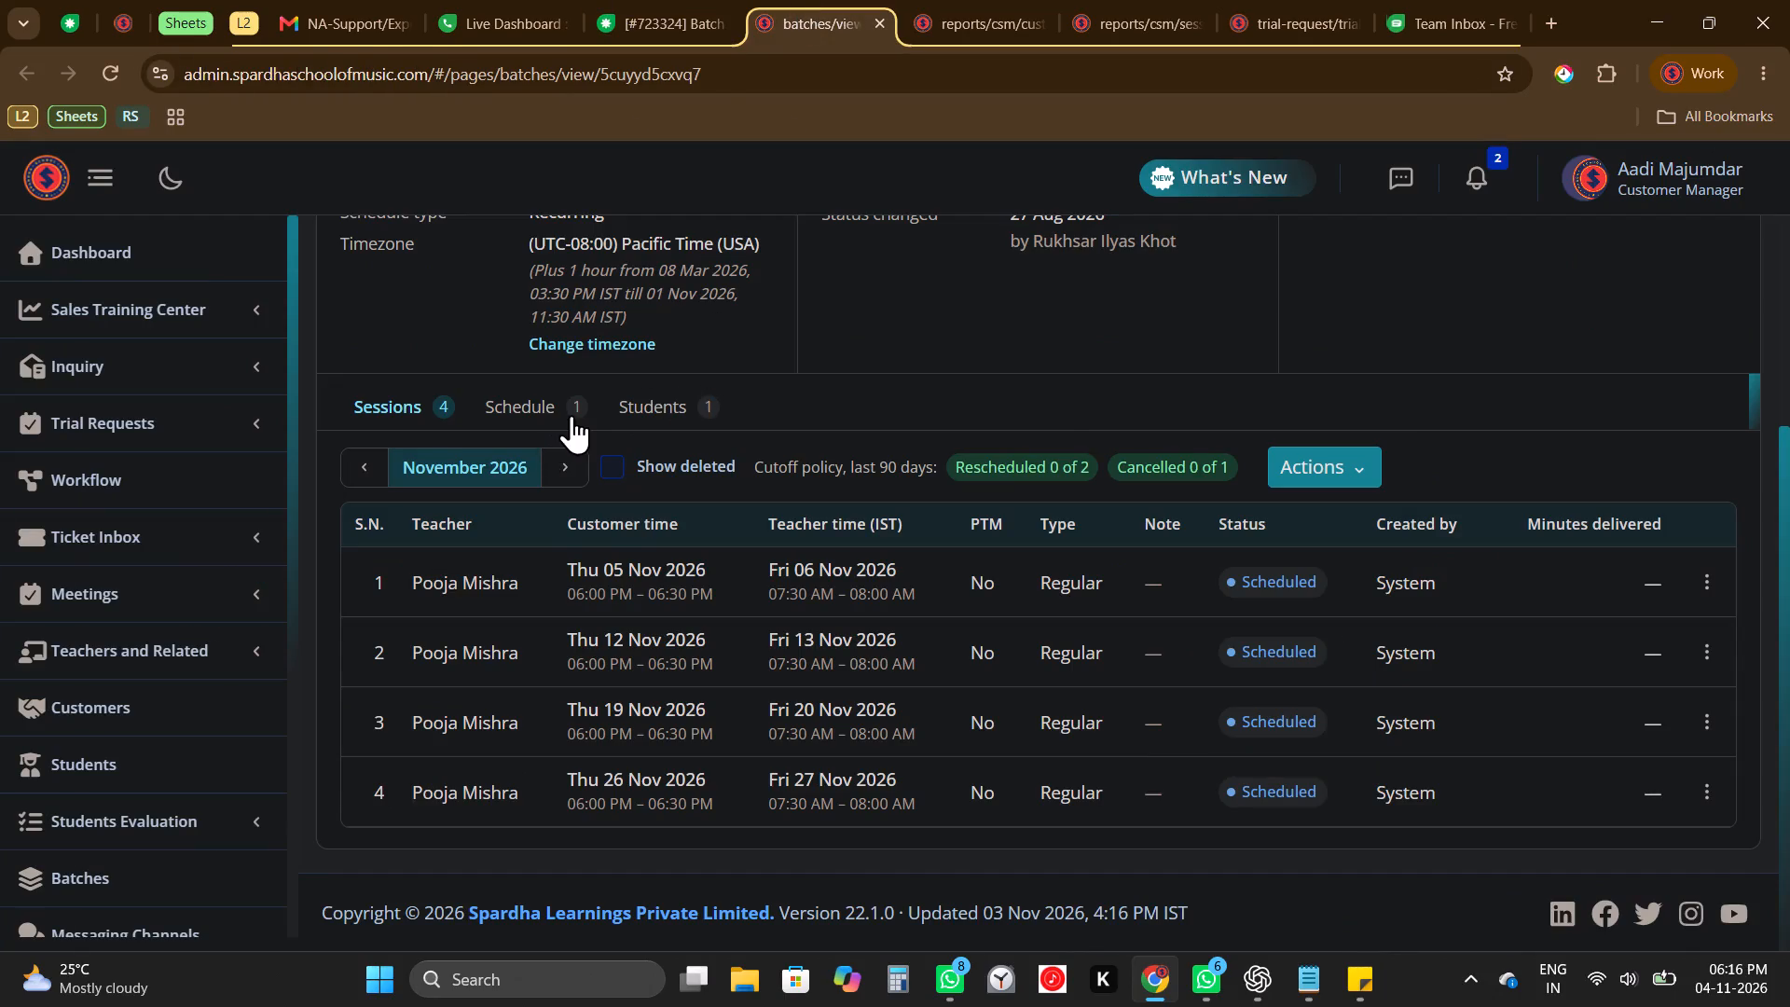
pyautogui.click(571, 415)
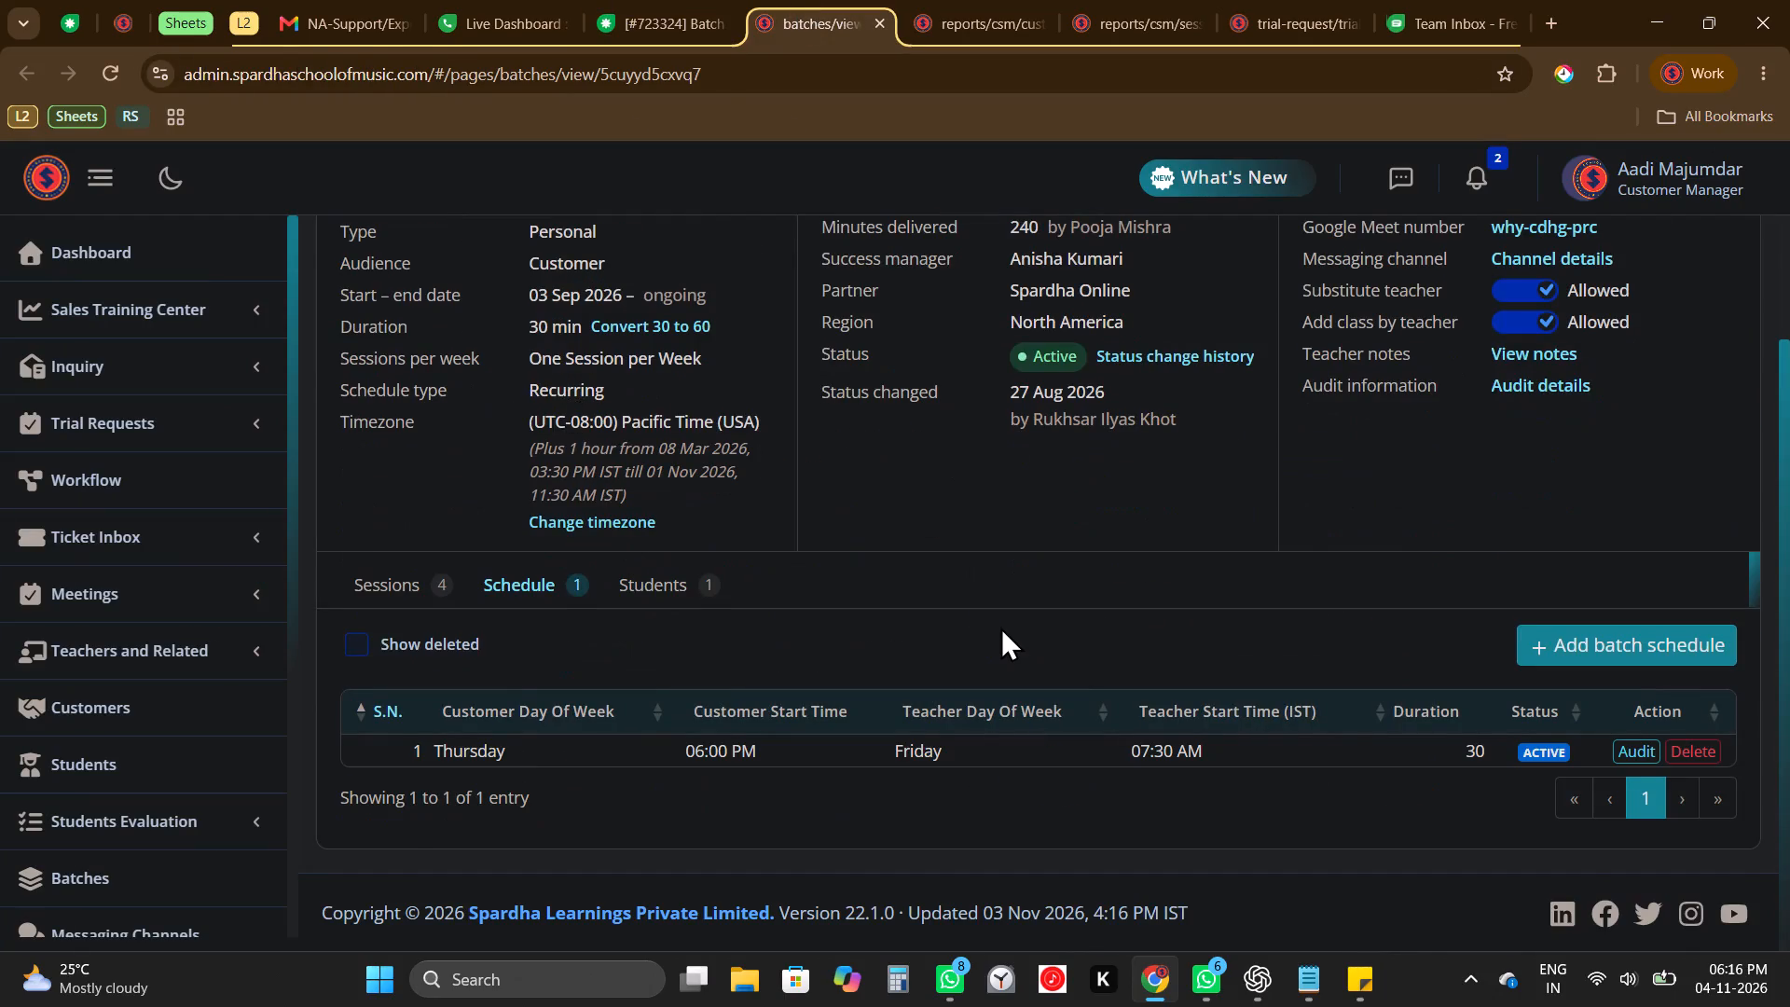
pyautogui.click(917, 752)
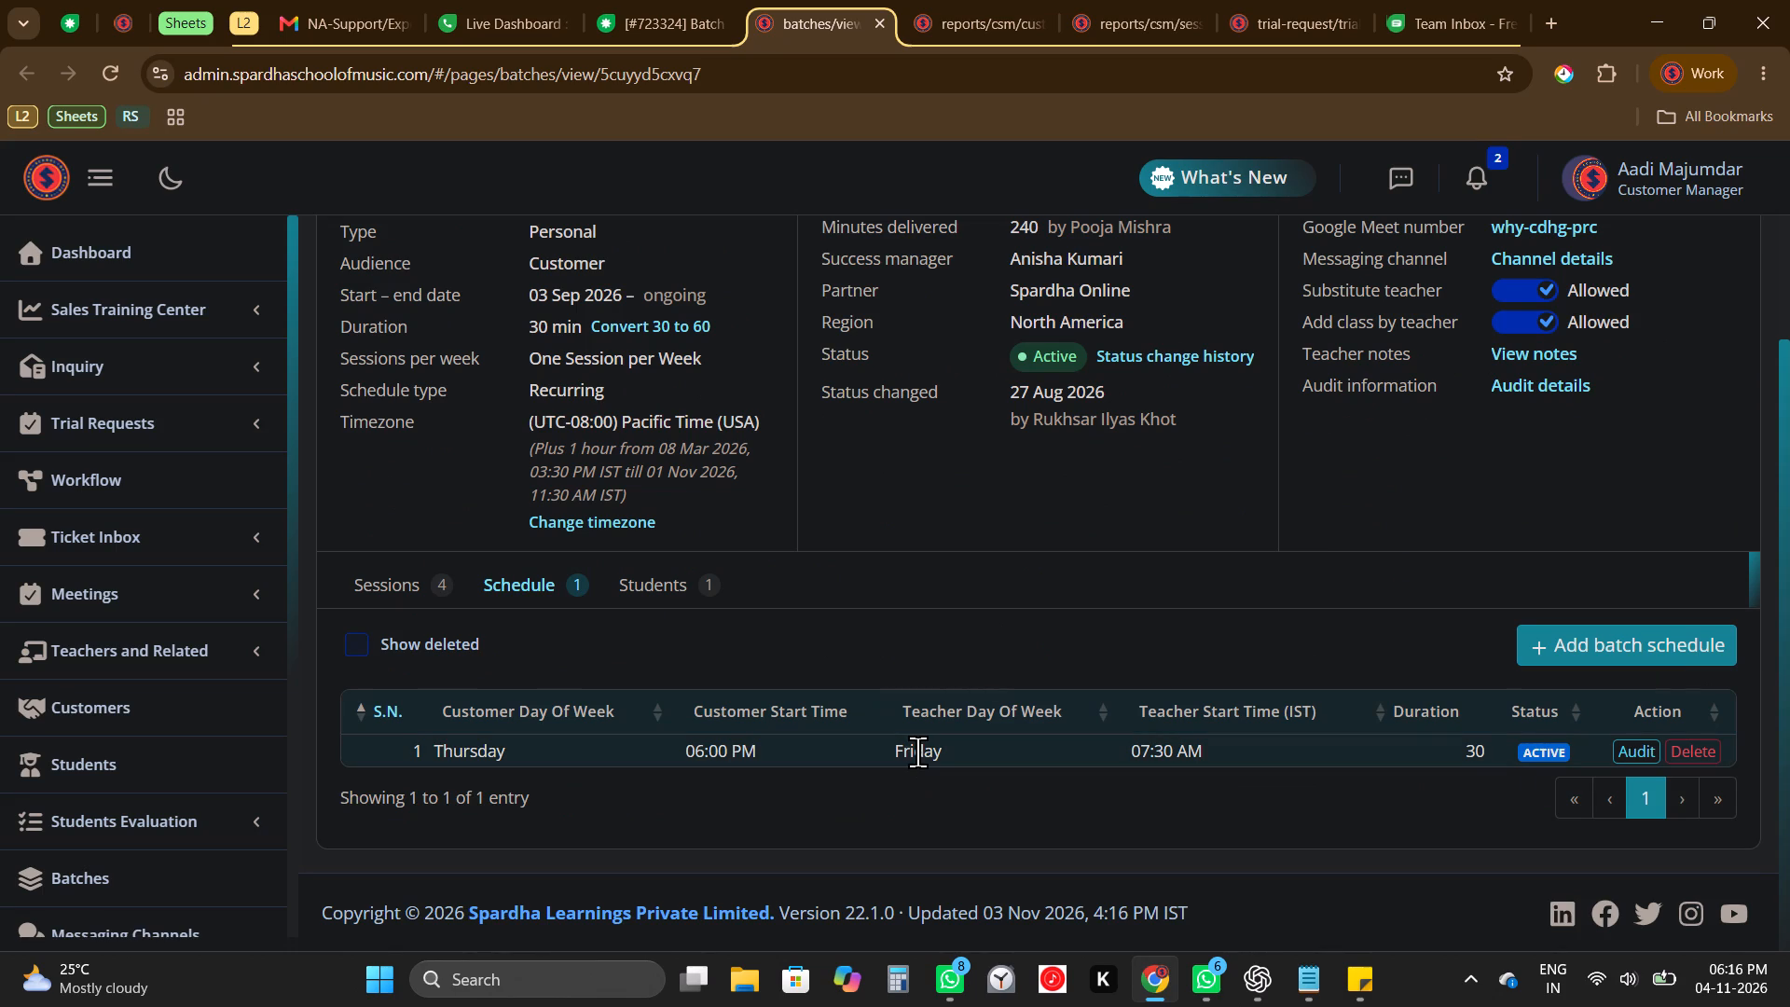
pyautogui.moveTo(917, 752); pyautogui.dragTo(1228, 760)
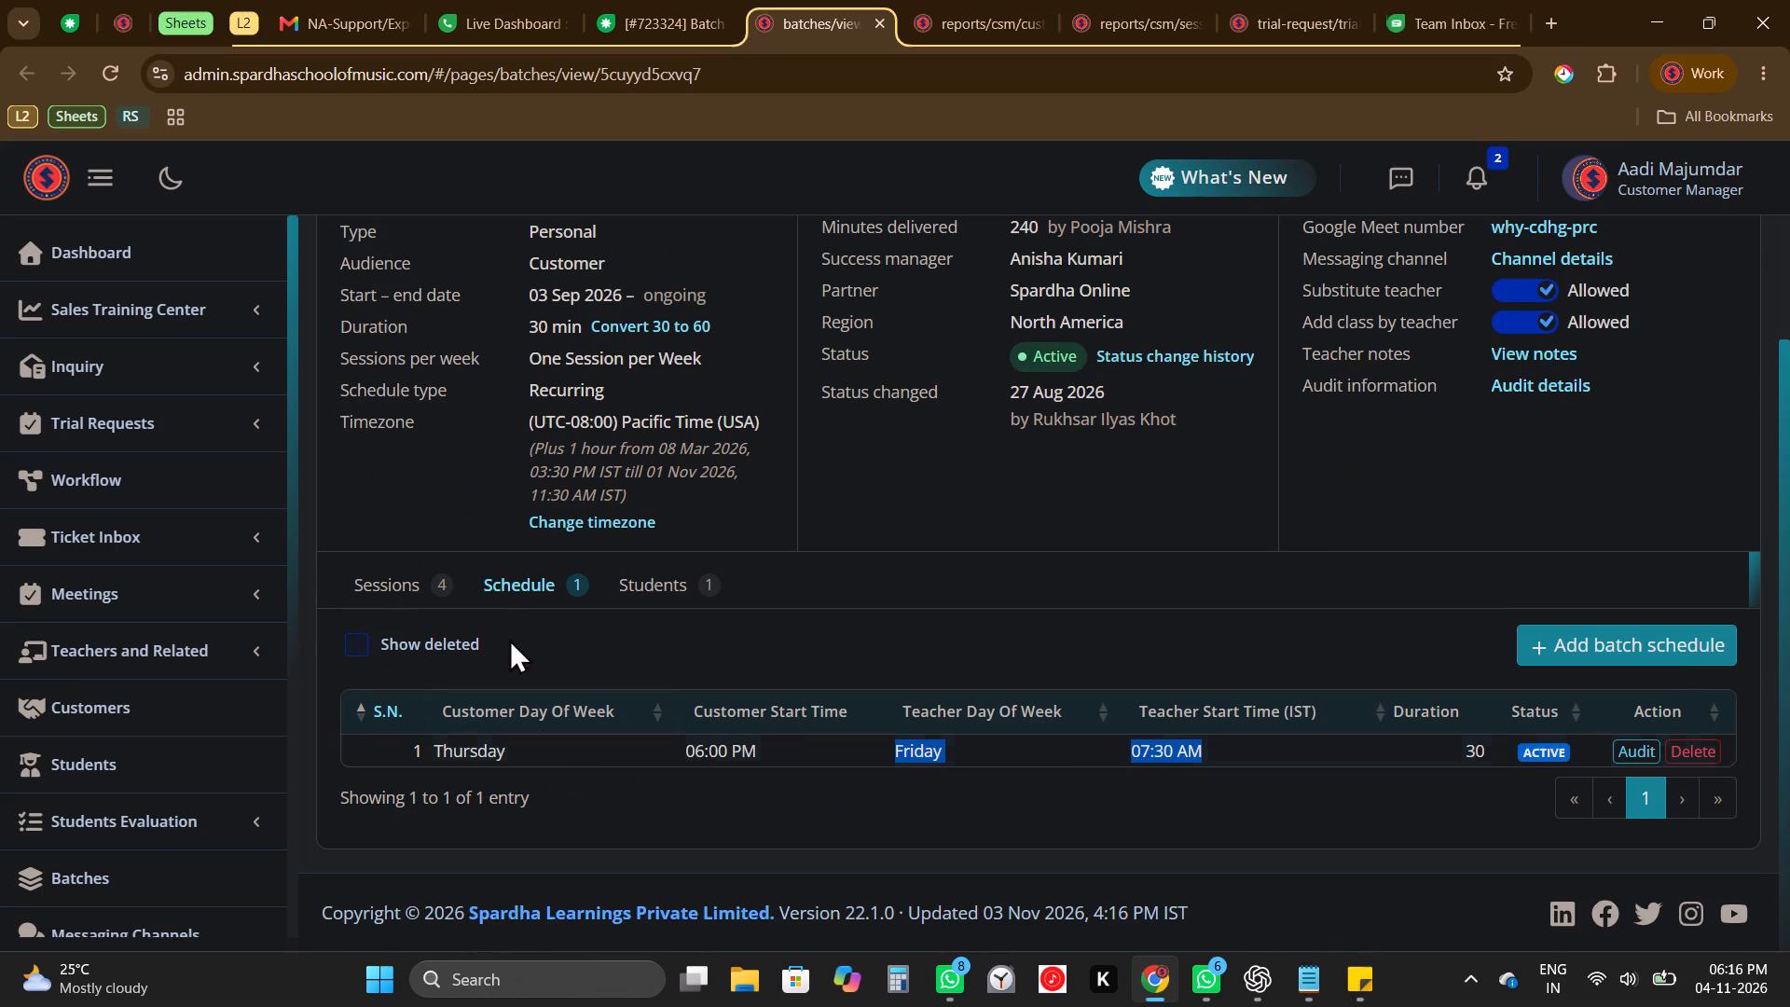
pyautogui.click(394, 583)
pyautogui.scroll(-1, 915, 676)
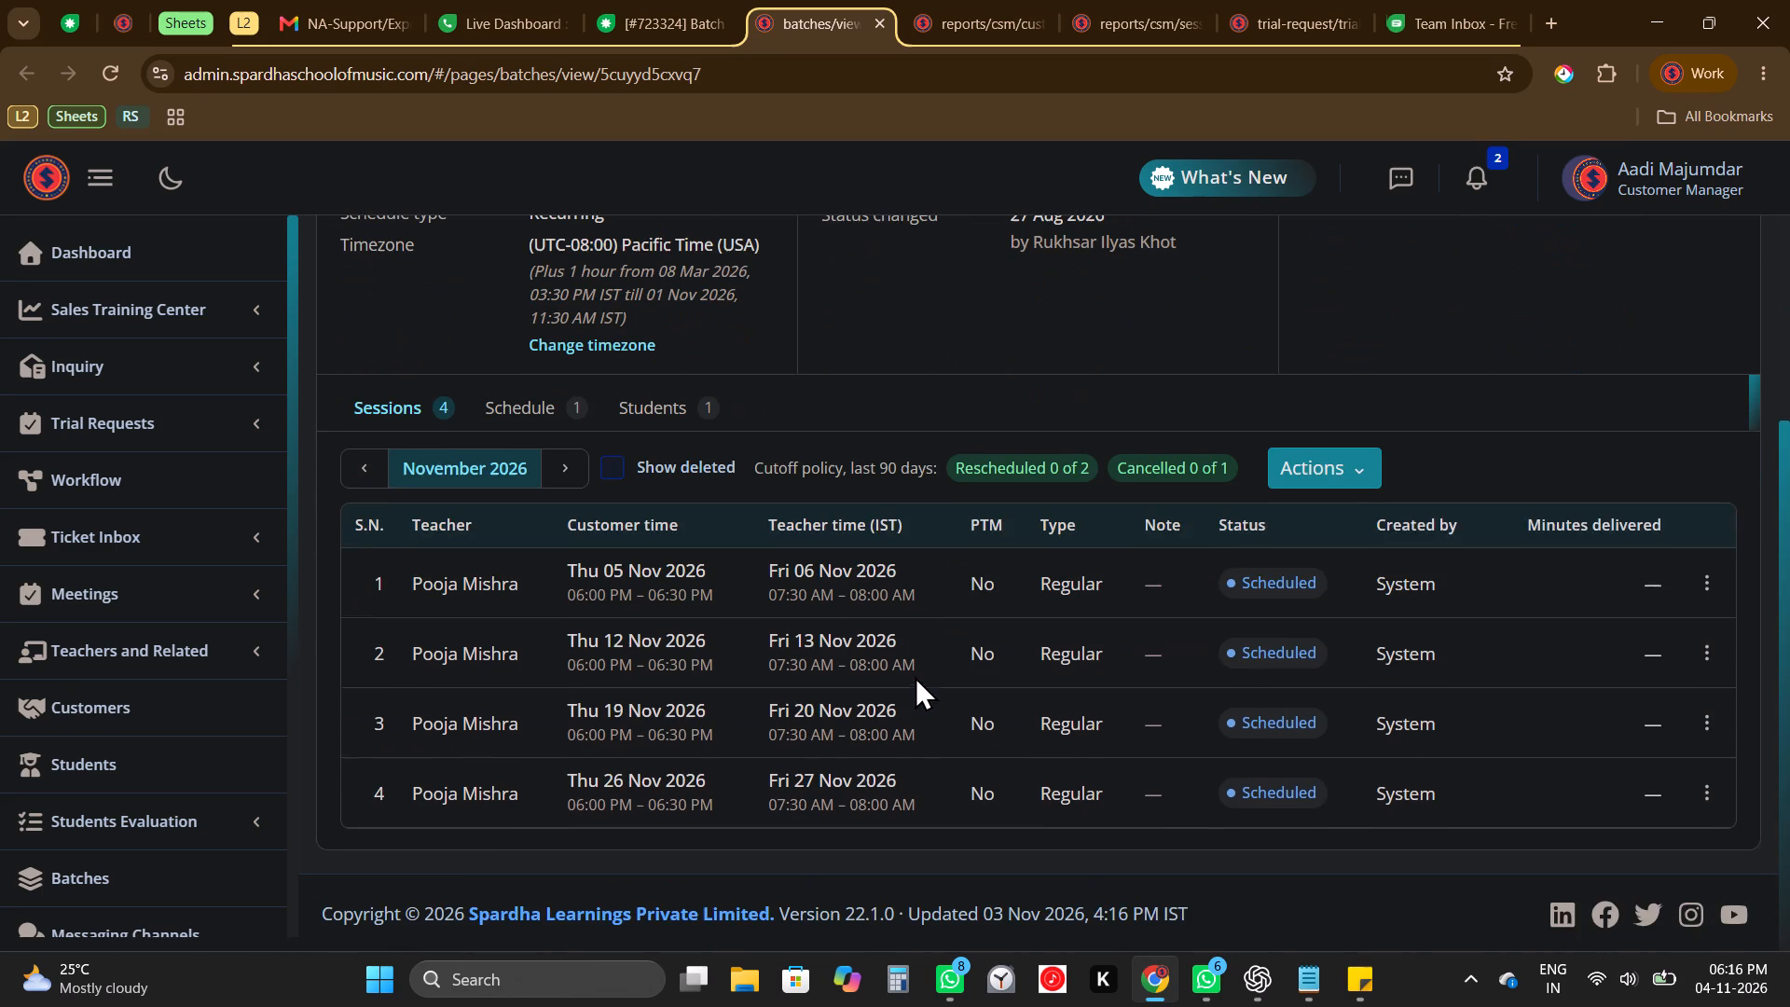
pyautogui.scroll(-1, 915, 676)
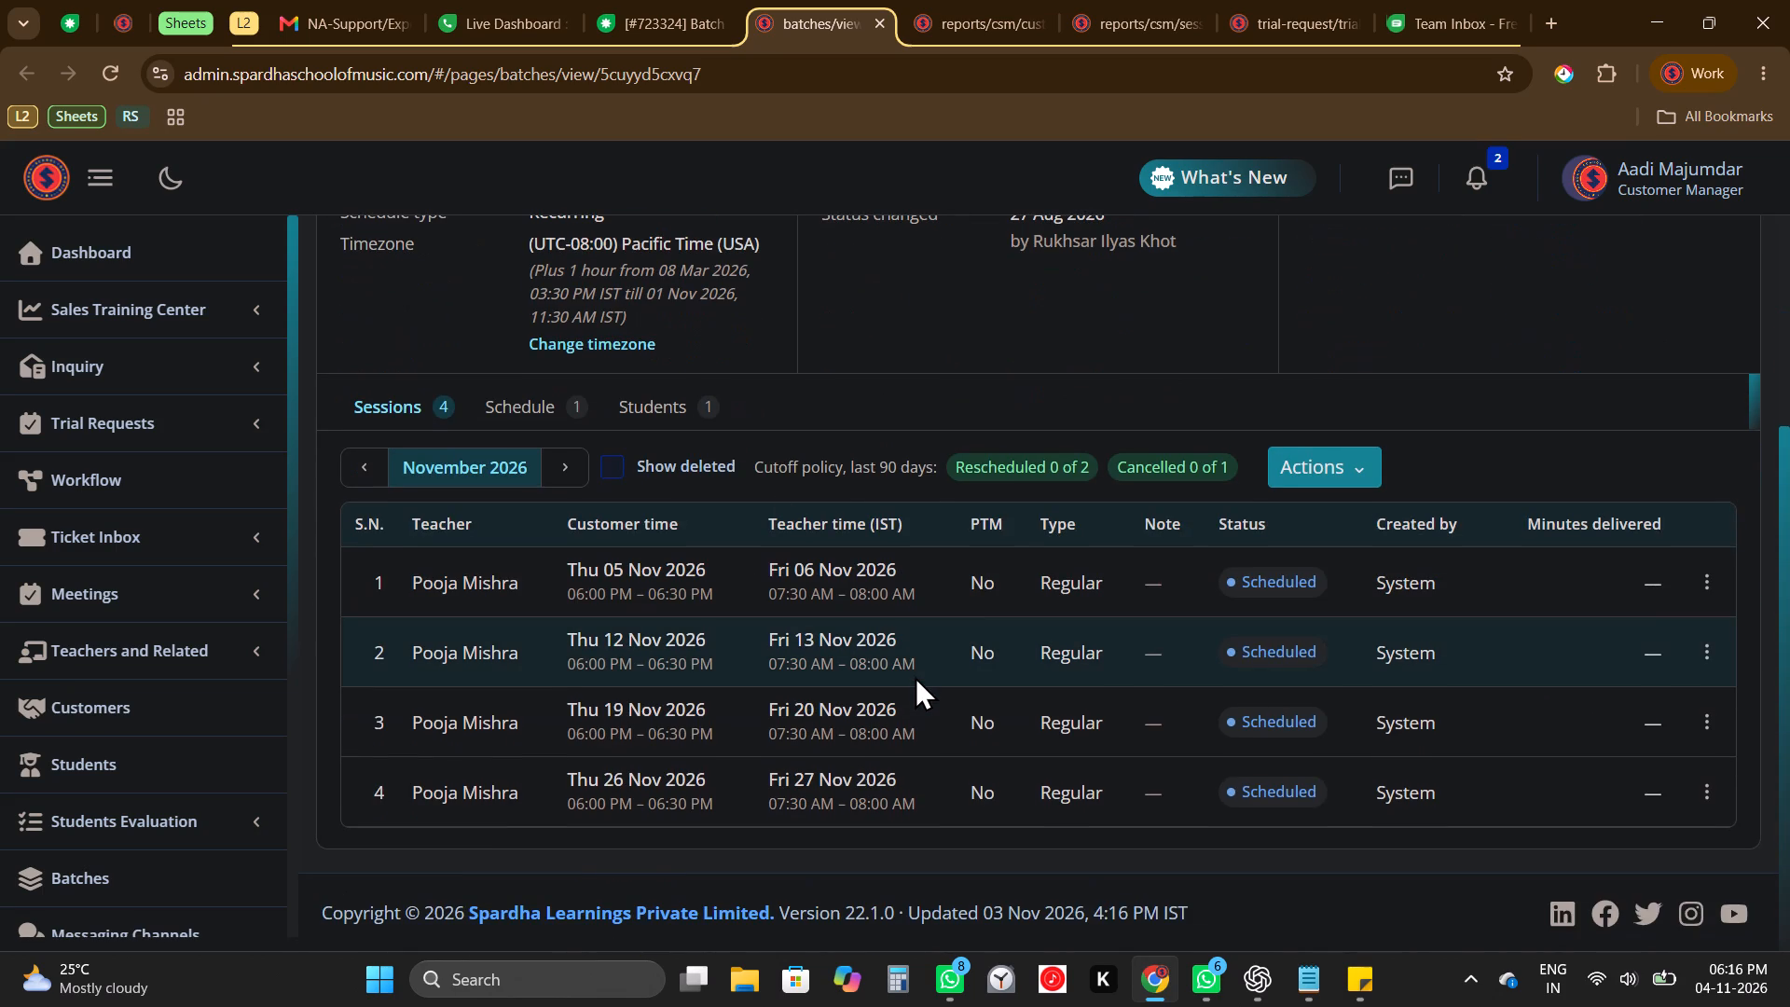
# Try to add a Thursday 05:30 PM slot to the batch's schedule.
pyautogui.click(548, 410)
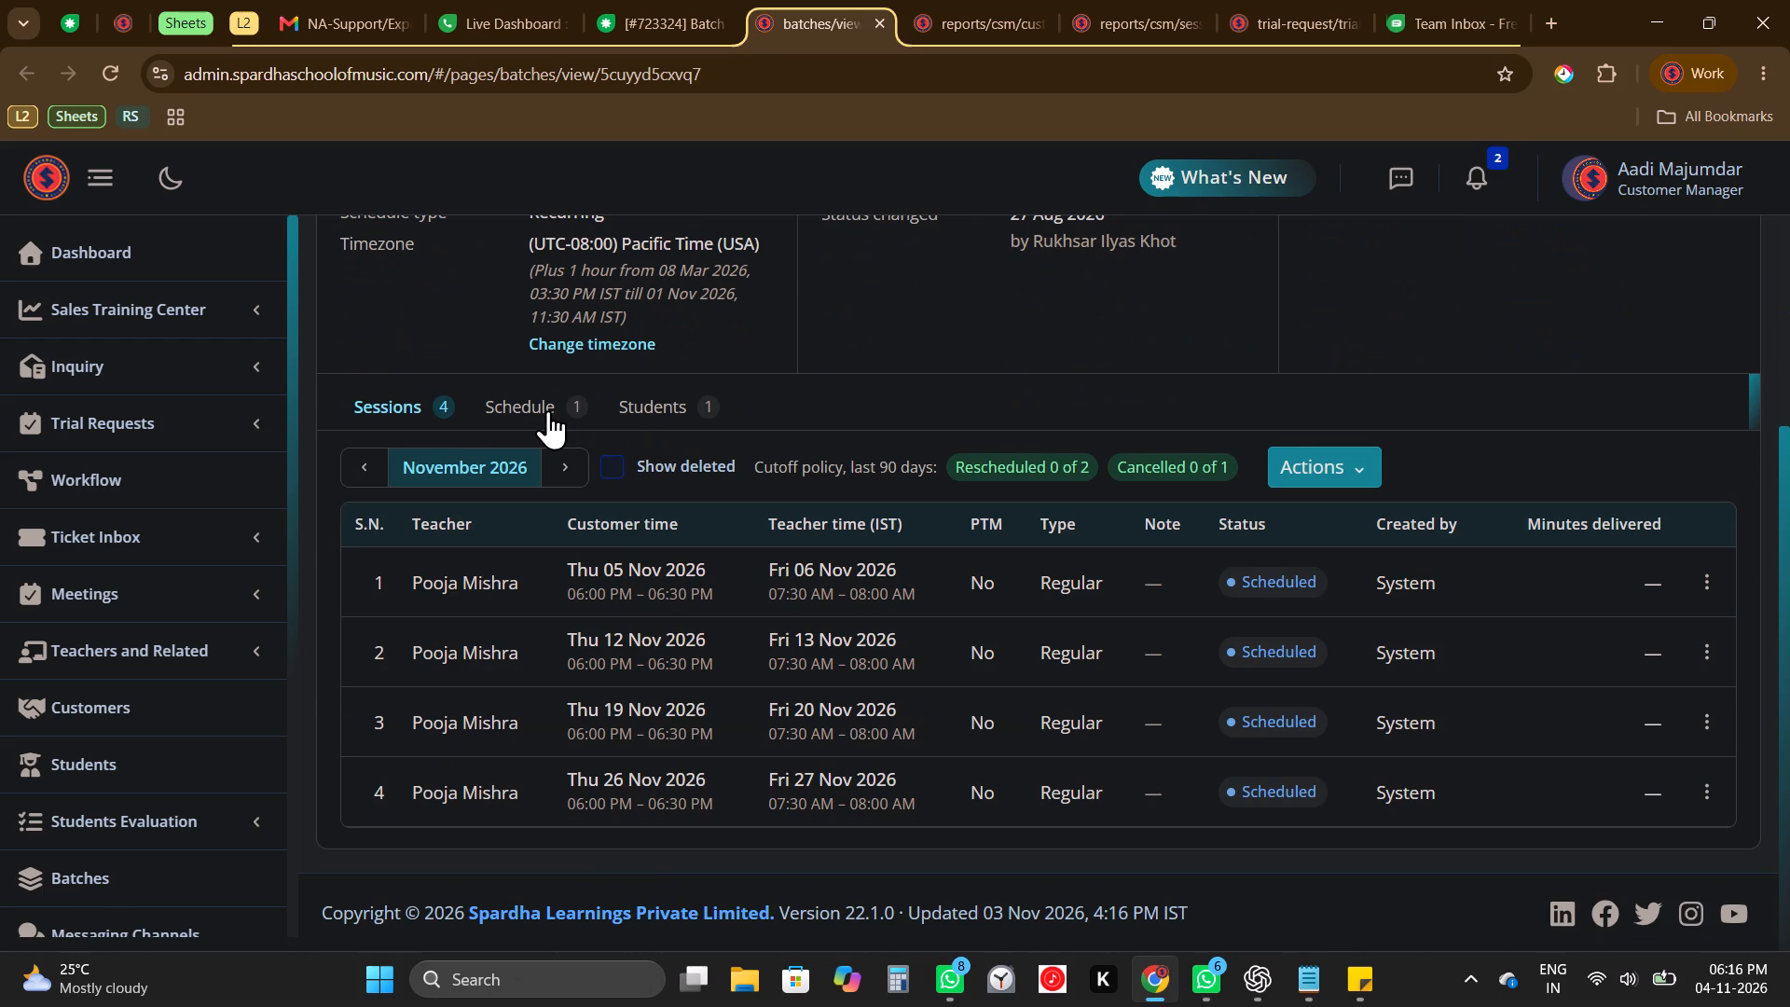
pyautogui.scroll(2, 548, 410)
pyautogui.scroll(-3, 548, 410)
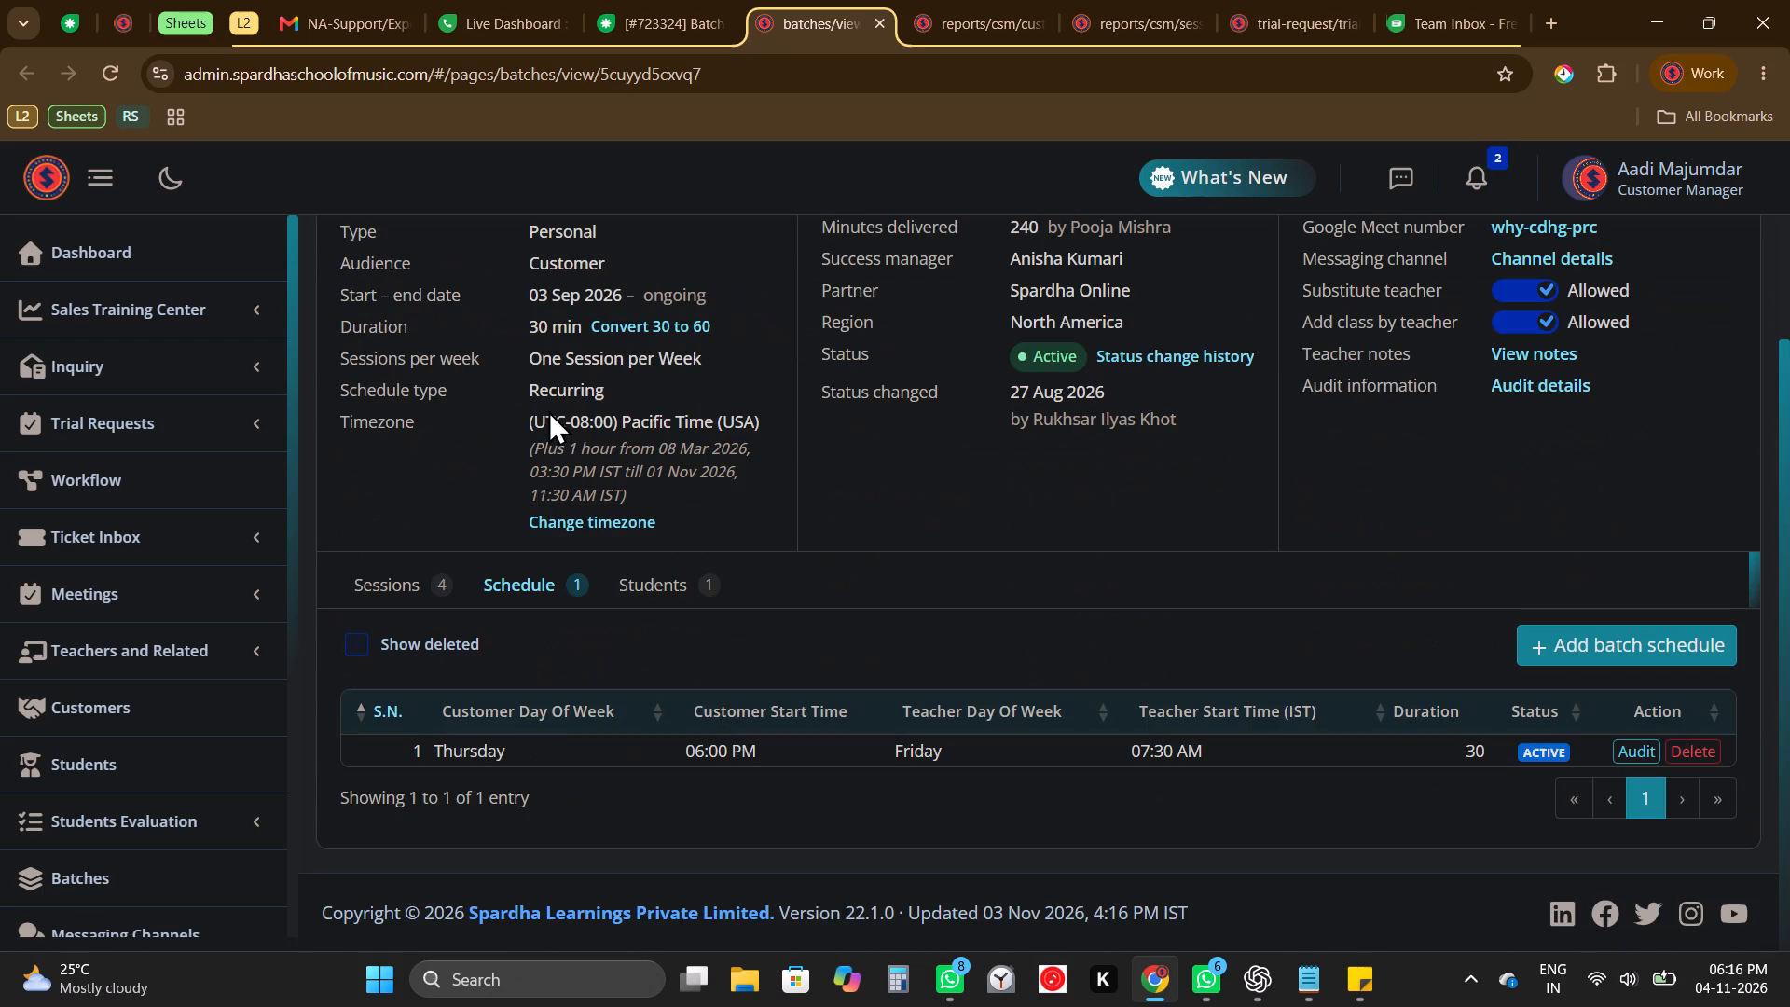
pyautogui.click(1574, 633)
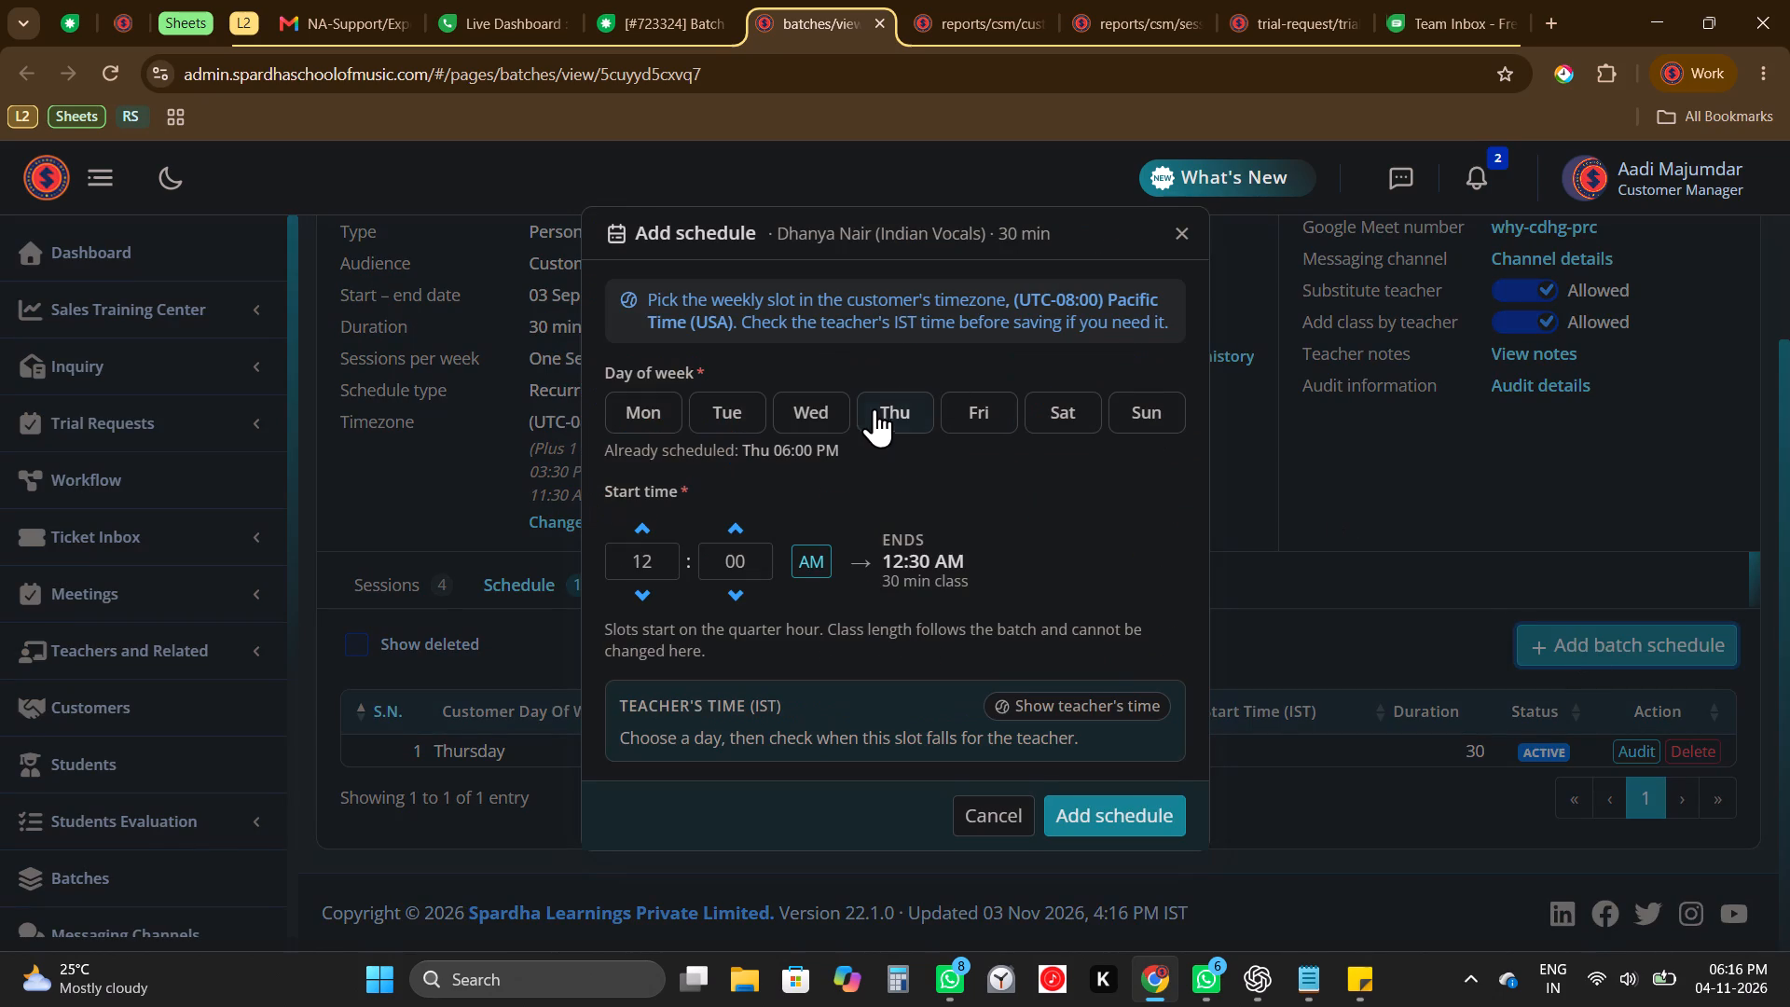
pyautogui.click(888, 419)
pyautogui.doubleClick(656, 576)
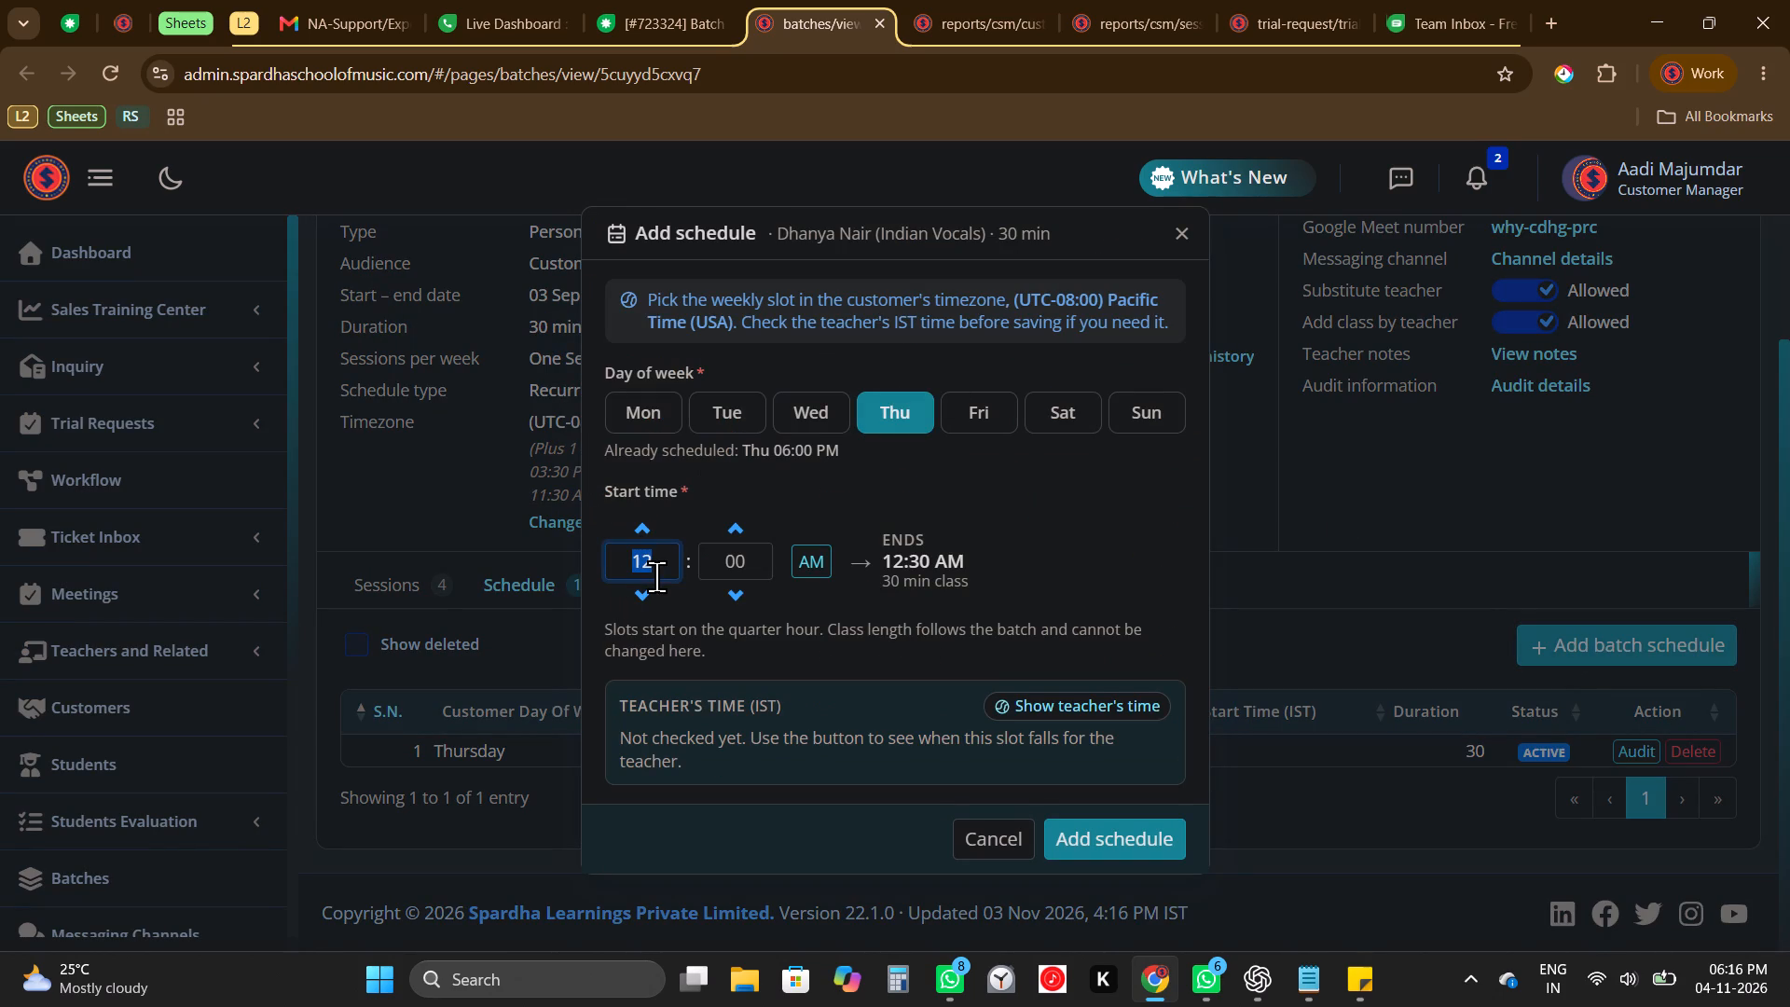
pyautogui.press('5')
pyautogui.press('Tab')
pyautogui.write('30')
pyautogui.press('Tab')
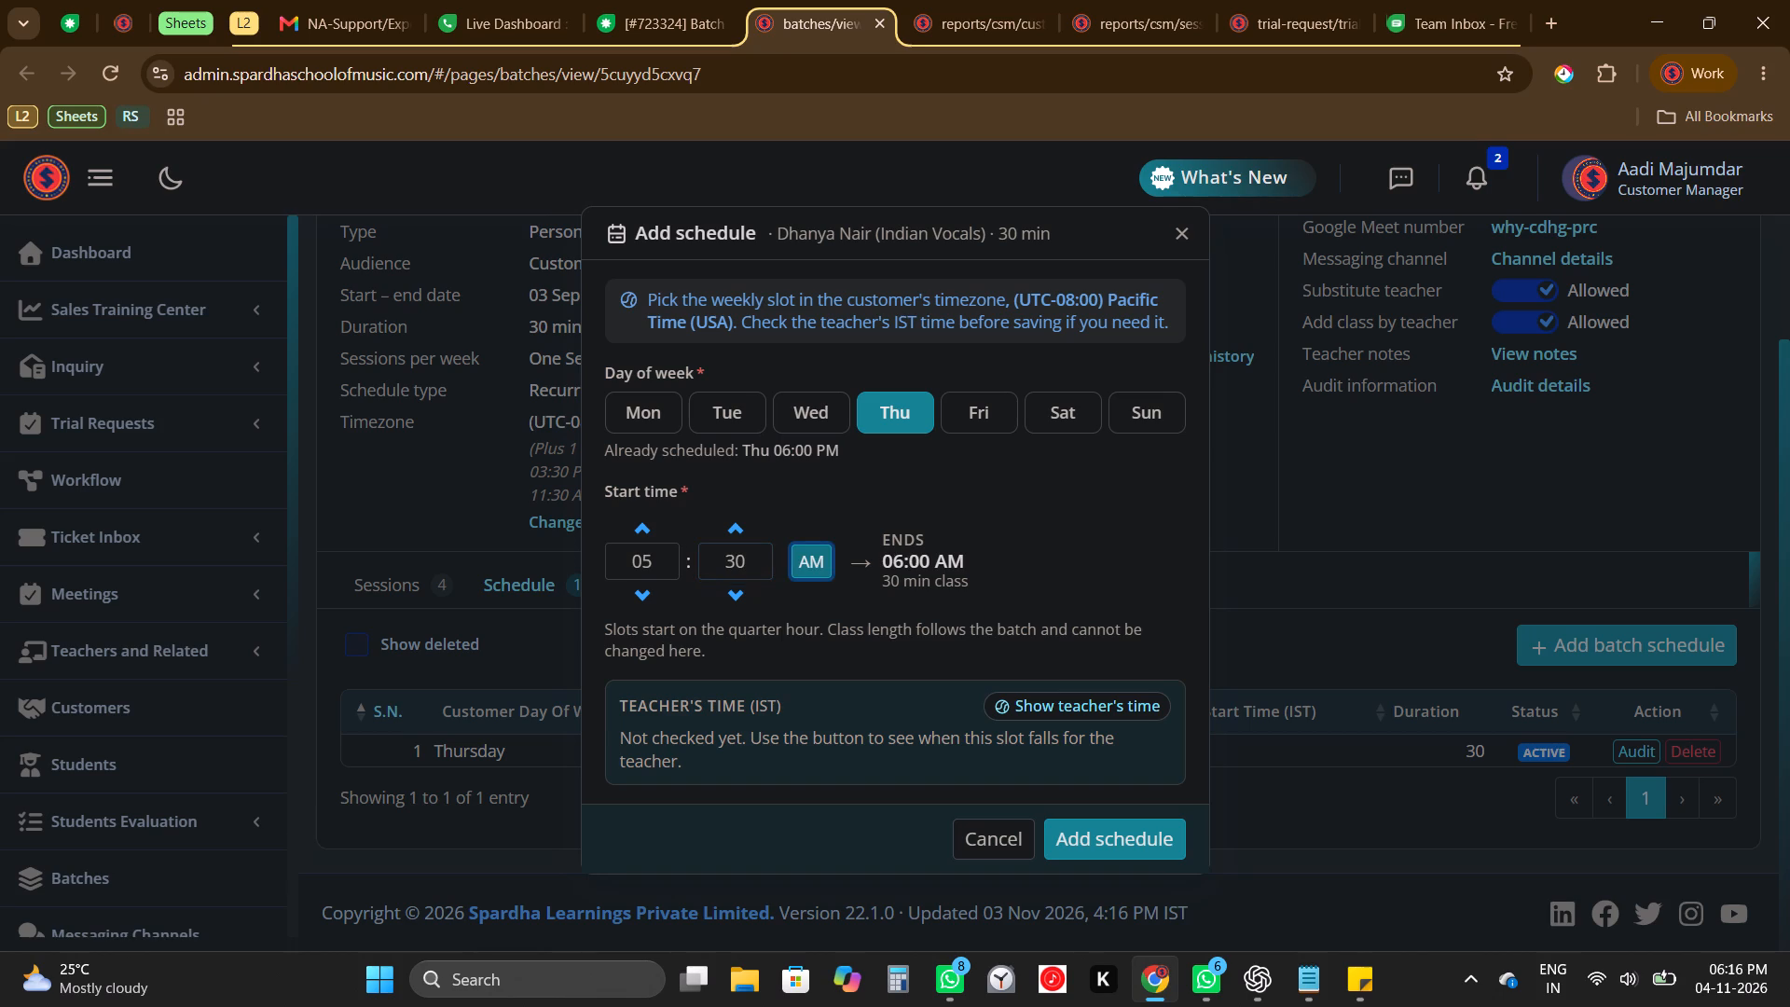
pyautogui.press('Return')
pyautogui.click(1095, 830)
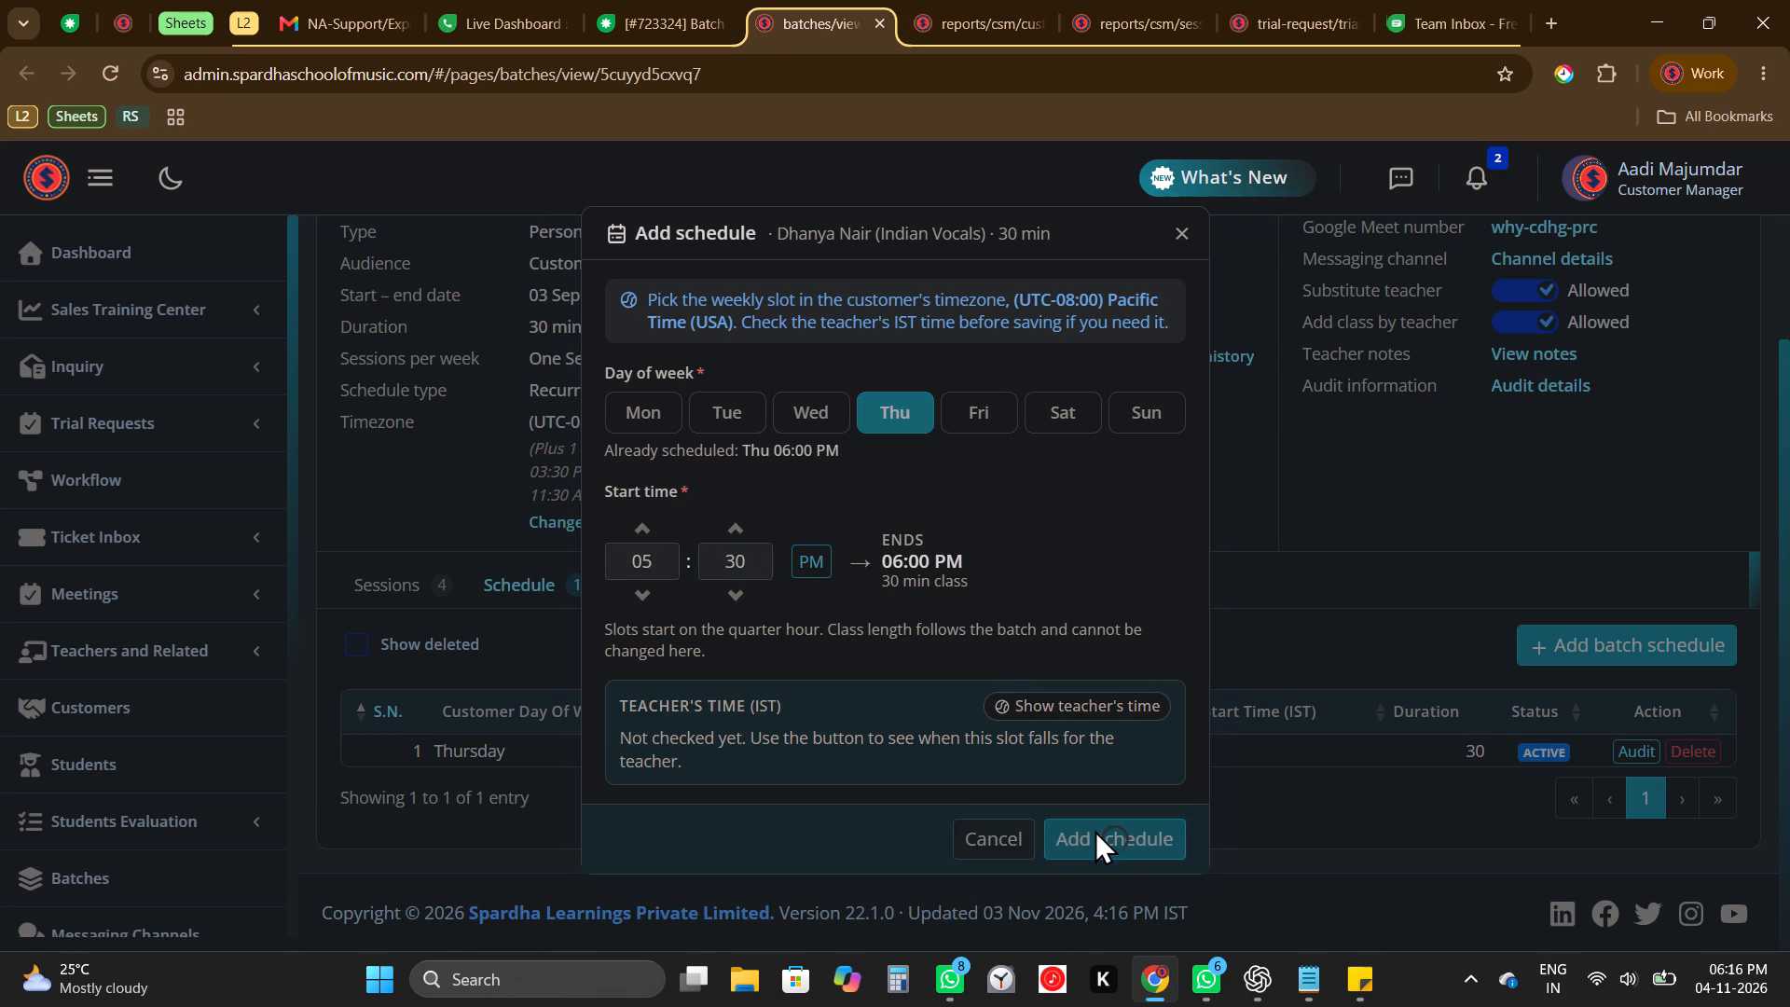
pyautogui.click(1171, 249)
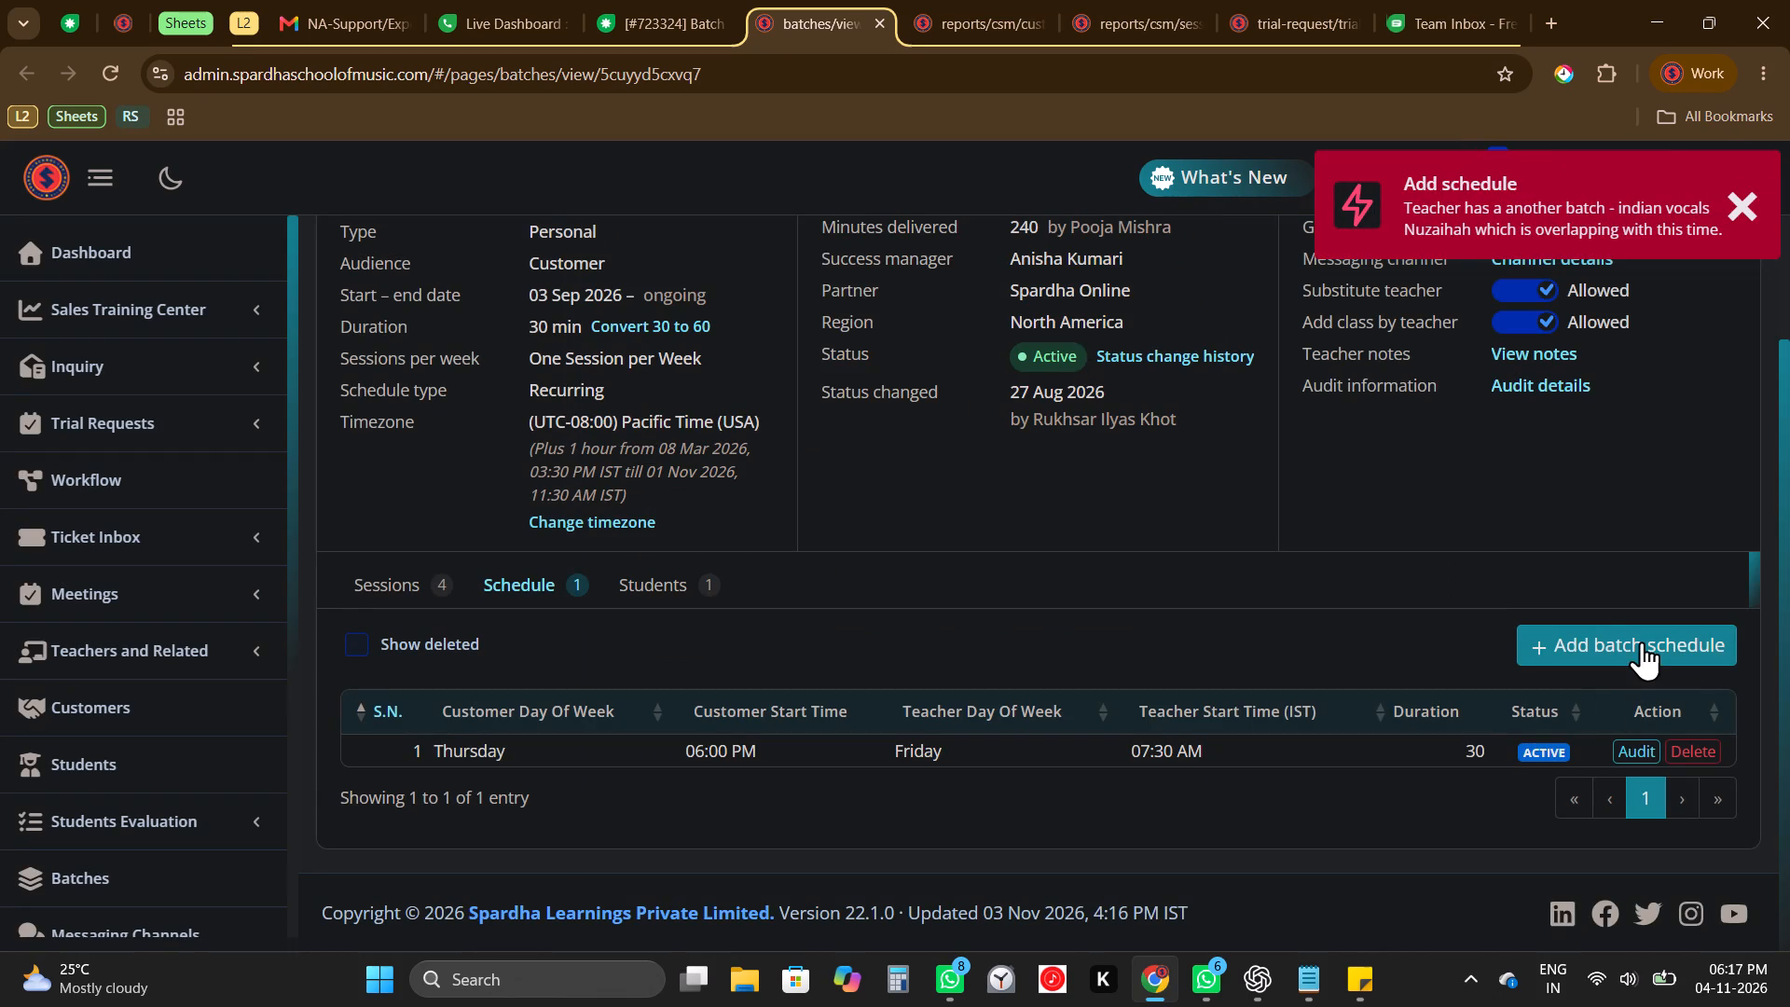
# Try again to add a Thursday 05:30 PM slot to the batch's schedule.
pyautogui.click(1642, 641)
pyautogui.click(904, 401)
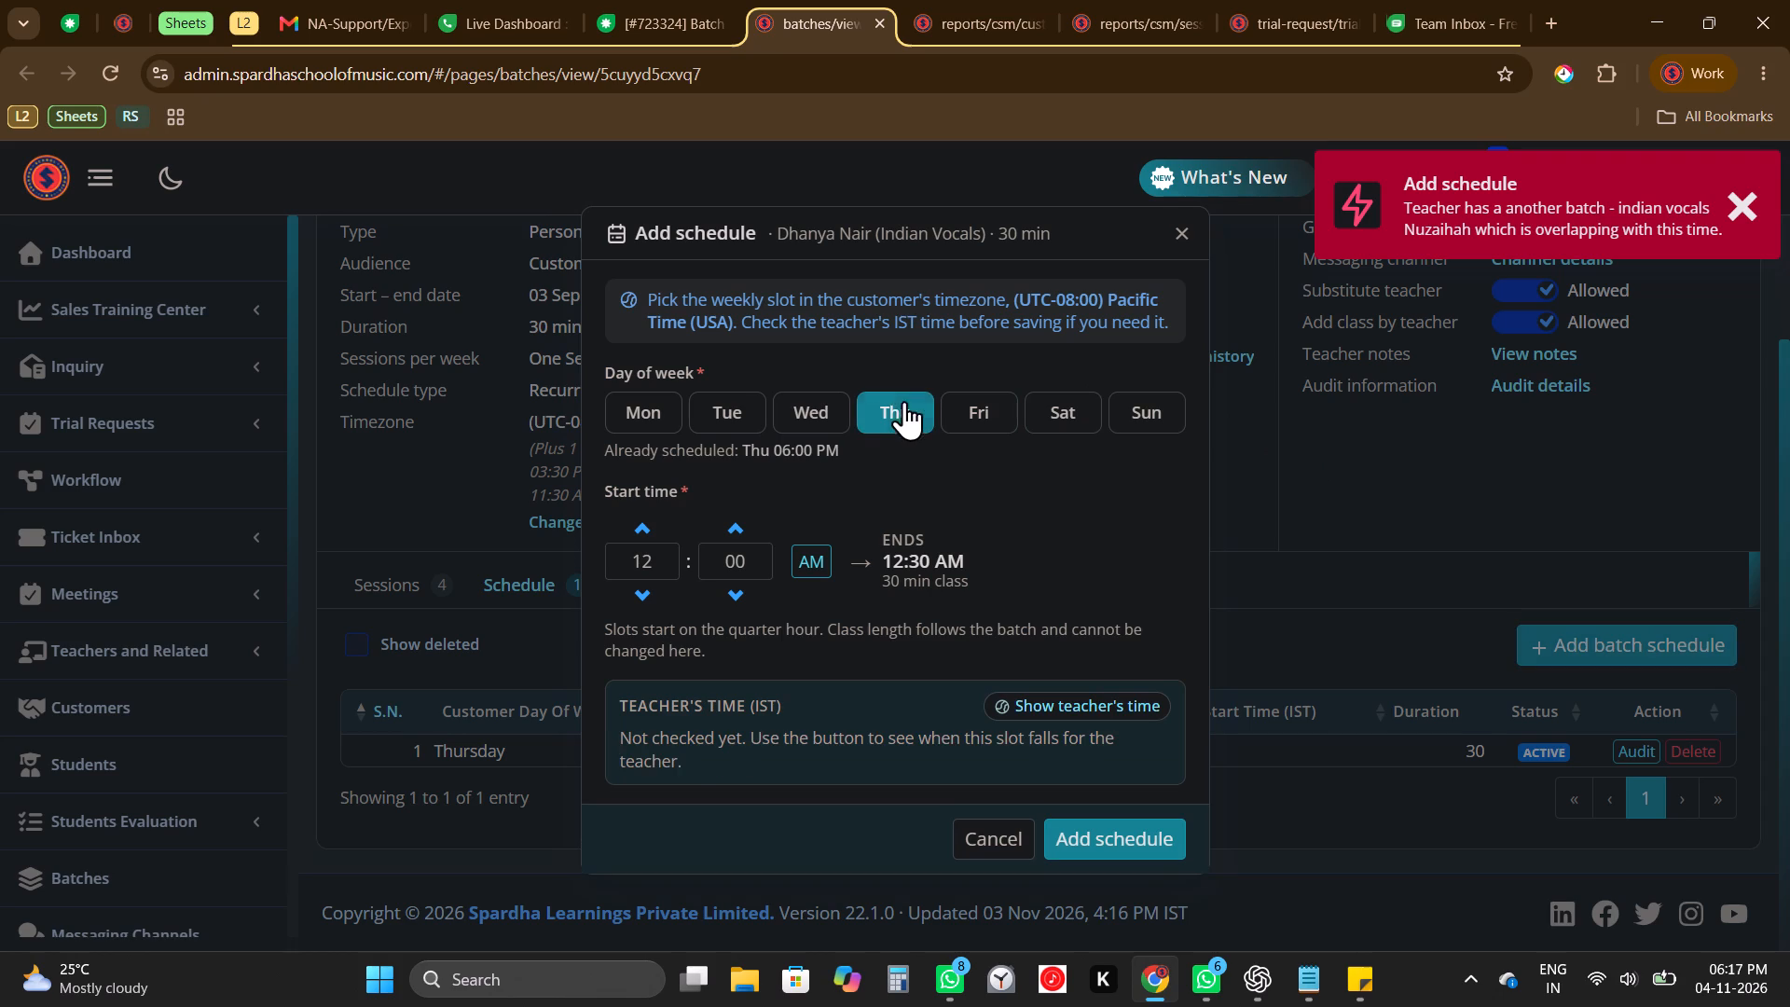
pyautogui.doubleClick(637, 556)
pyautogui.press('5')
pyautogui.press('Tab')
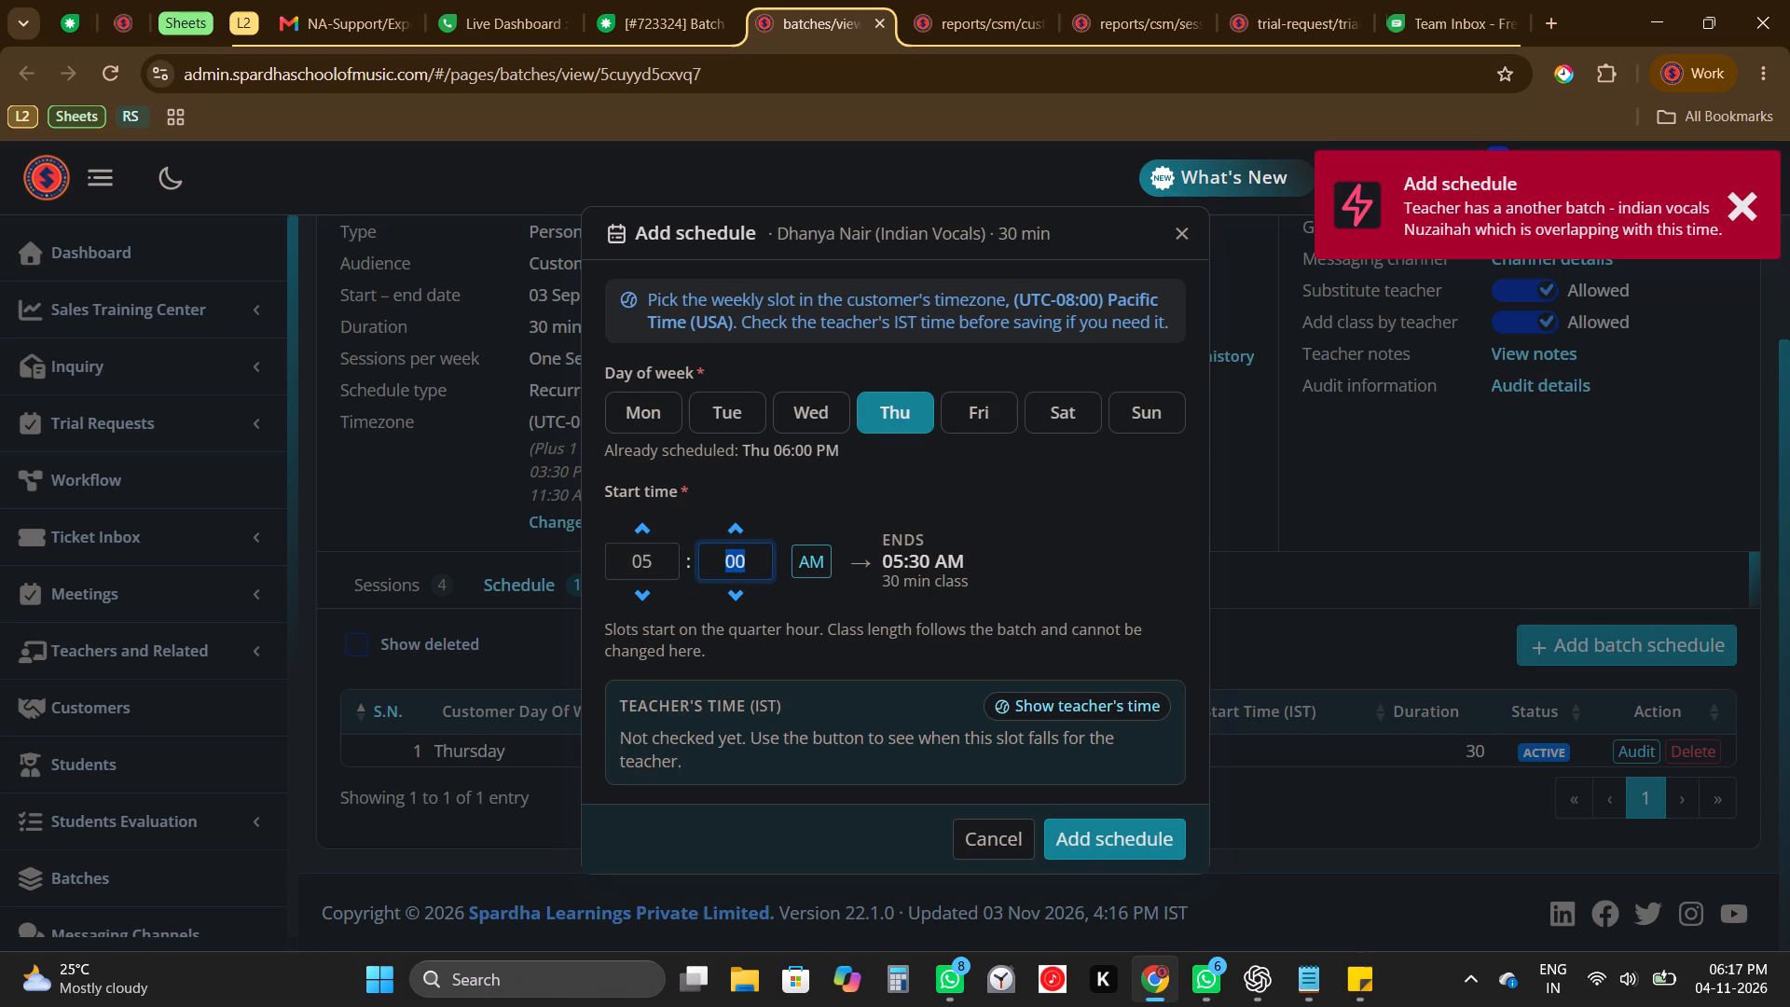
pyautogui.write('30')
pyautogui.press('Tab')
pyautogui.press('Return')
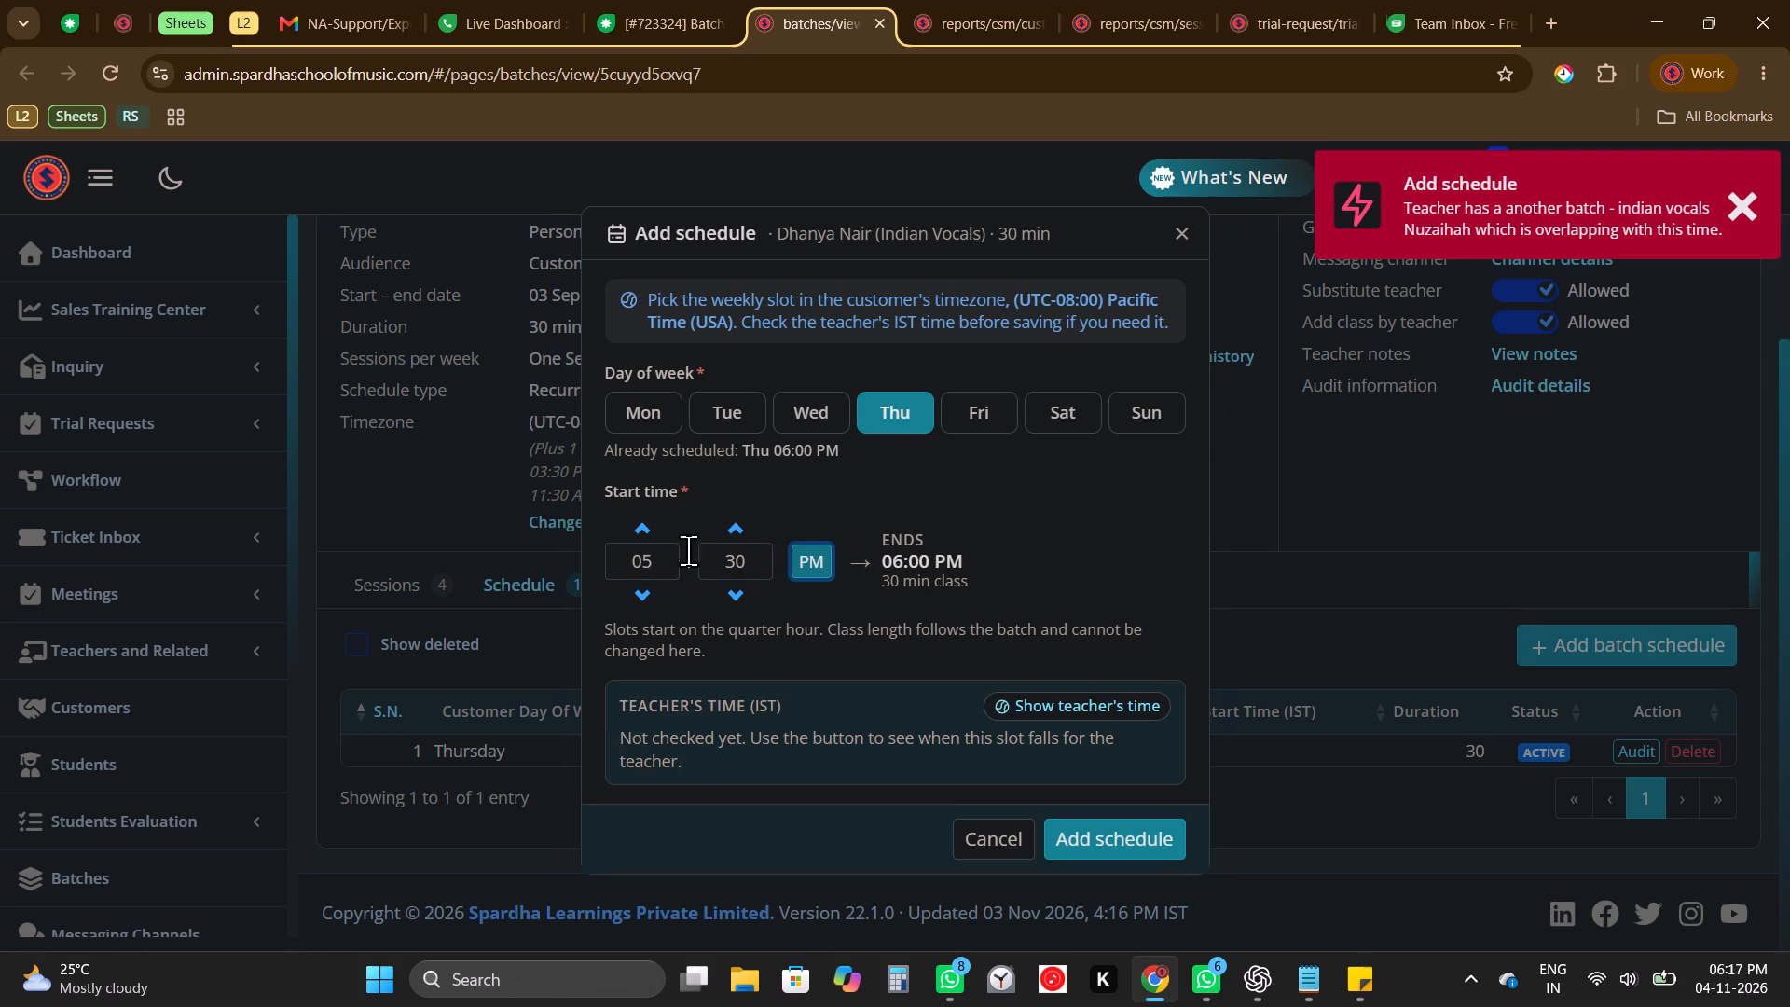
pyautogui.click(1085, 841)
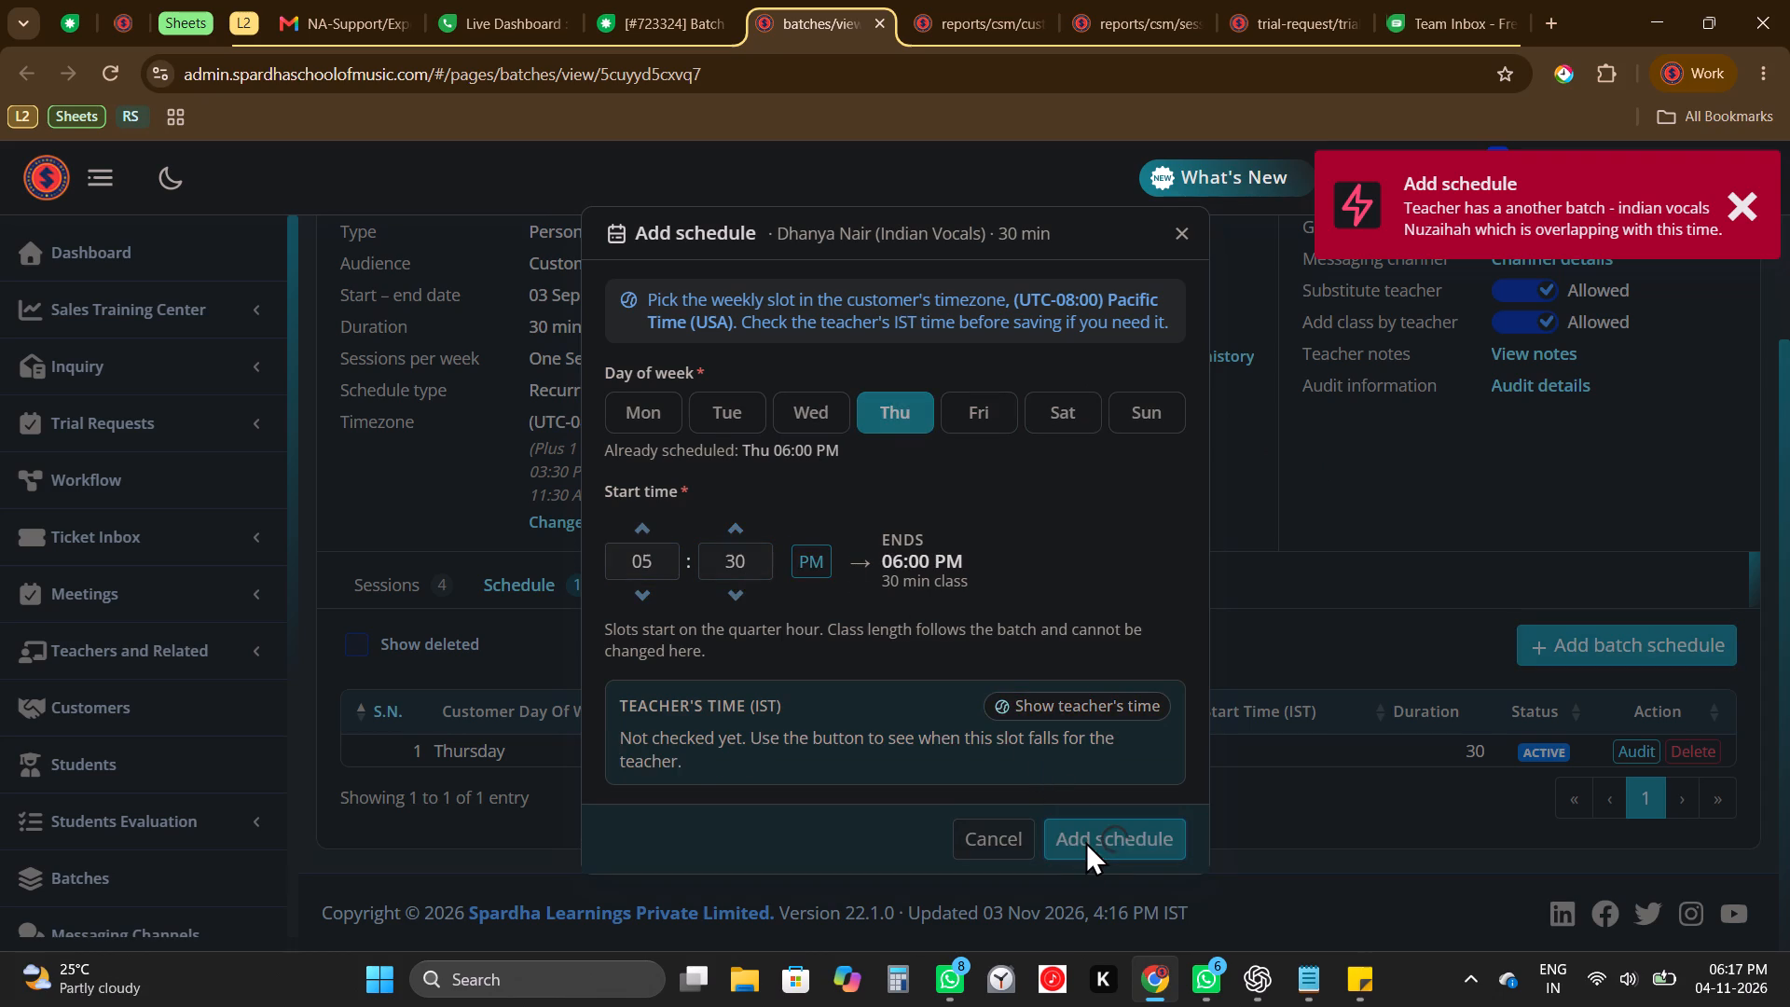
# Capture and copy a screenshot of the Add schedule dialog with its notifications, and close the dialog.
pyautogui.press('Print')
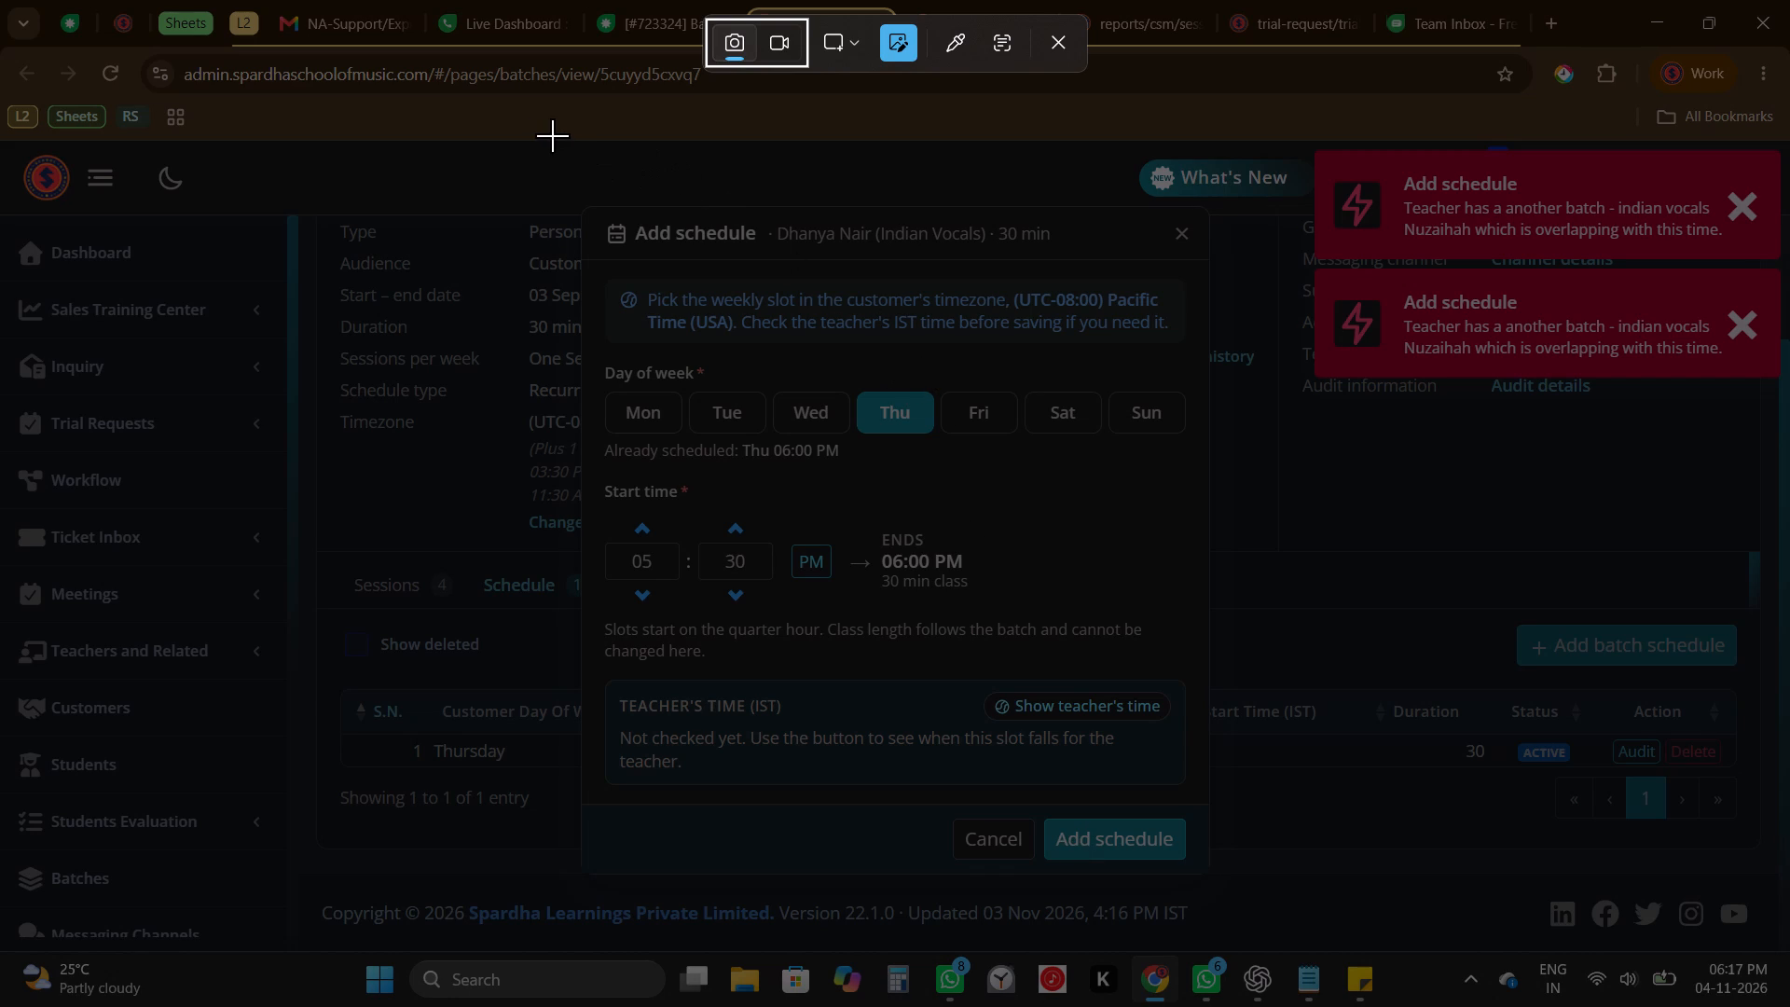
pyautogui.moveTo(552, 135); pyautogui.dragTo(1780, 853)
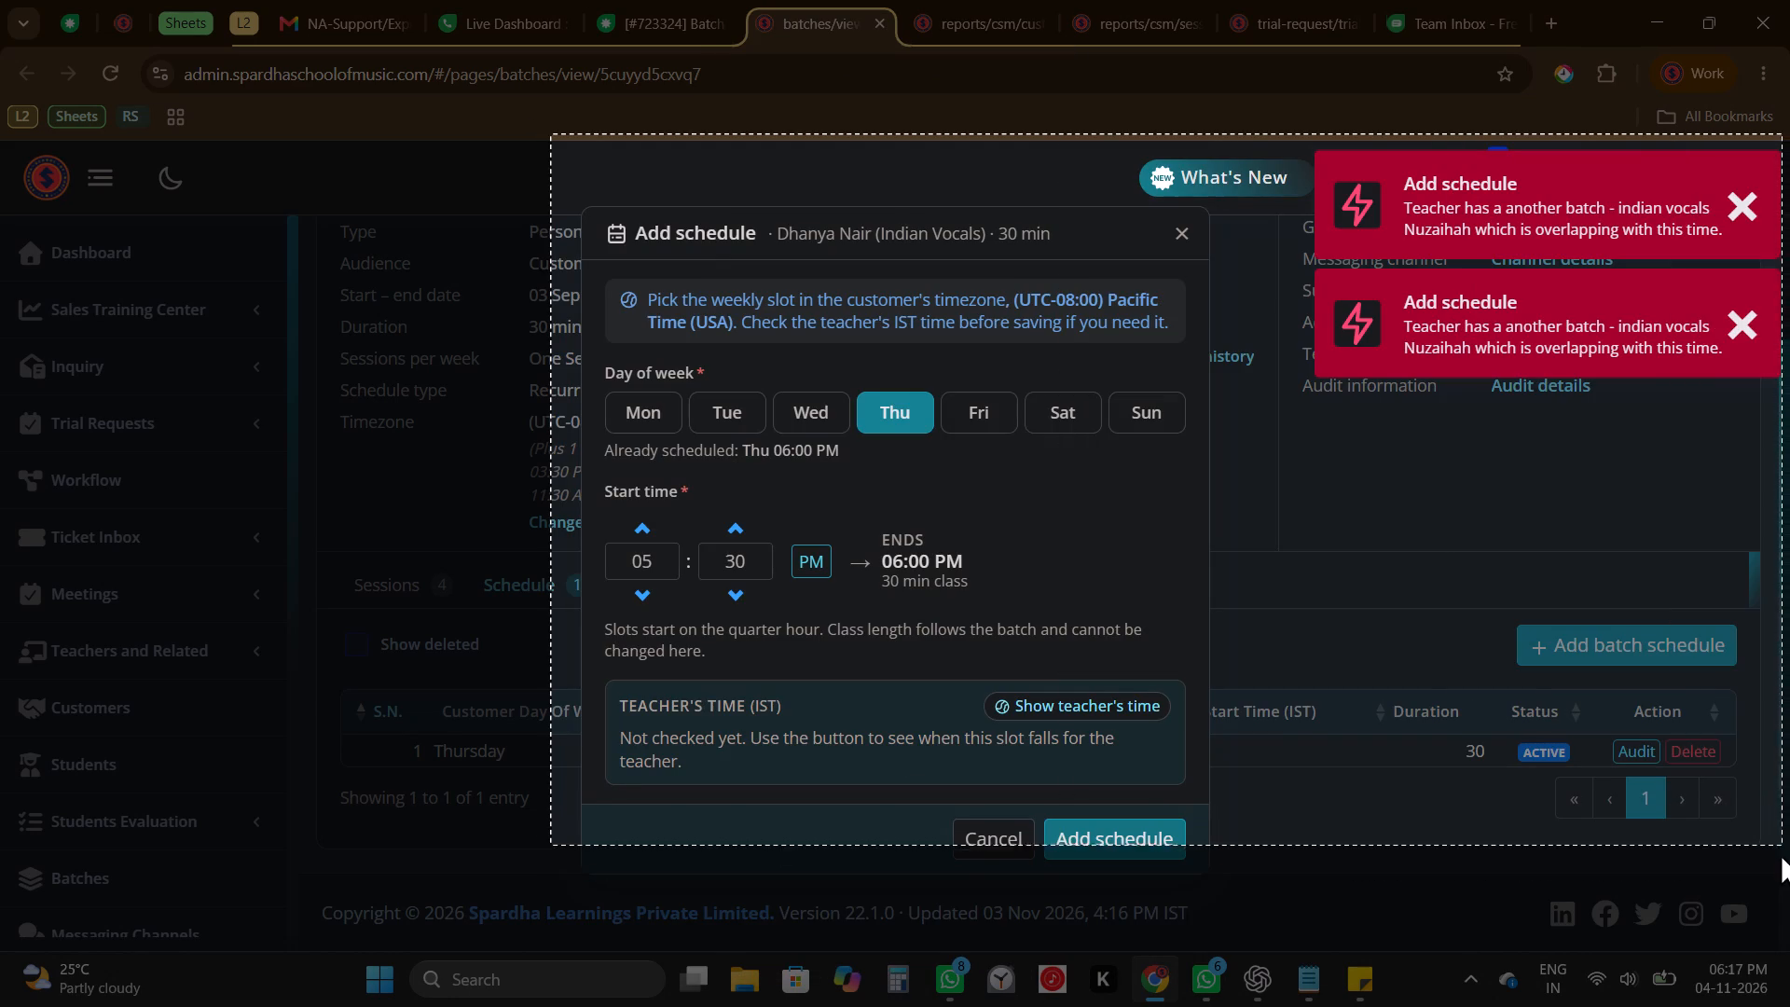
pyautogui.moveTo(1780, 853); pyautogui.dragTo(1778, 859)
pyautogui.hotkey('ctrl', 'c')
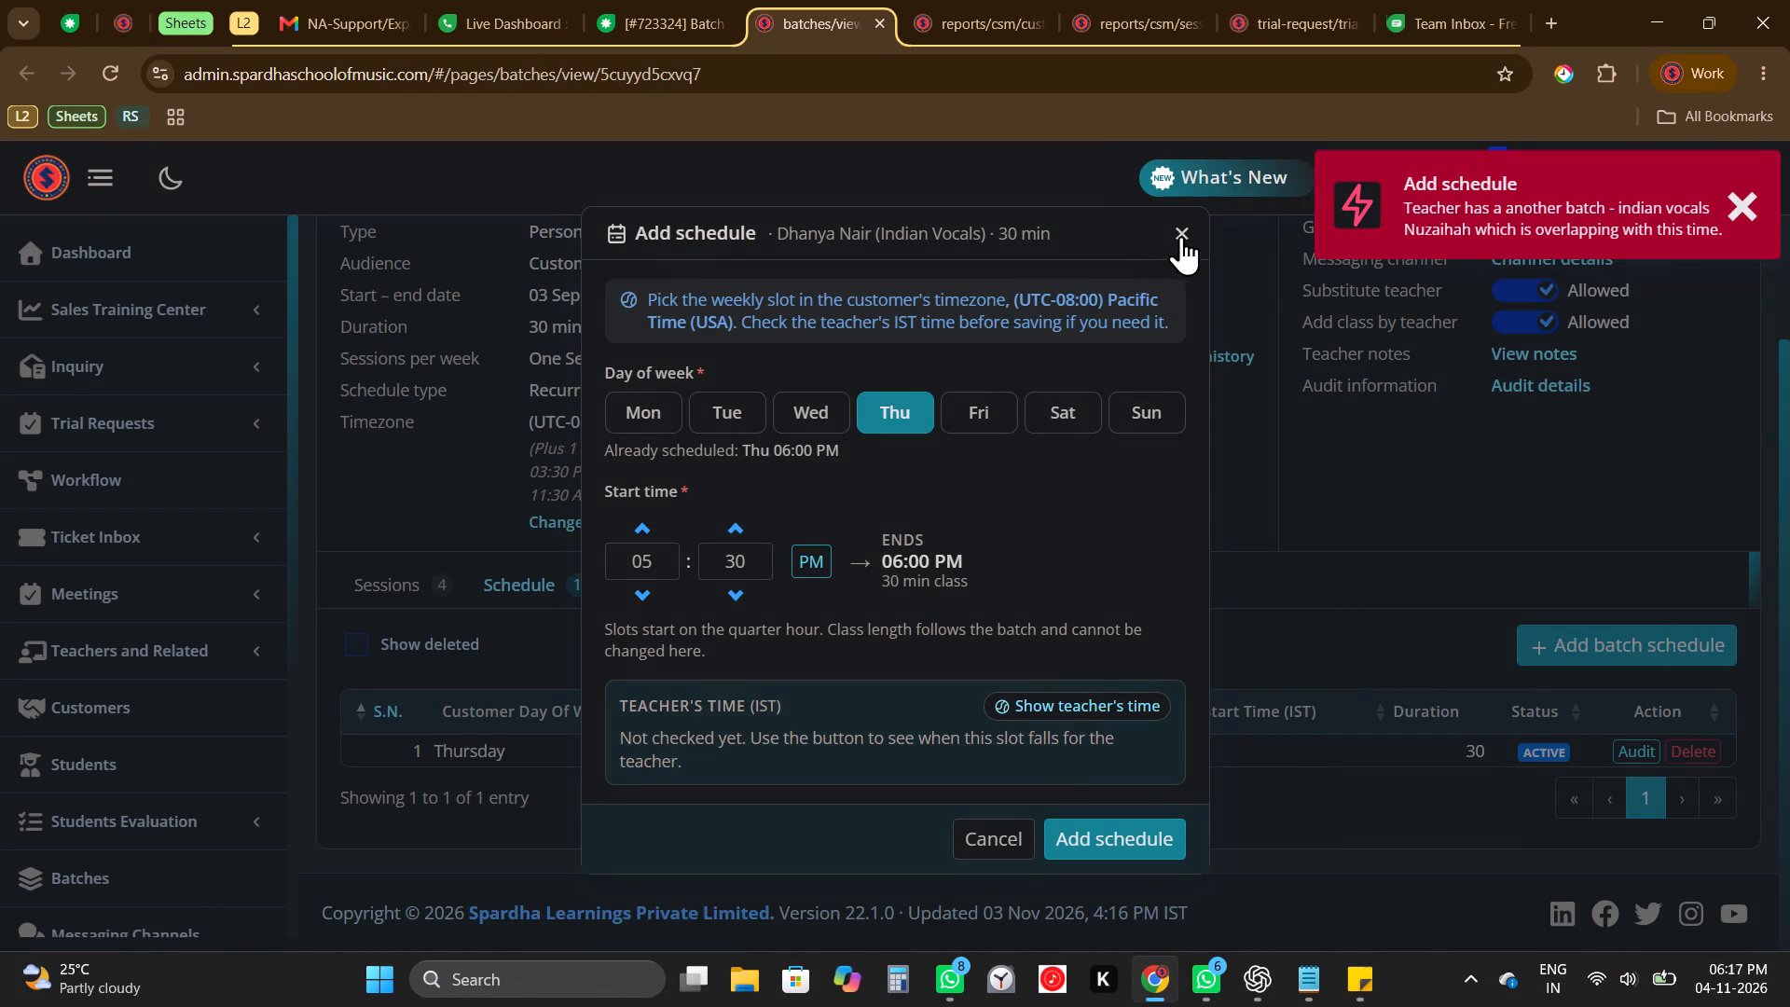
pyautogui.click(1181, 236)
# Start a child ticket from ticket 723324 and append "CONCERN: Requested slots from trainer's end isn't available" to its description.
pyautogui.click(651, 3)
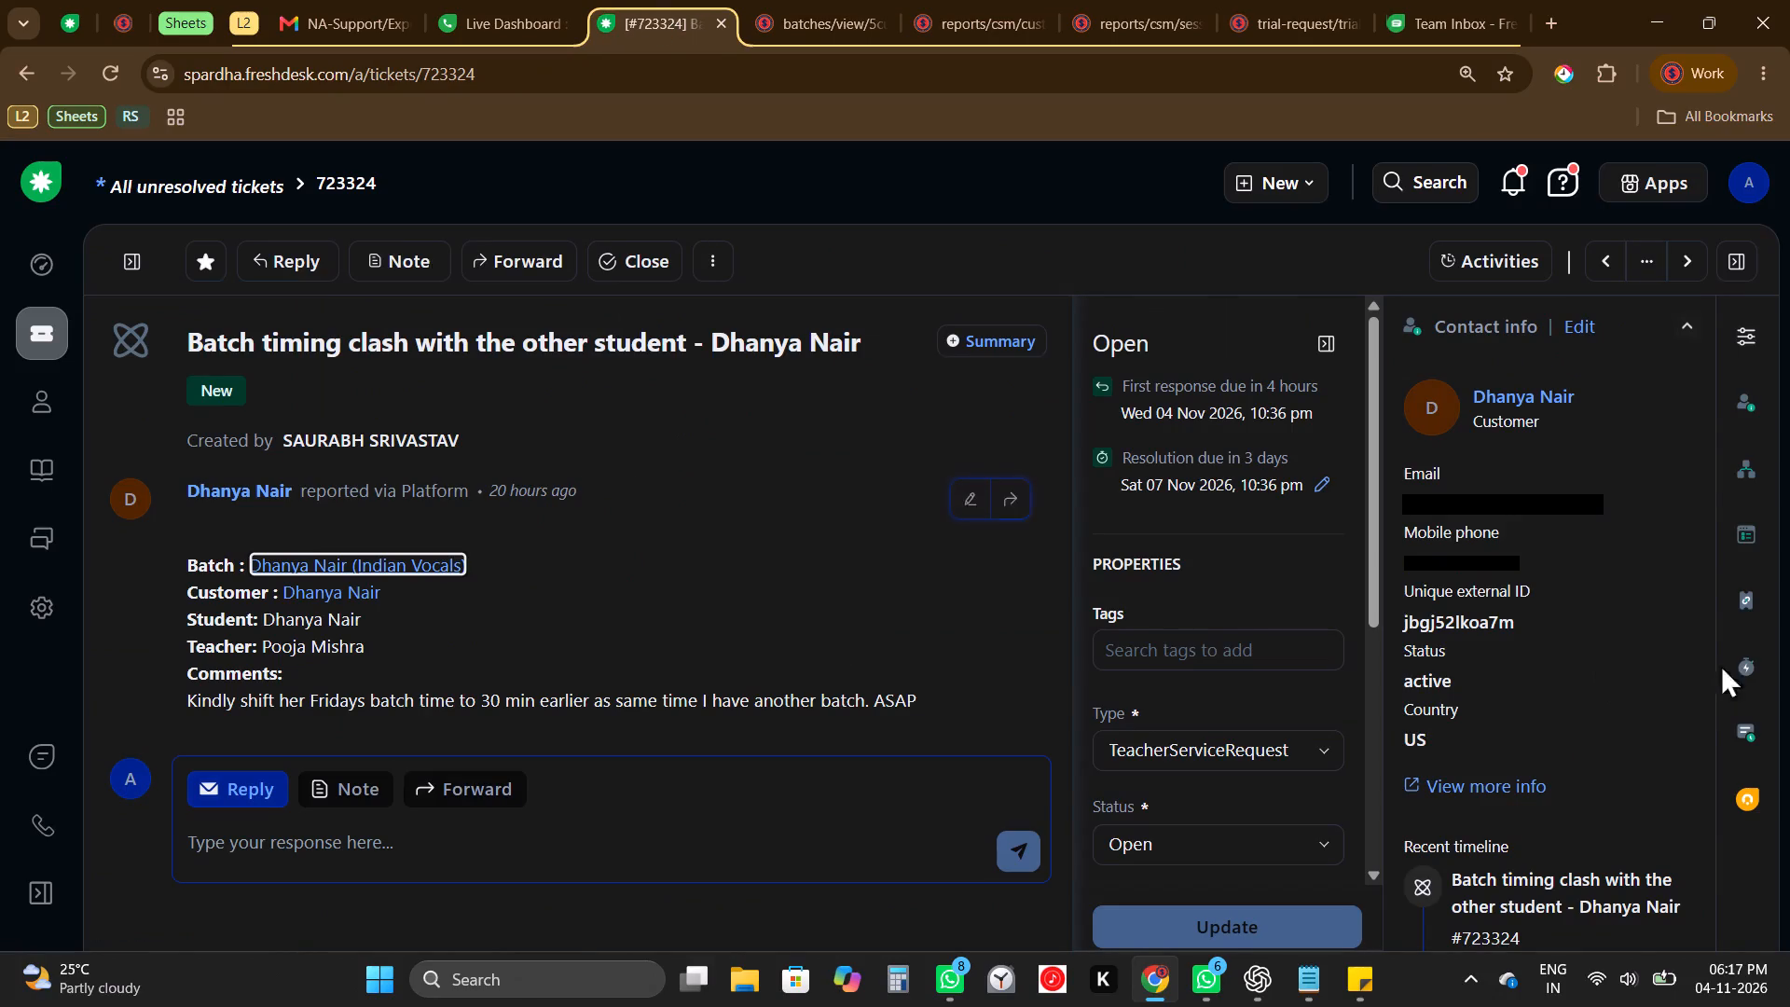
pyautogui.click(1748, 474)
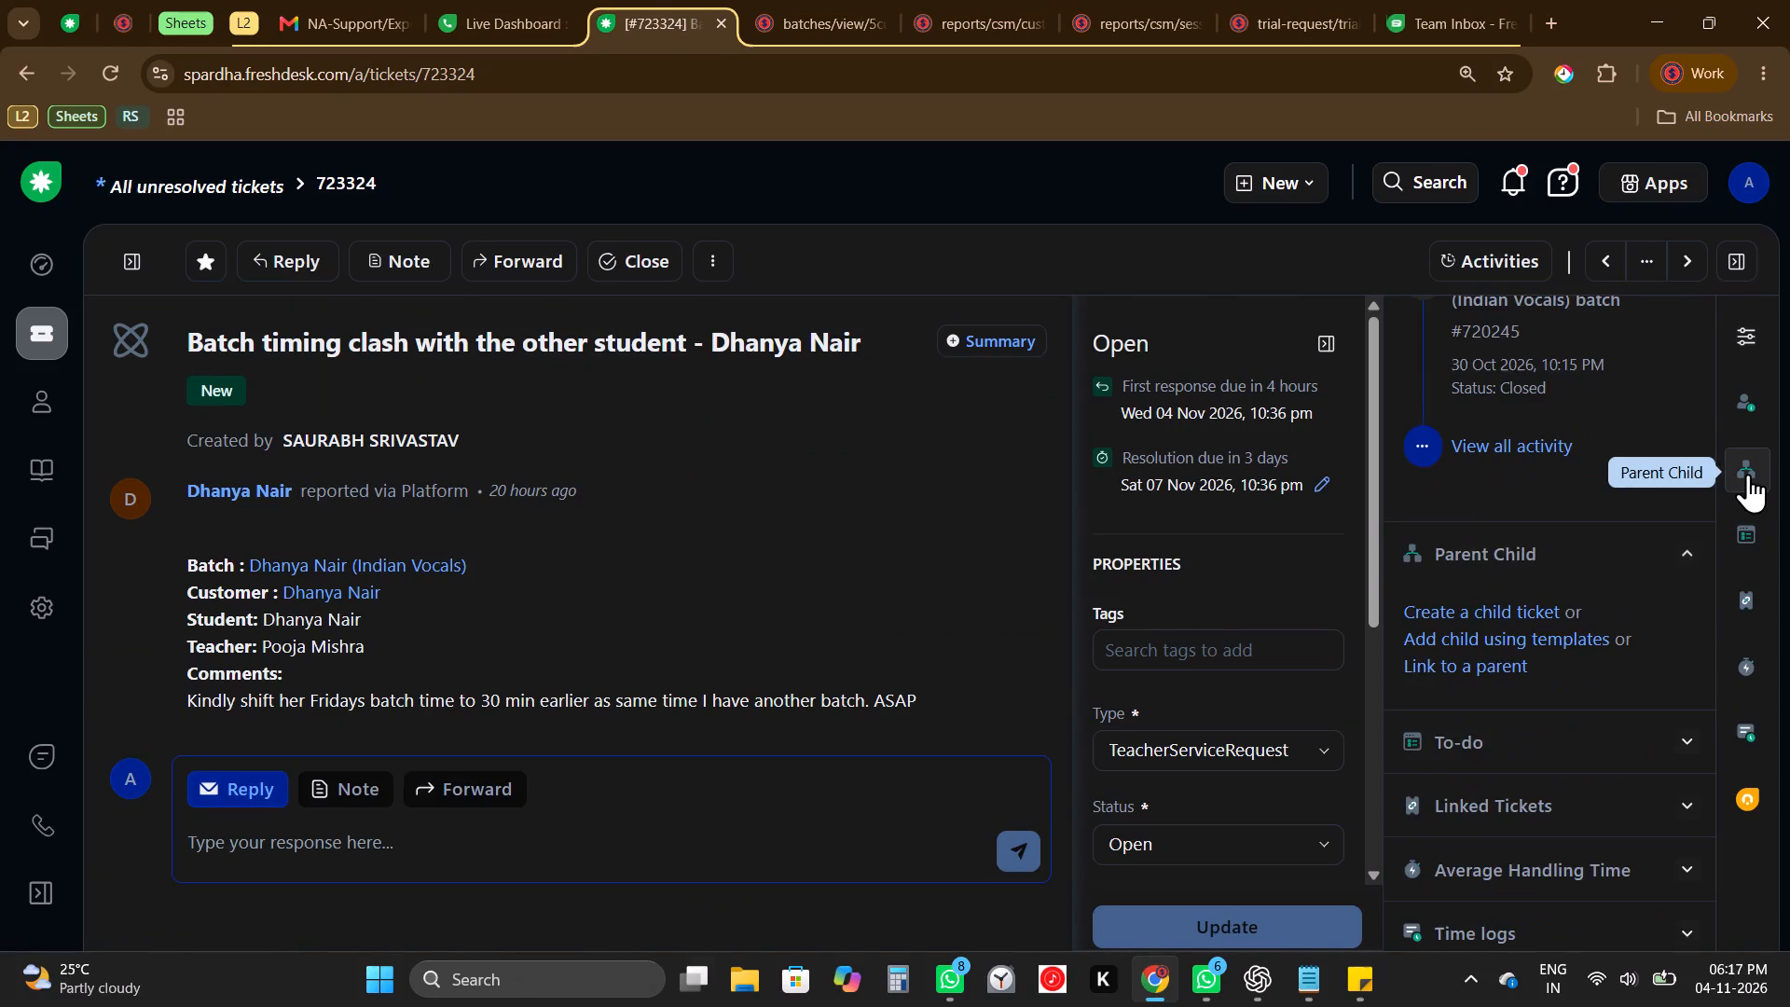
pyautogui.click(1526, 479)
pyautogui.scroll(-4, 1352, 670)
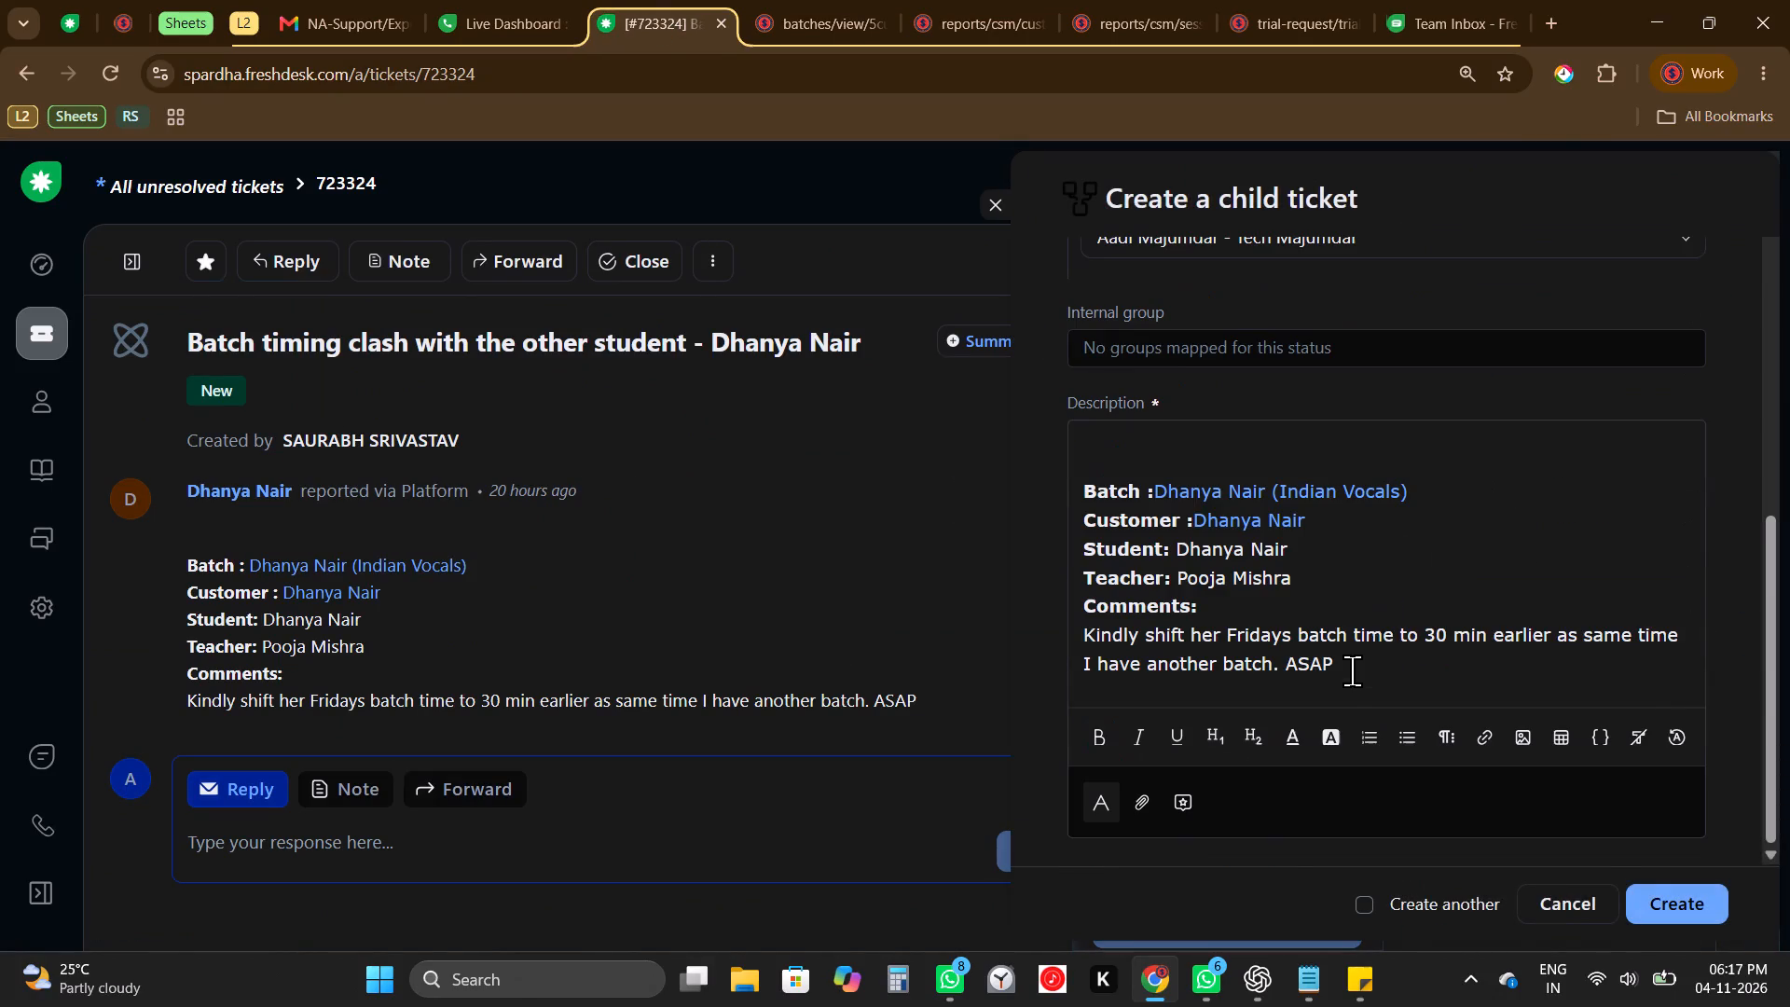
pyautogui.click(1396, 668)
pyautogui.press('Return')
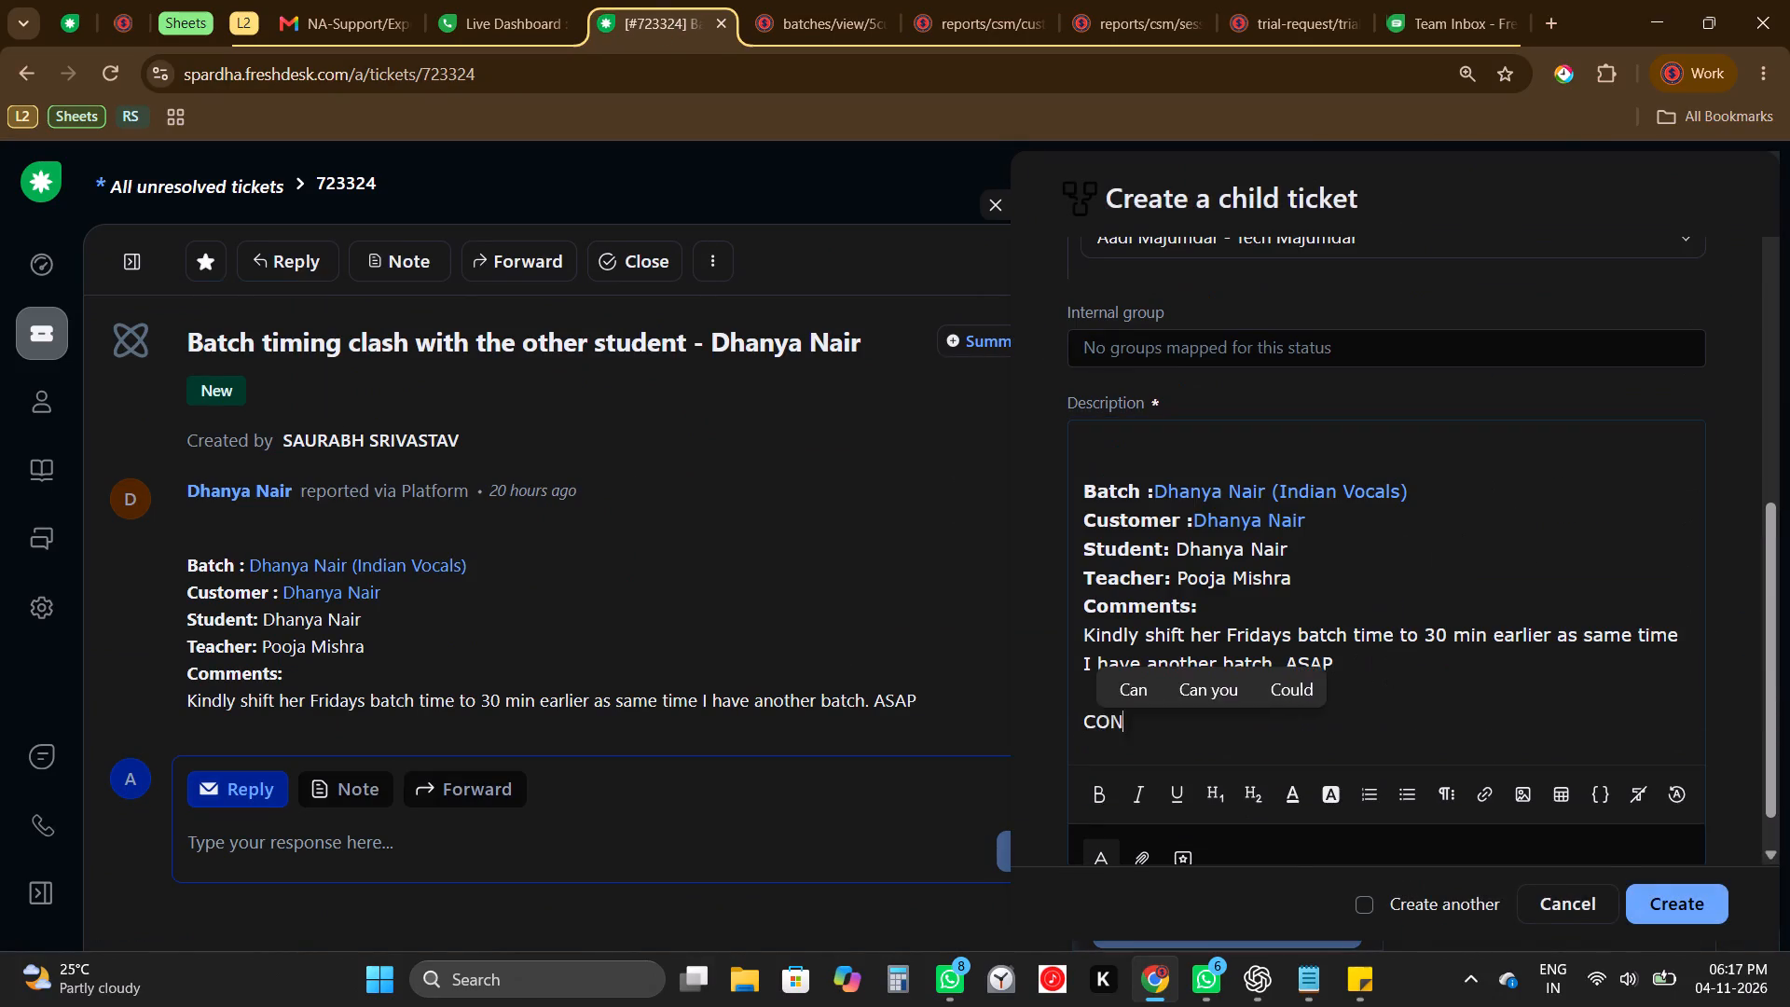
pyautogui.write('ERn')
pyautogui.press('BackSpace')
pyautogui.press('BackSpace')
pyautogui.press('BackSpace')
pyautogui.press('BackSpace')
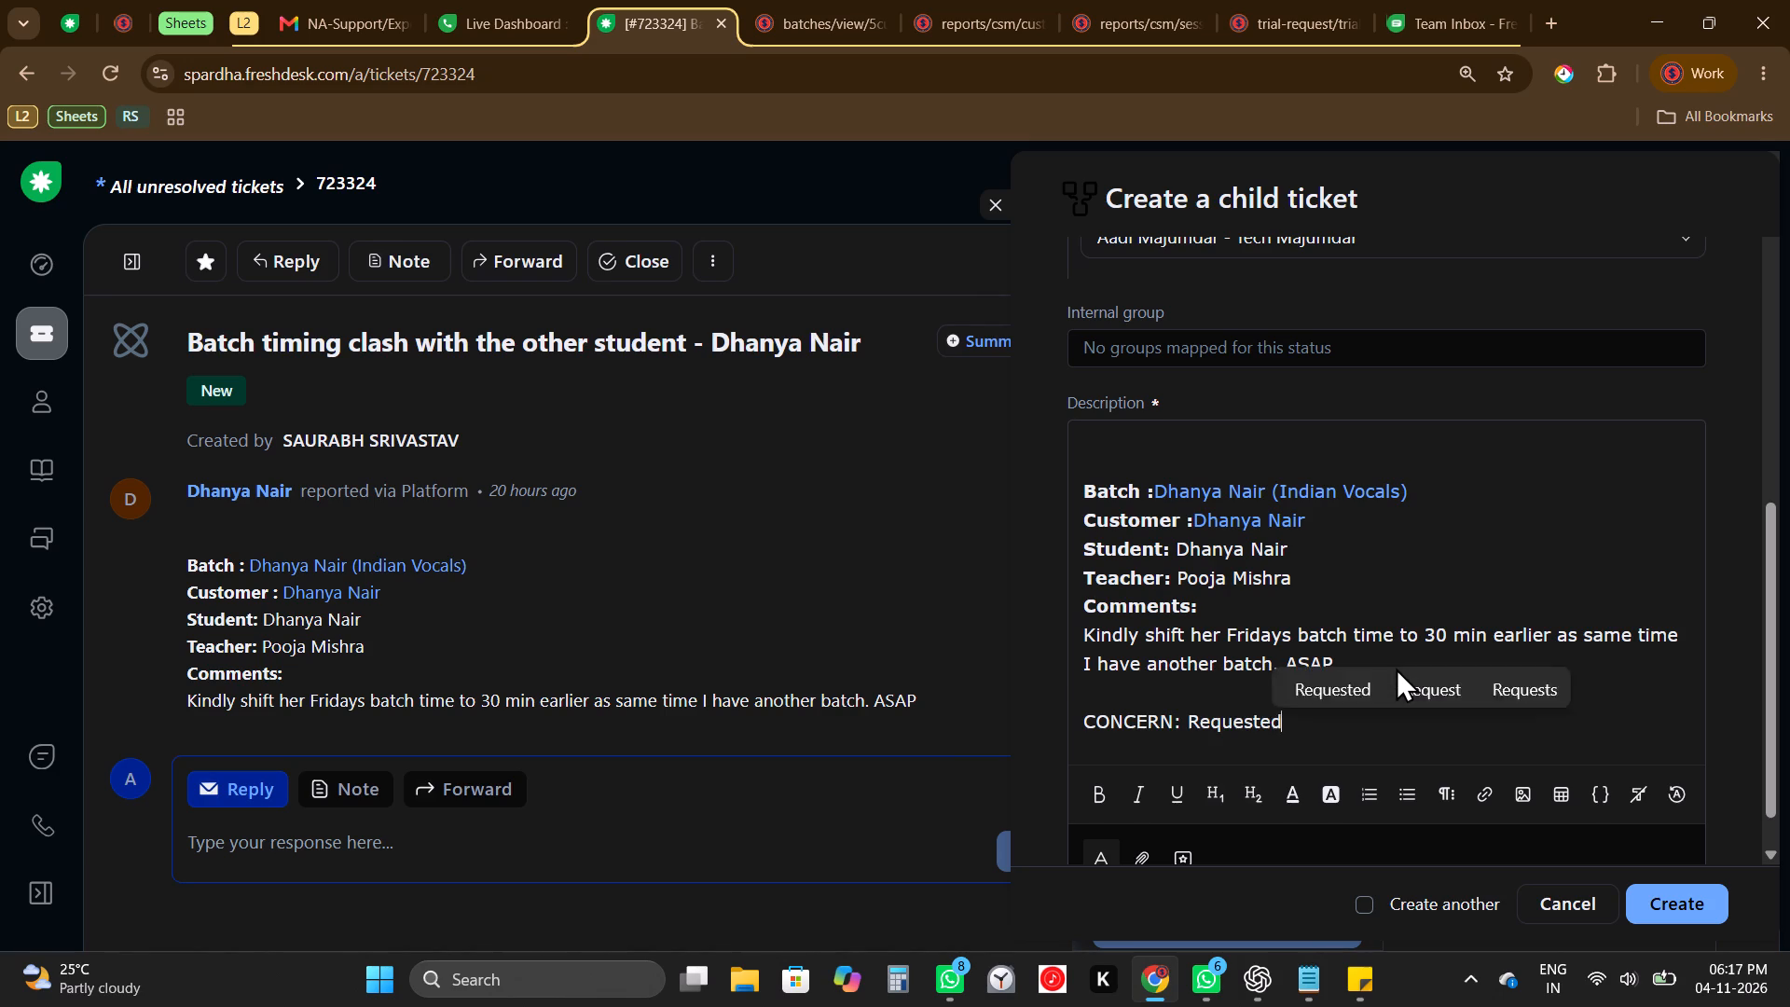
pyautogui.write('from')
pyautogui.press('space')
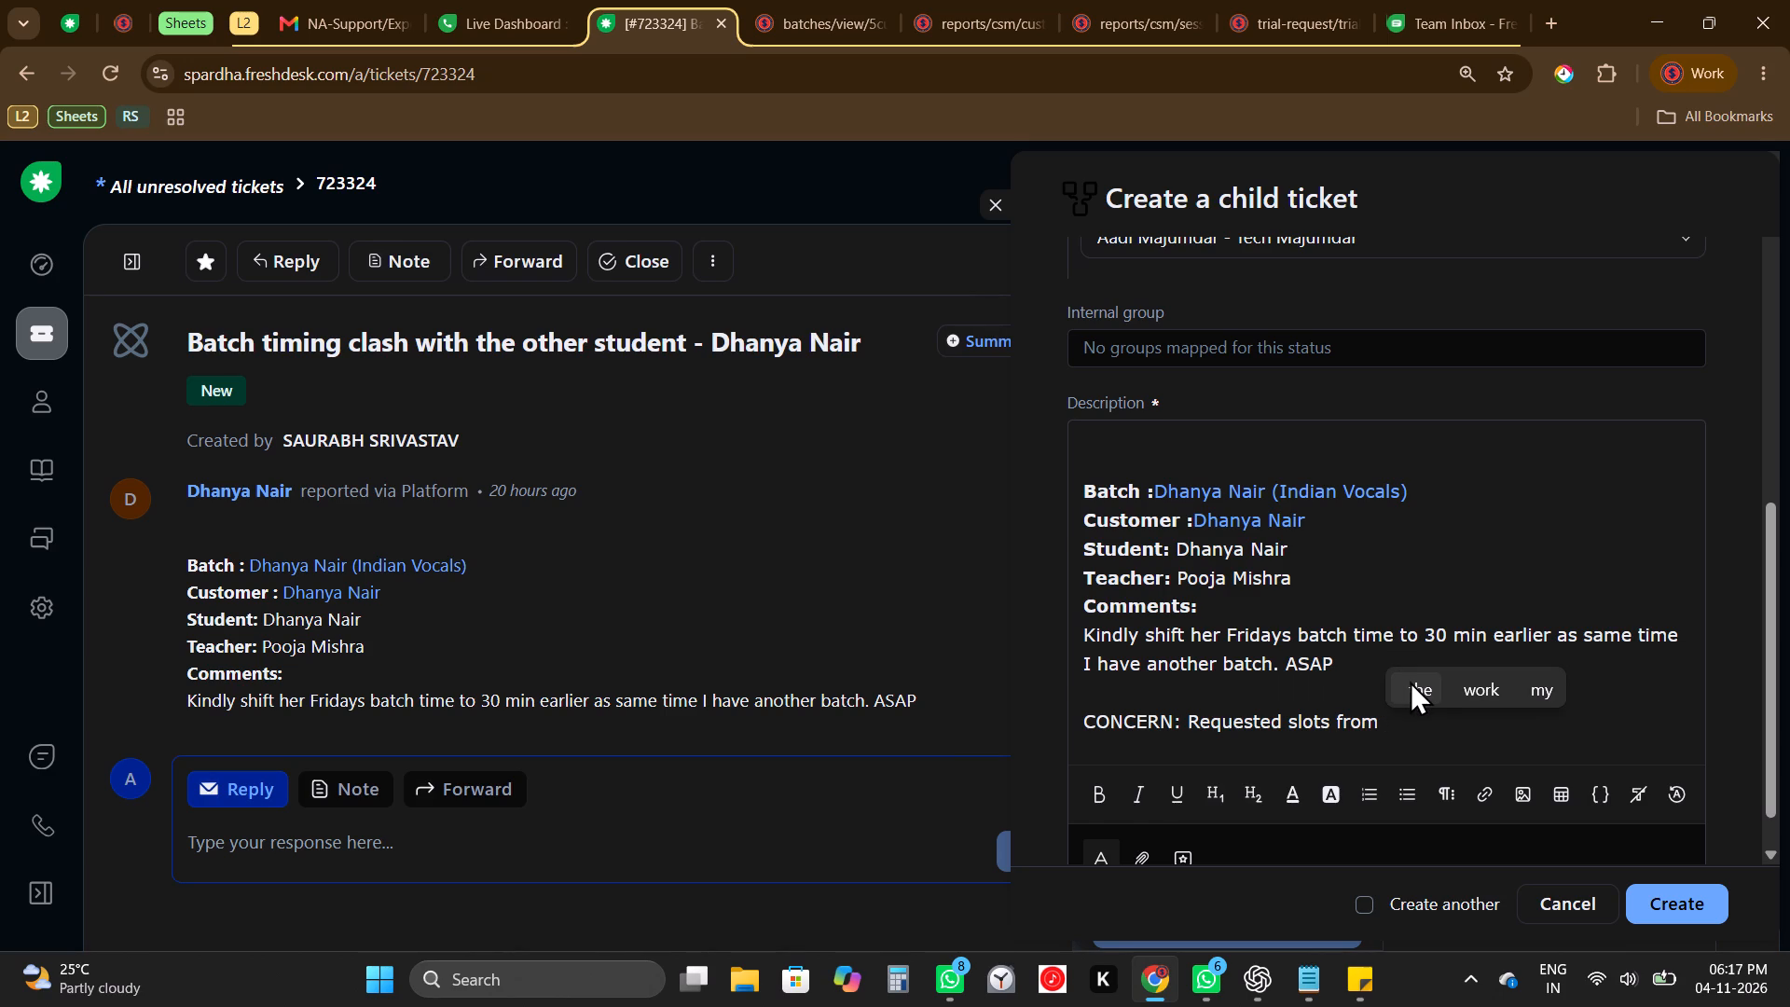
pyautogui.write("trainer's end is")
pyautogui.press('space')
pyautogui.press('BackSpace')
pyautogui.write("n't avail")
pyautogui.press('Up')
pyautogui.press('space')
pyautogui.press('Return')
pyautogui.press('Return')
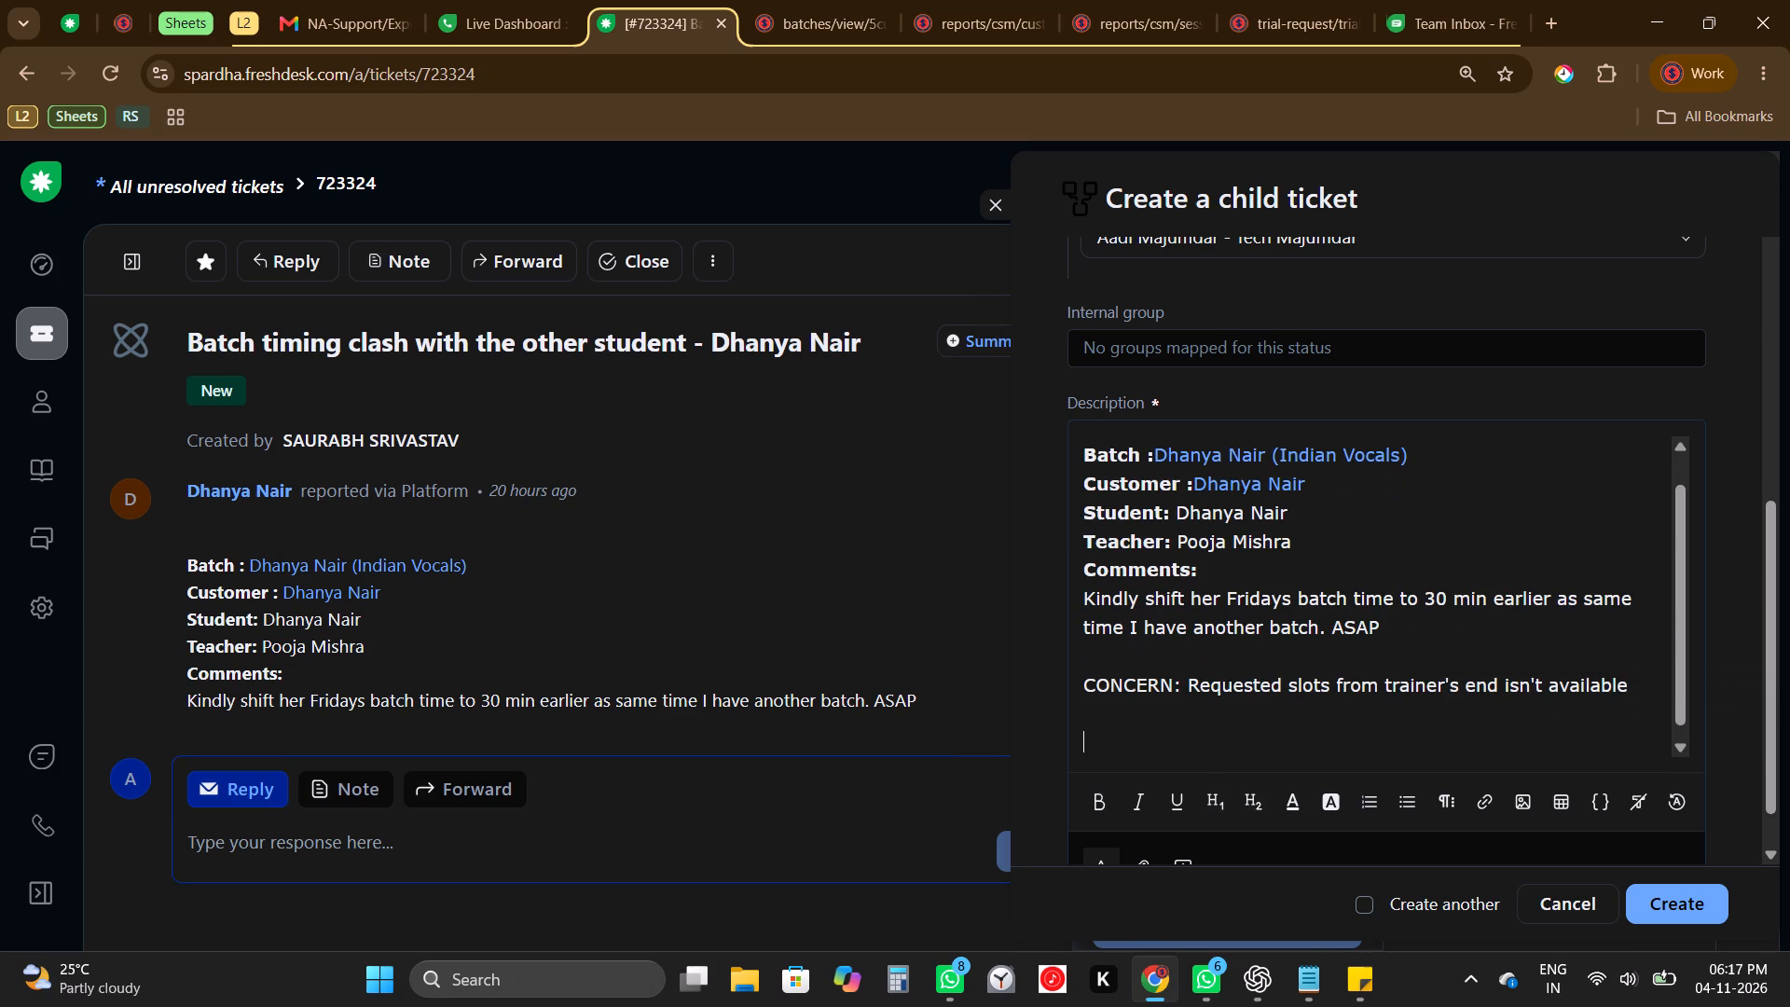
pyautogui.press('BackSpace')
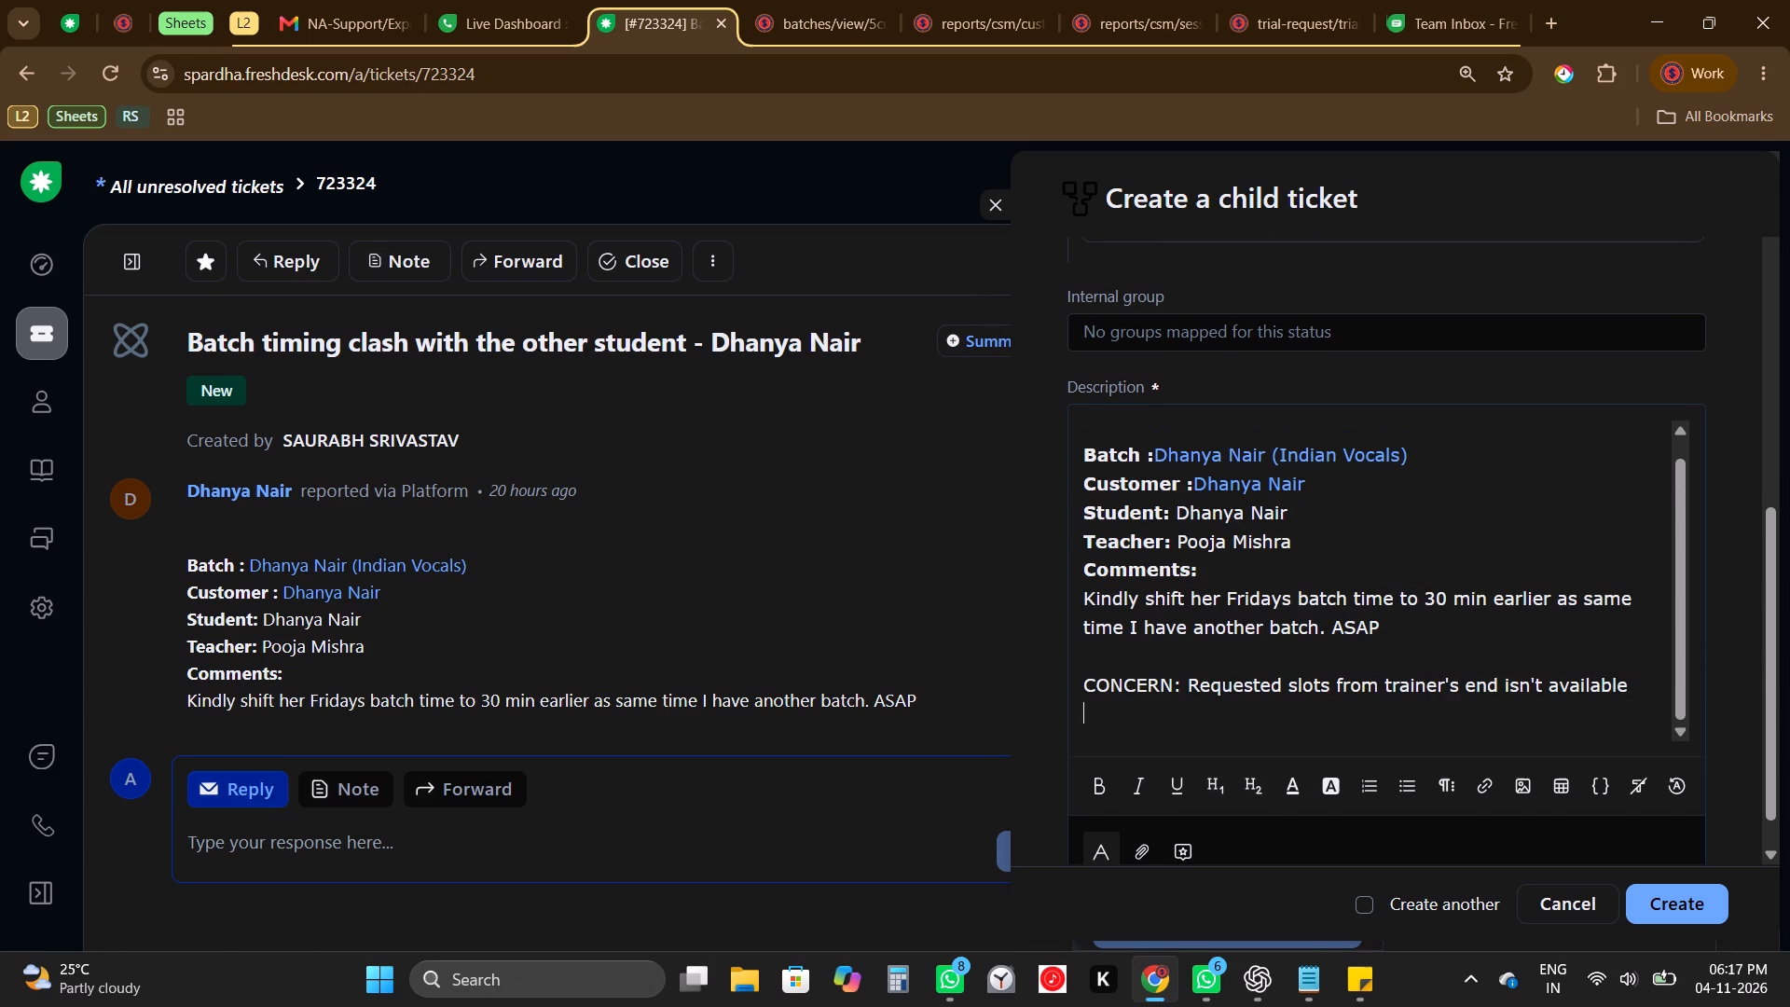
# Paste the copied Add schedule screenshot below the concern line in the child ticket's description.
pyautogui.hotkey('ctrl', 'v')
pyautogui.scroll(-2, 1451, 649)
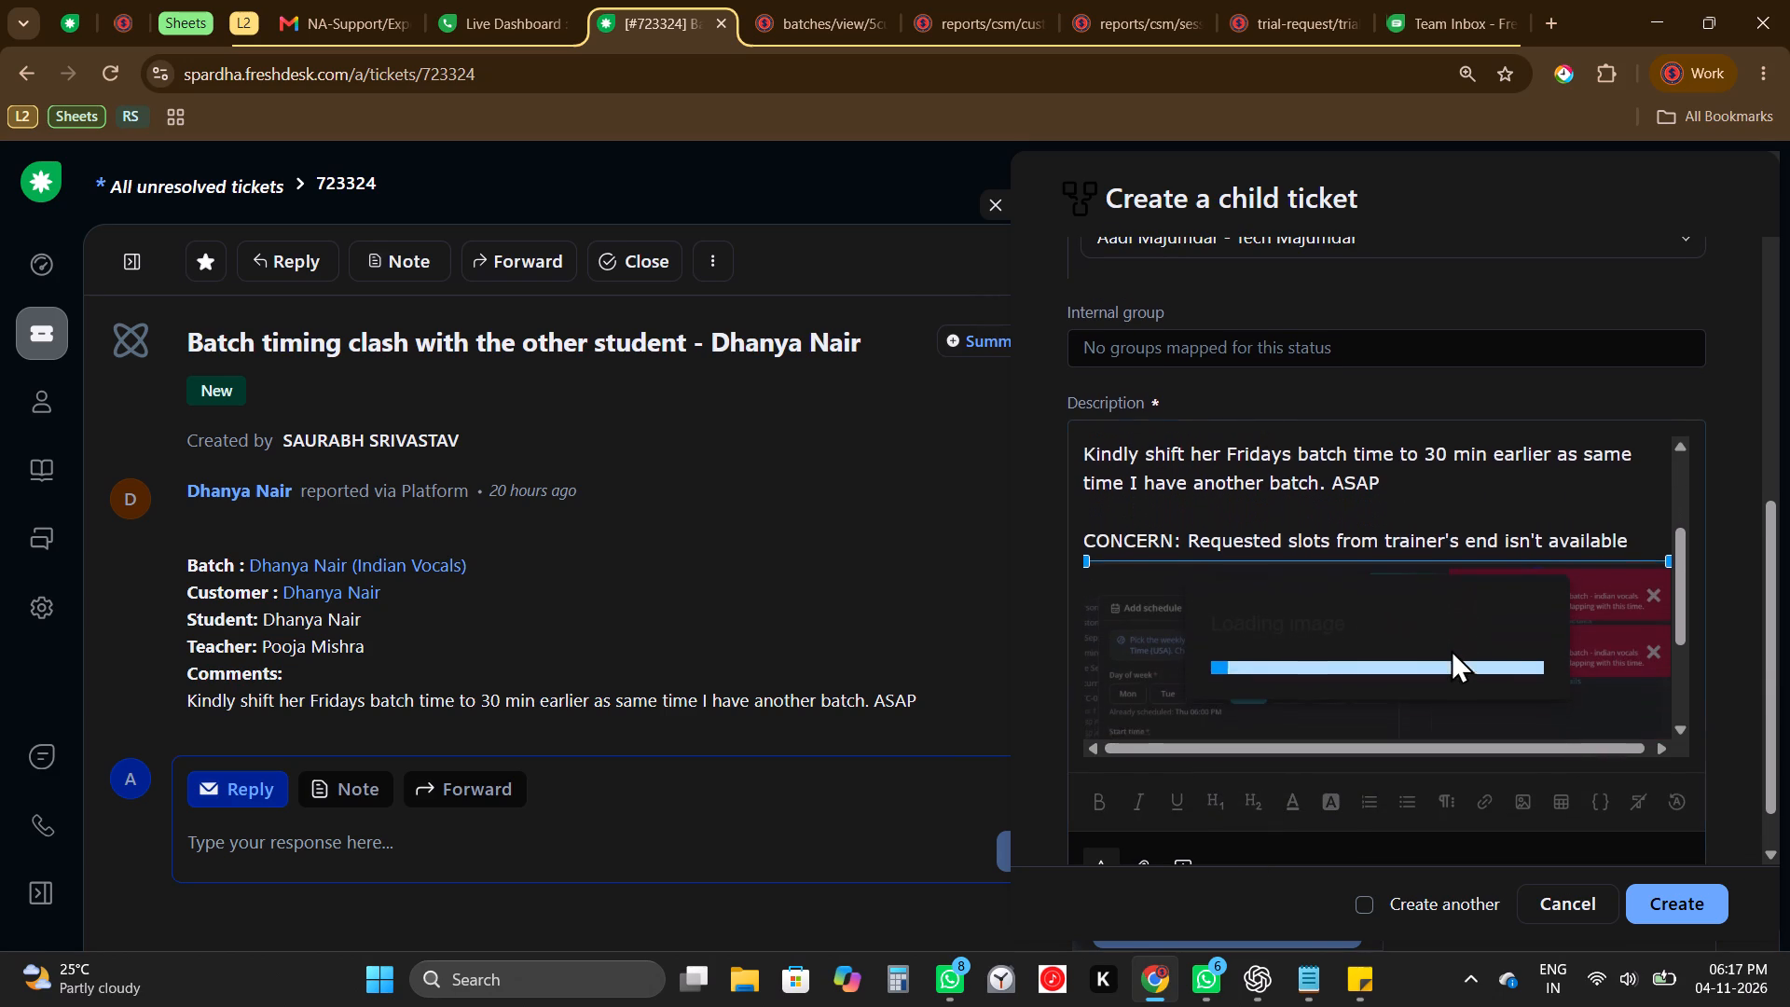
# Assign the child ticket to tsm and create it.
pyautogui.scroll(1, 1572, 427)
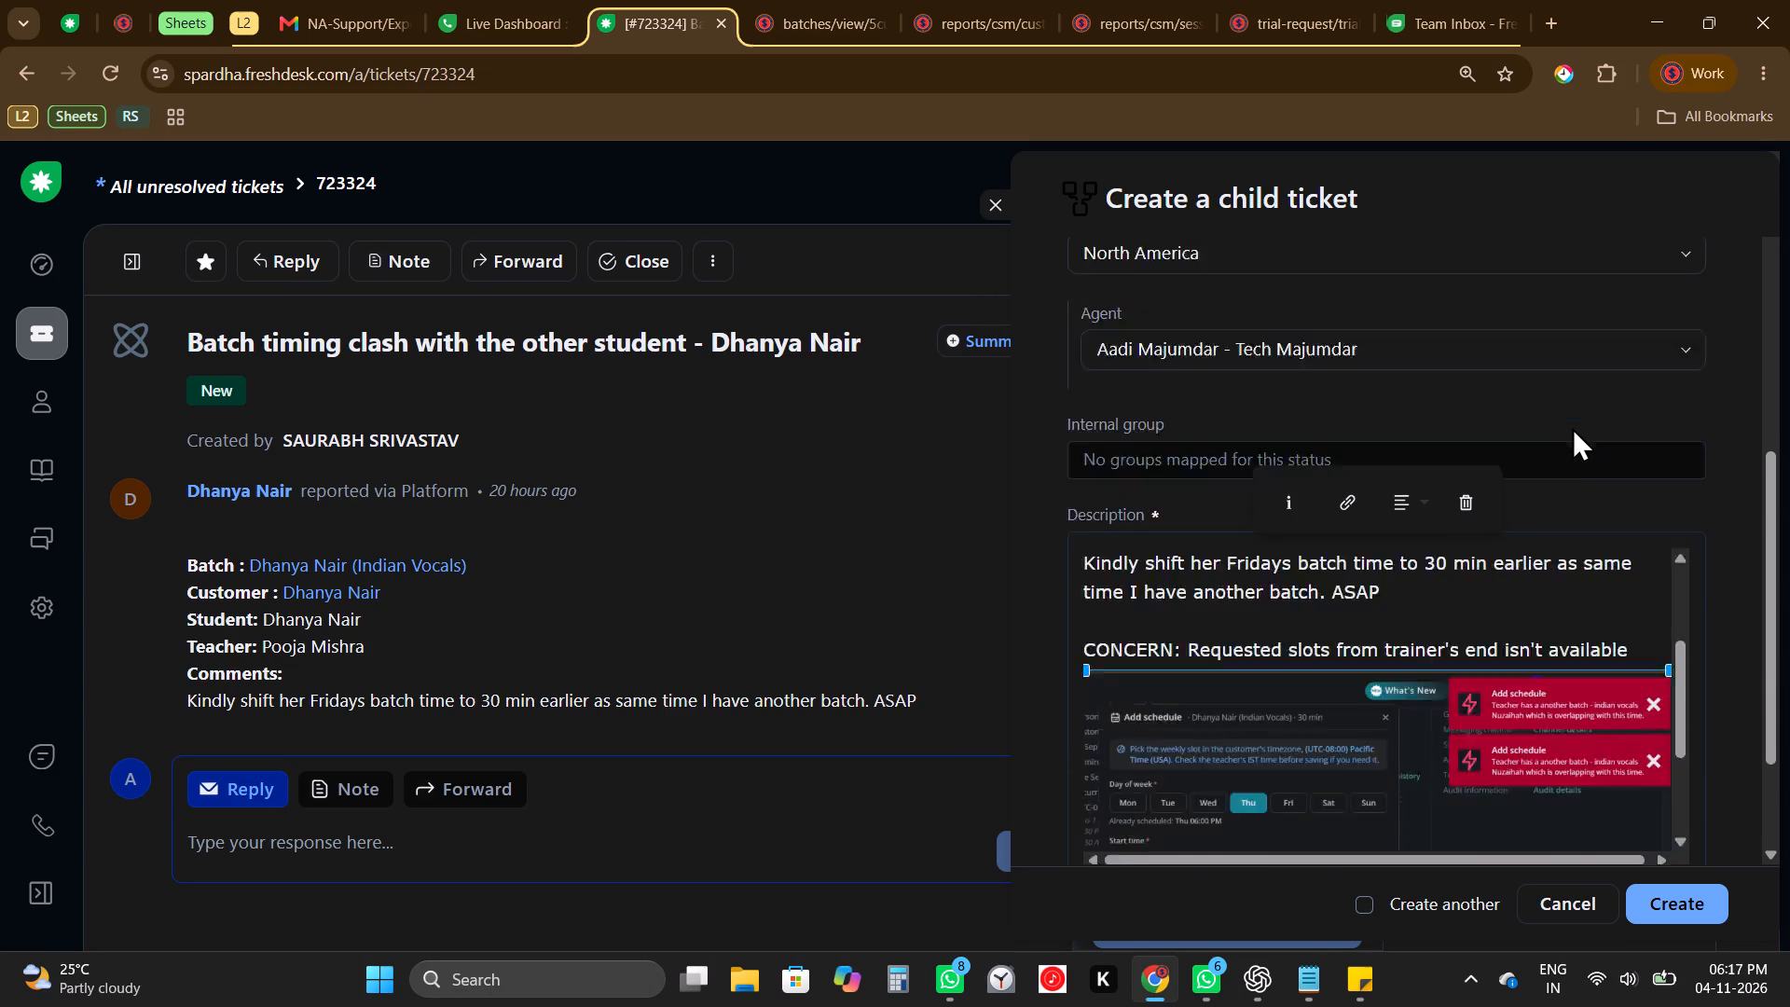
pyautogui.scroll(1, 1572, 427)
pyautogui.click(1219, 513)
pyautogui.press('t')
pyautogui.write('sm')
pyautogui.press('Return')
pyautogui.scroll(-3, 1219, 513)
pyautogui.click(1673, 891)
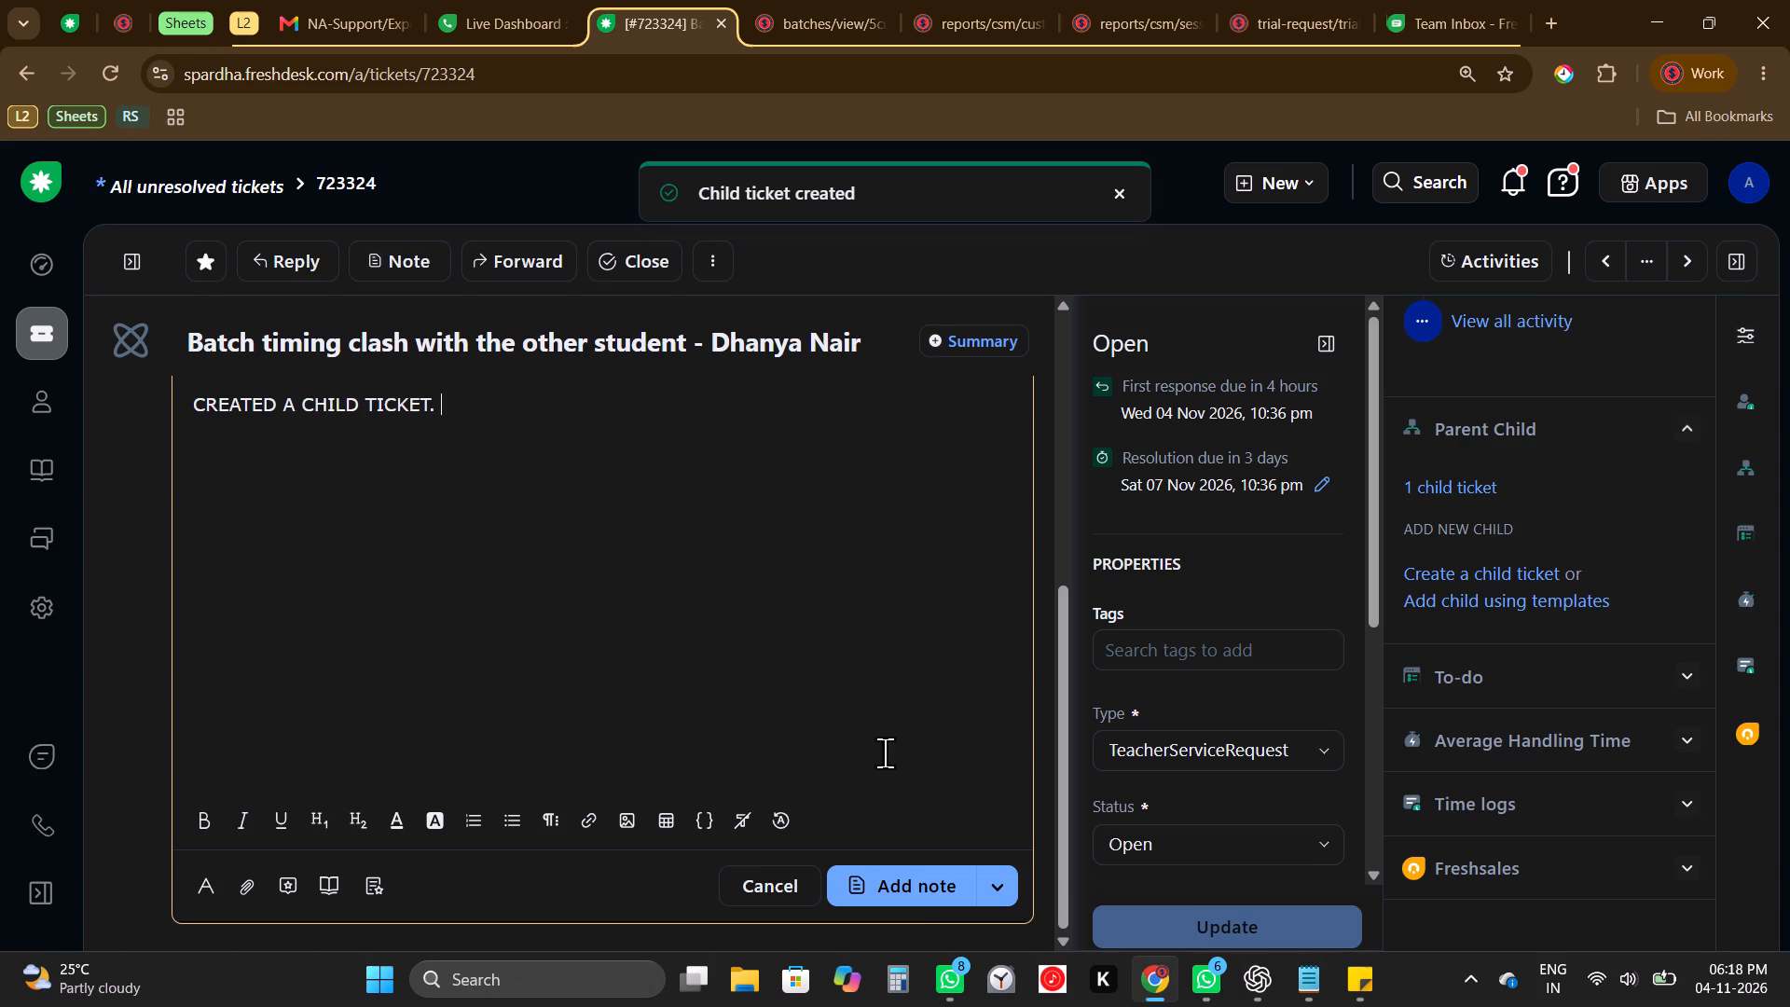
pyautogui.click(907, 901)
pyautogui.moveTo(1139, 852); pyautogui.dragTo(1211, 818)
pyautogui.click(1211, 818)
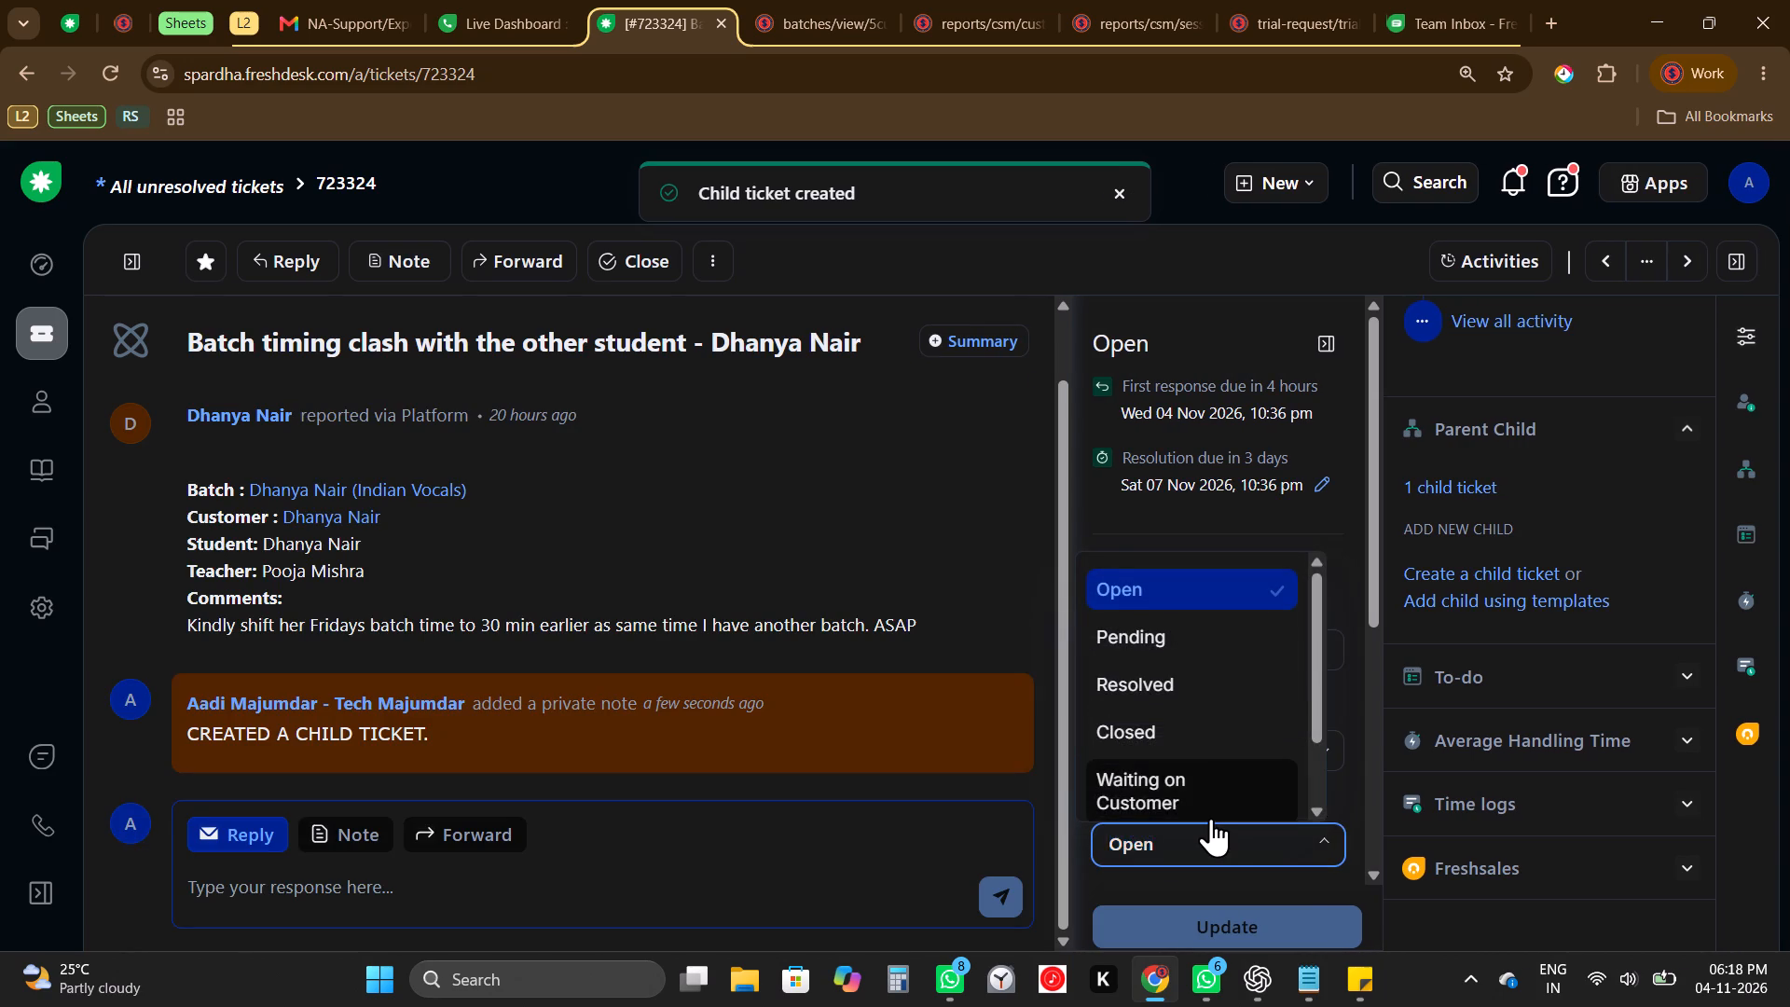
pyautogui.click(1235, 914)
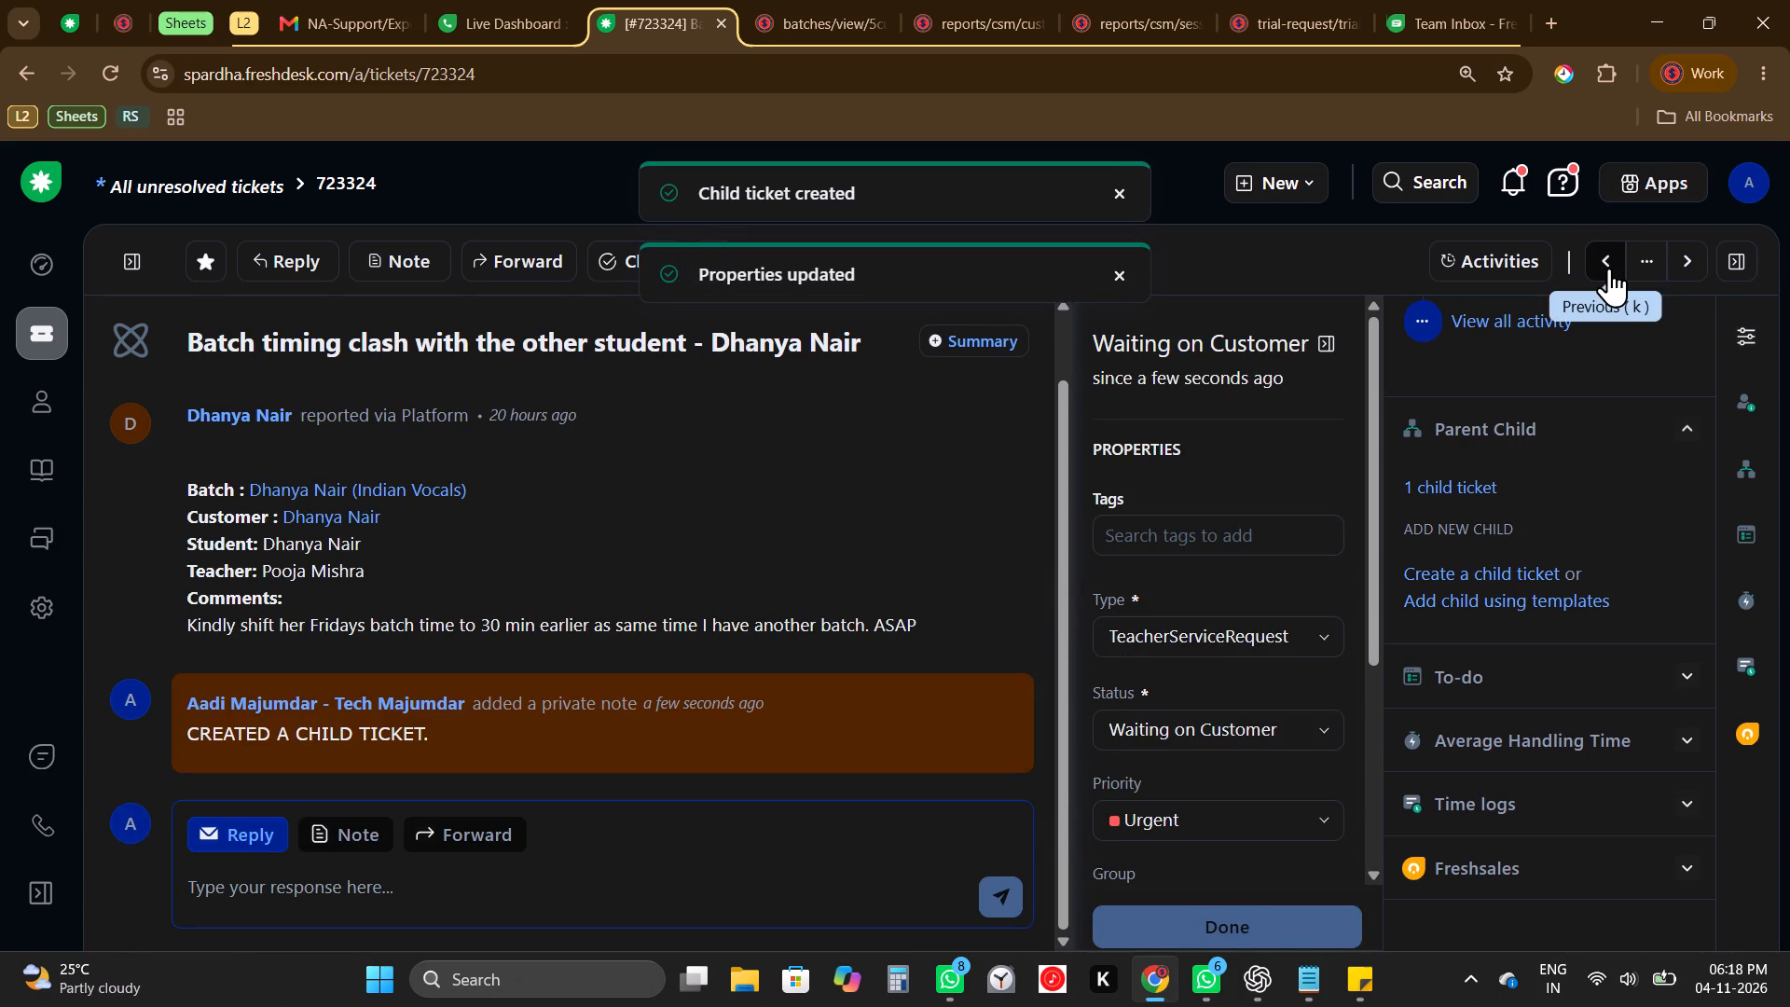
# Open the batch linked in ticket 723362, closing the old batch page, and check the attendance of its 3 November session.
pyautogui.click(1609, 268)
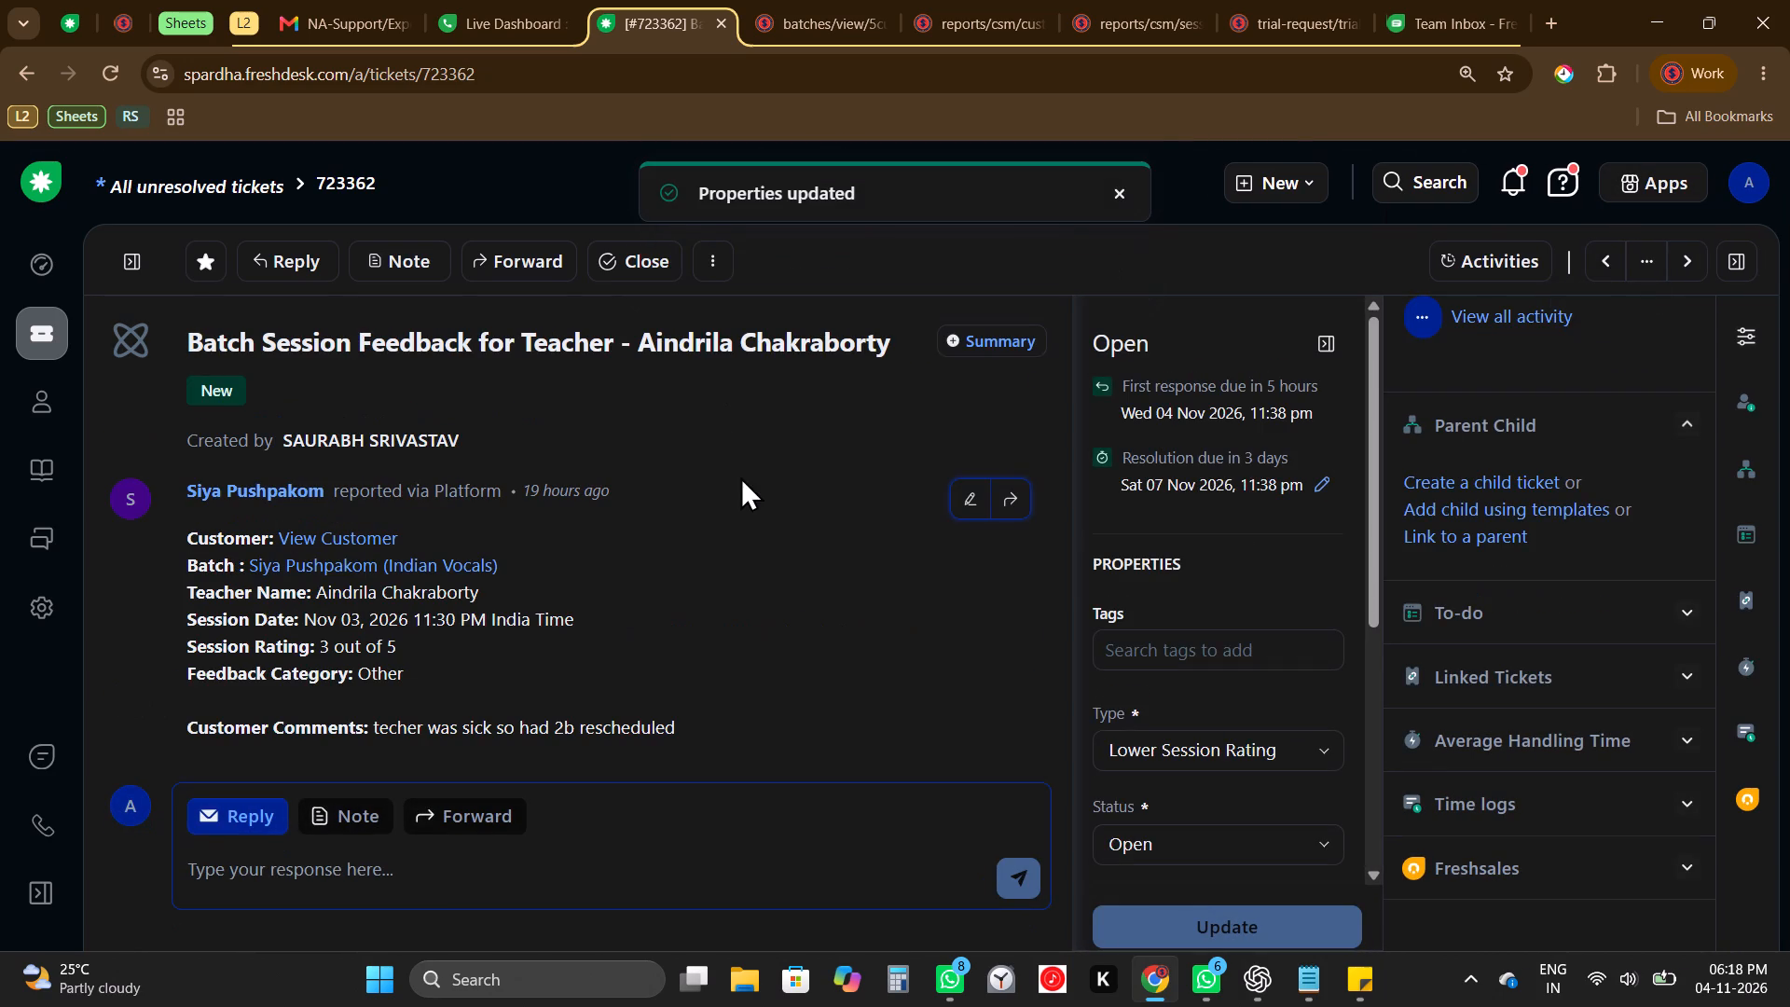
pyautogui.click(440, 560)
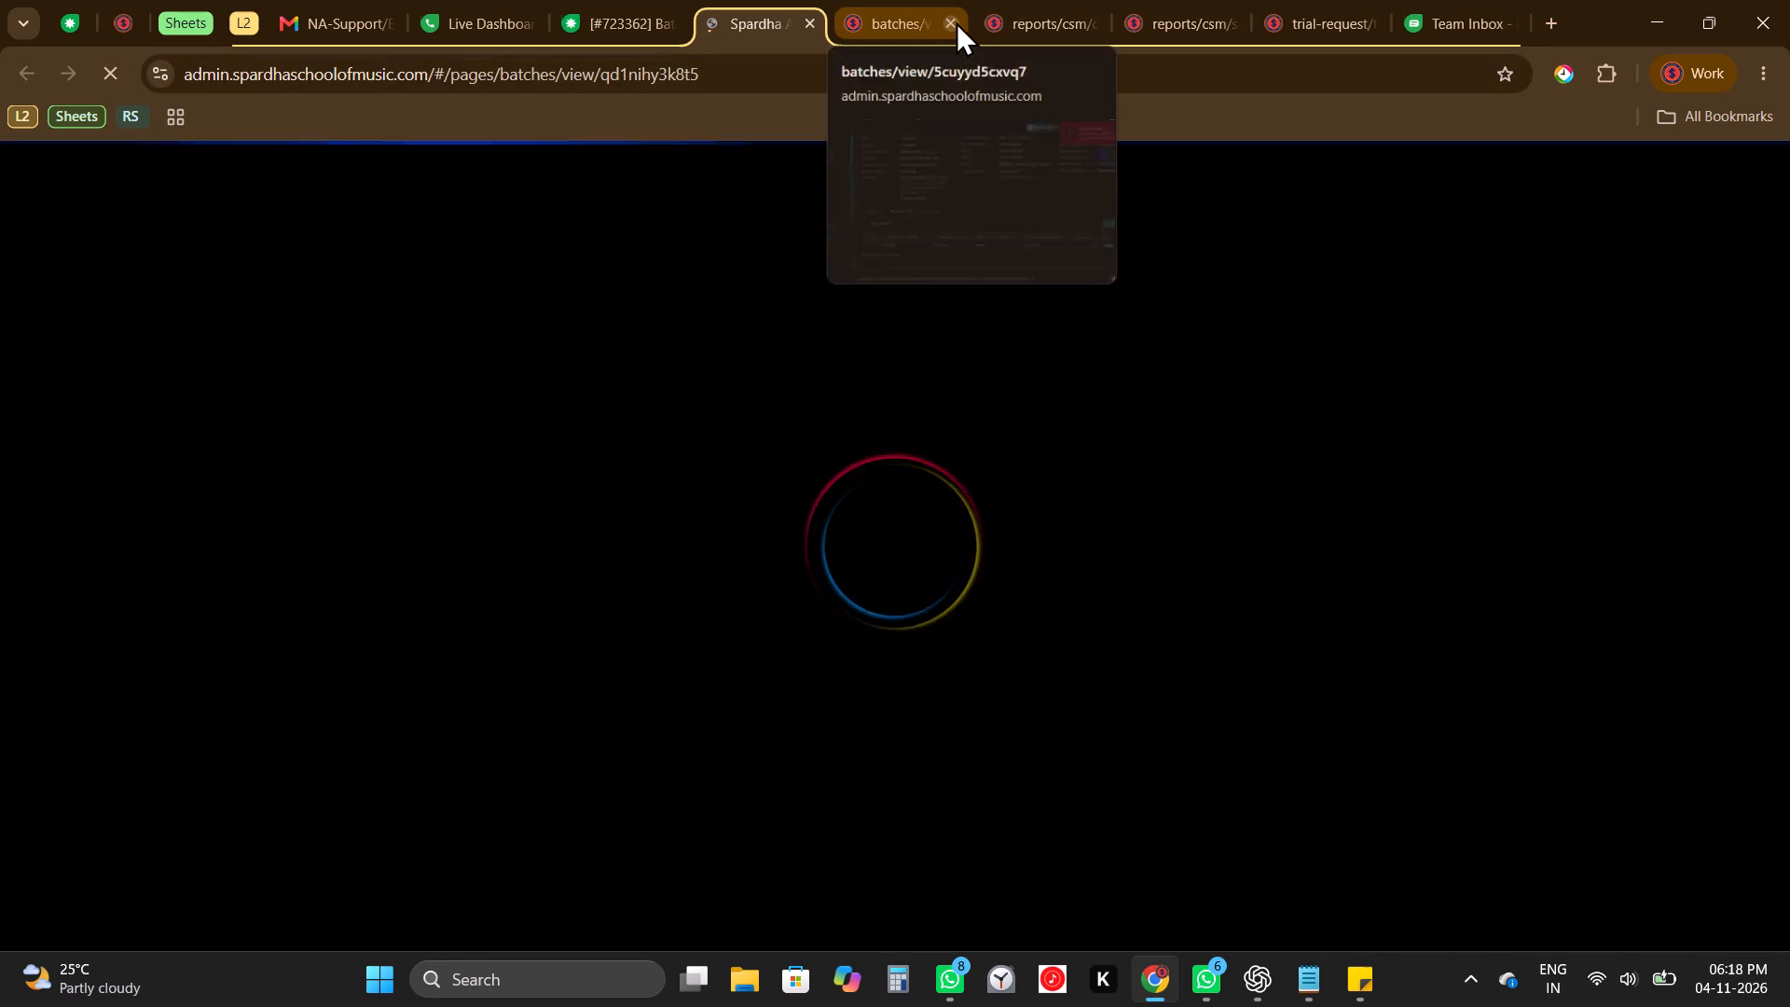
pyautogui.click(956, 21)
pyautogui.scroll(-4, 944, 669)
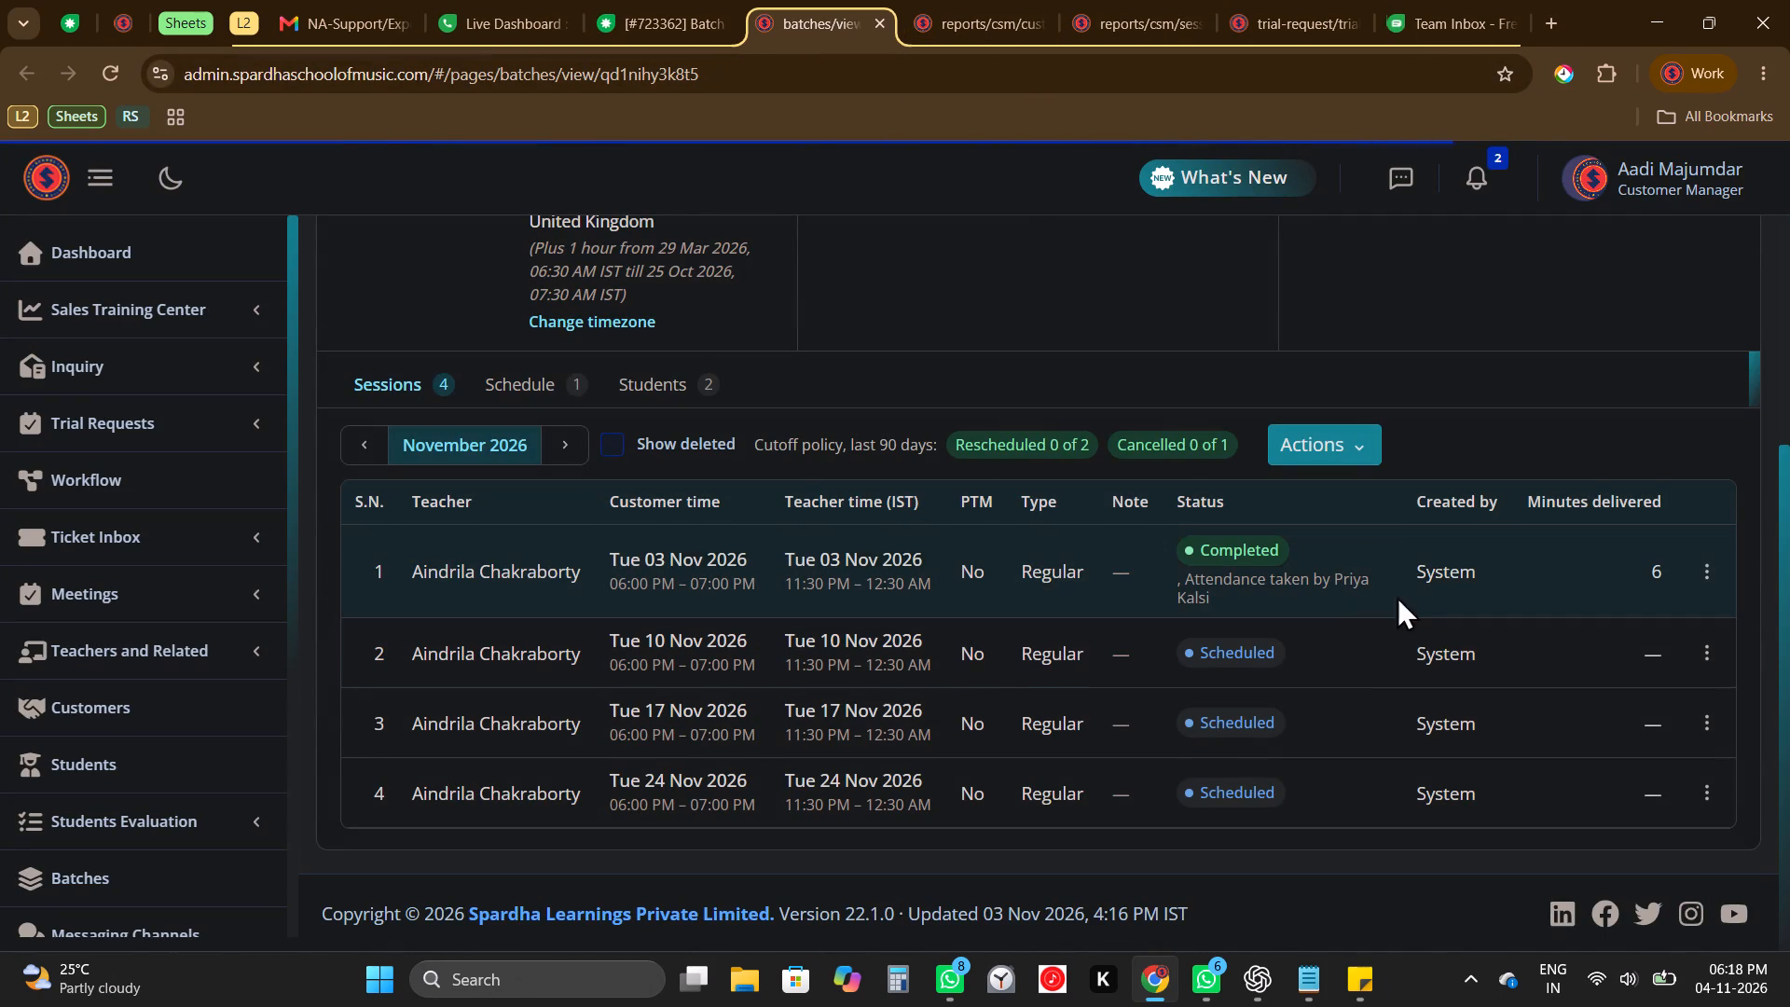
pyautogui.click(1709, 570)
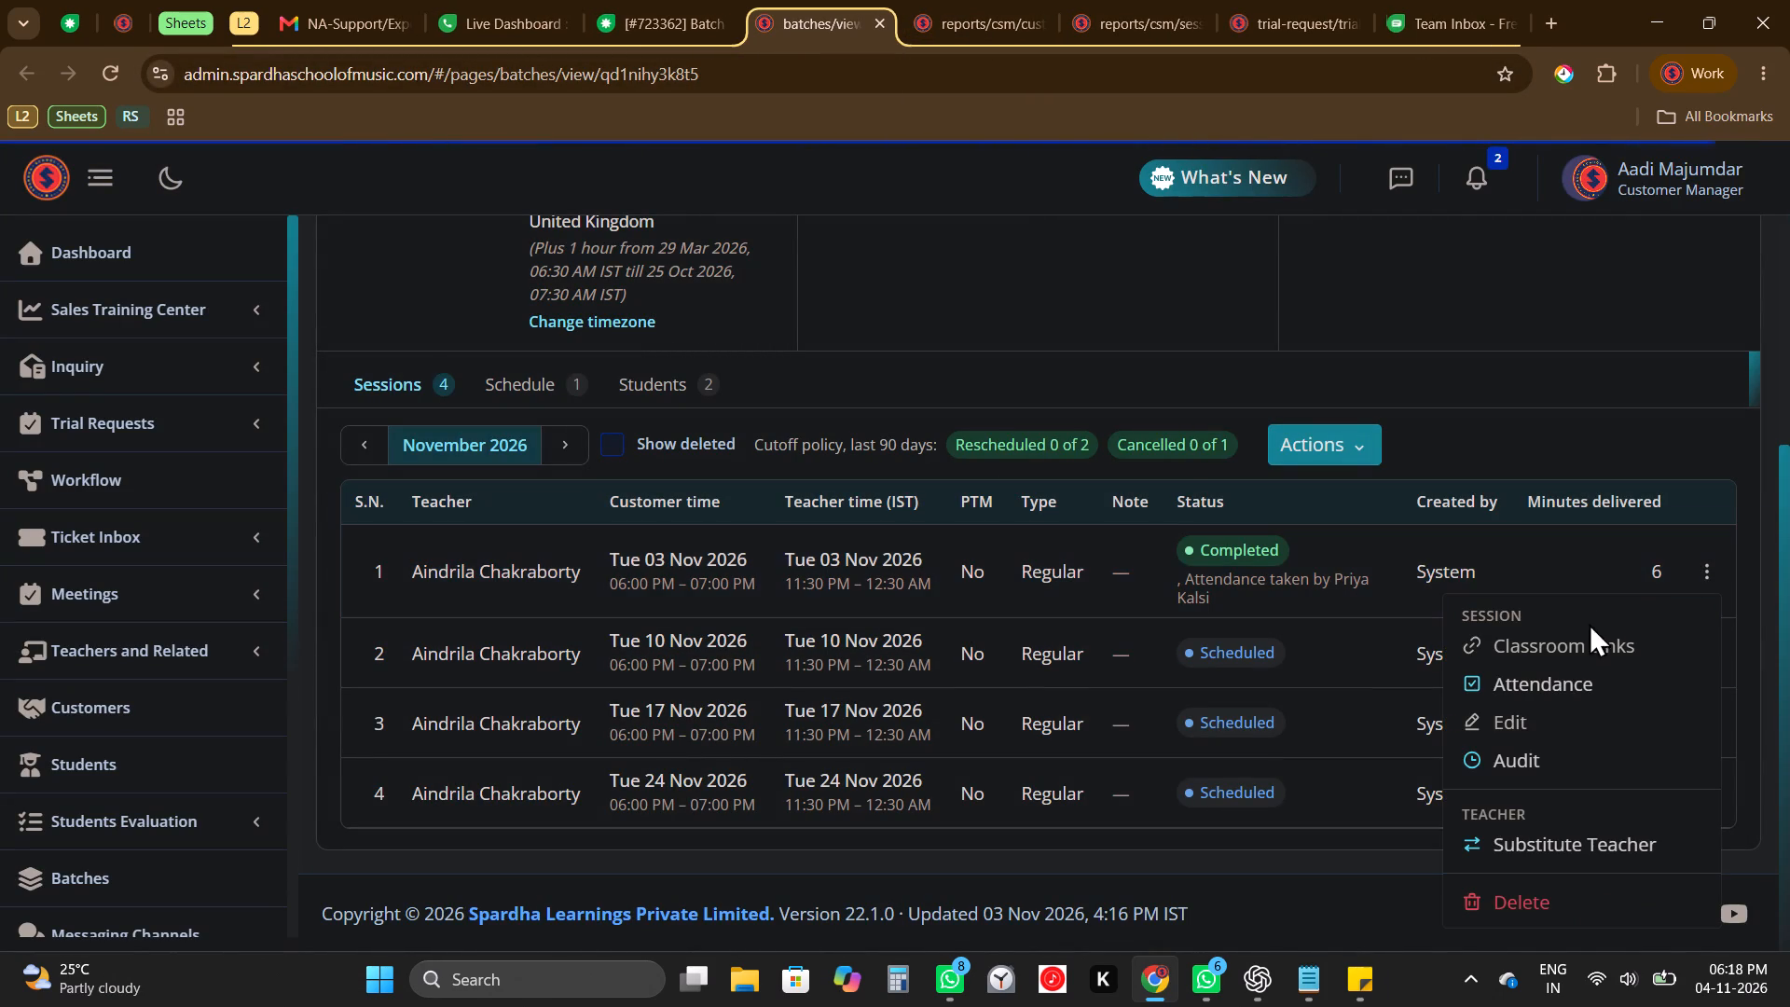
pyautogui.click(1575, 694)
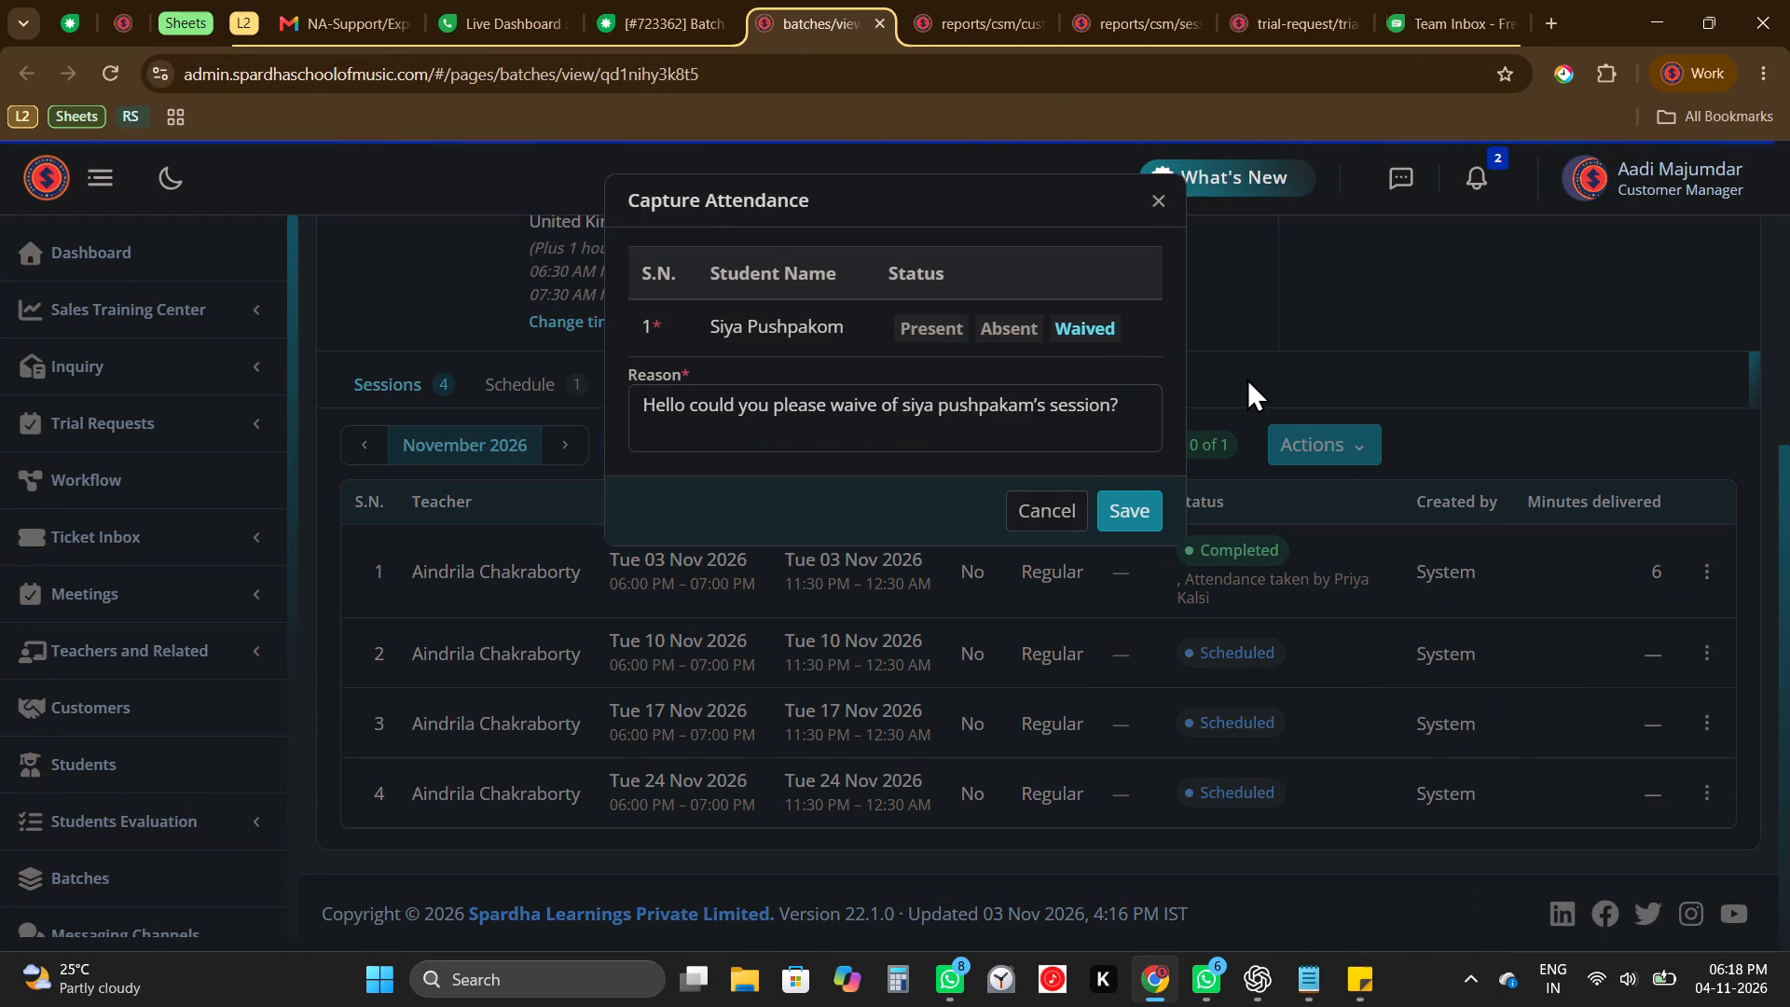
pyautogui.press('Escape')
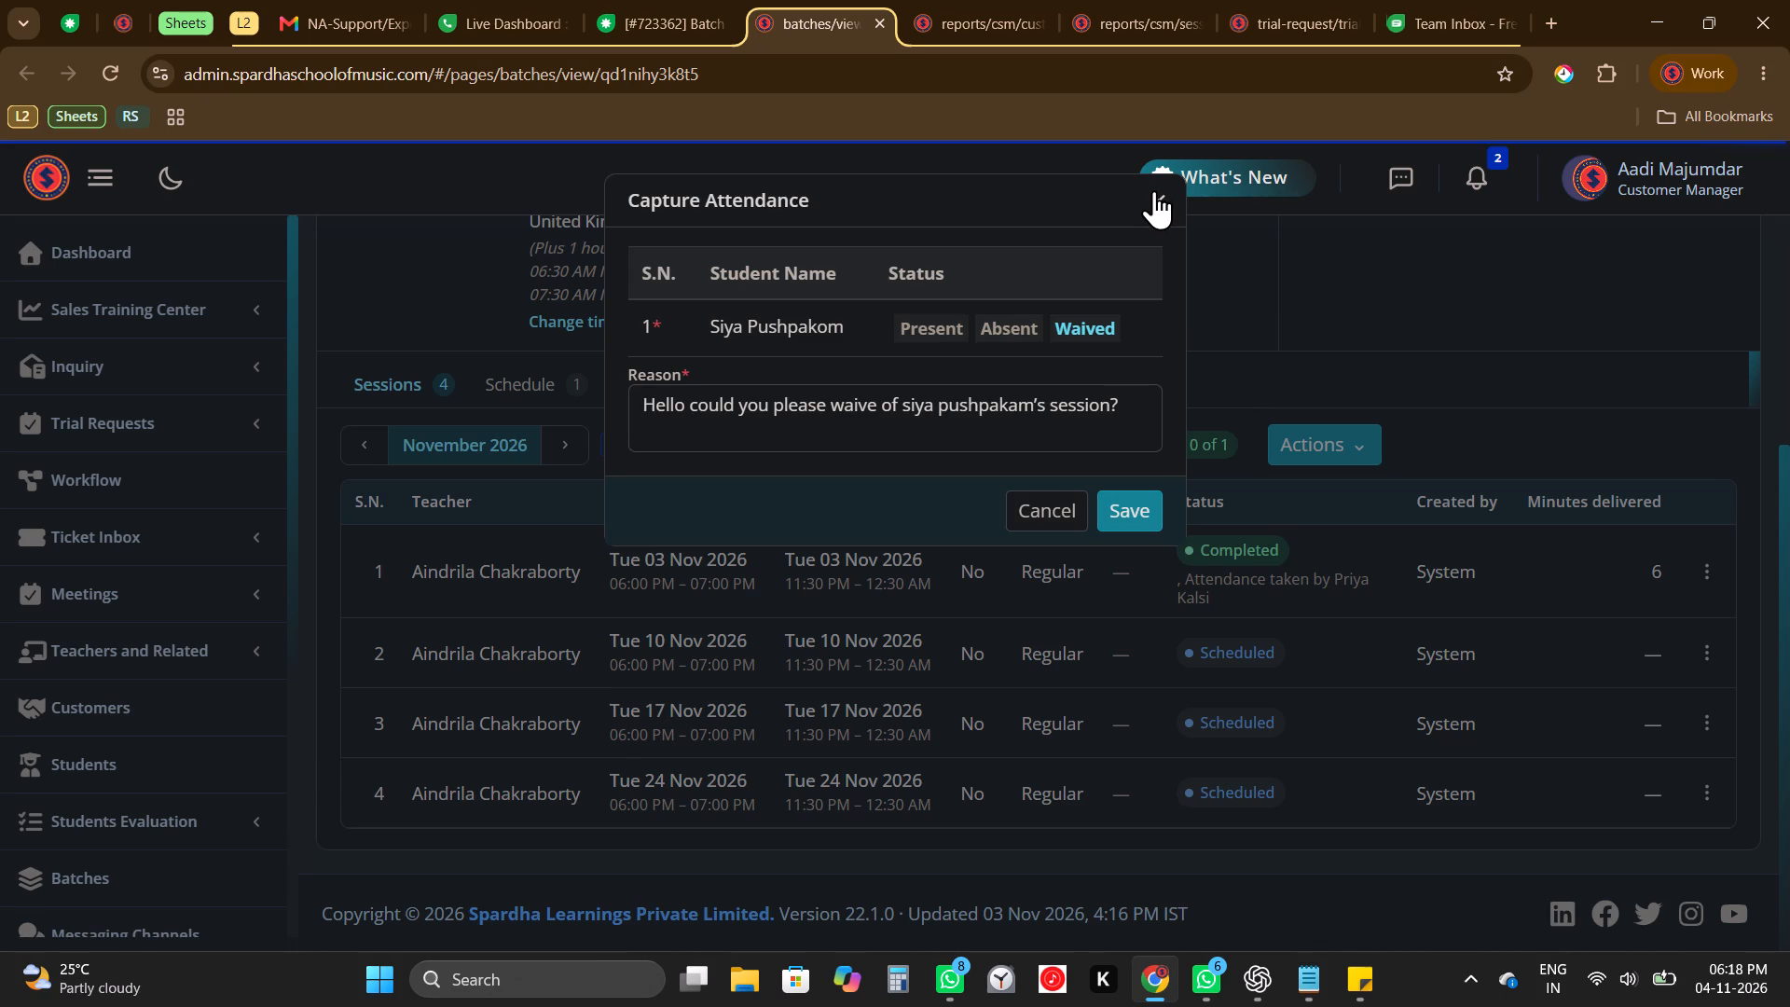
pyautogui.click(1163, 205)
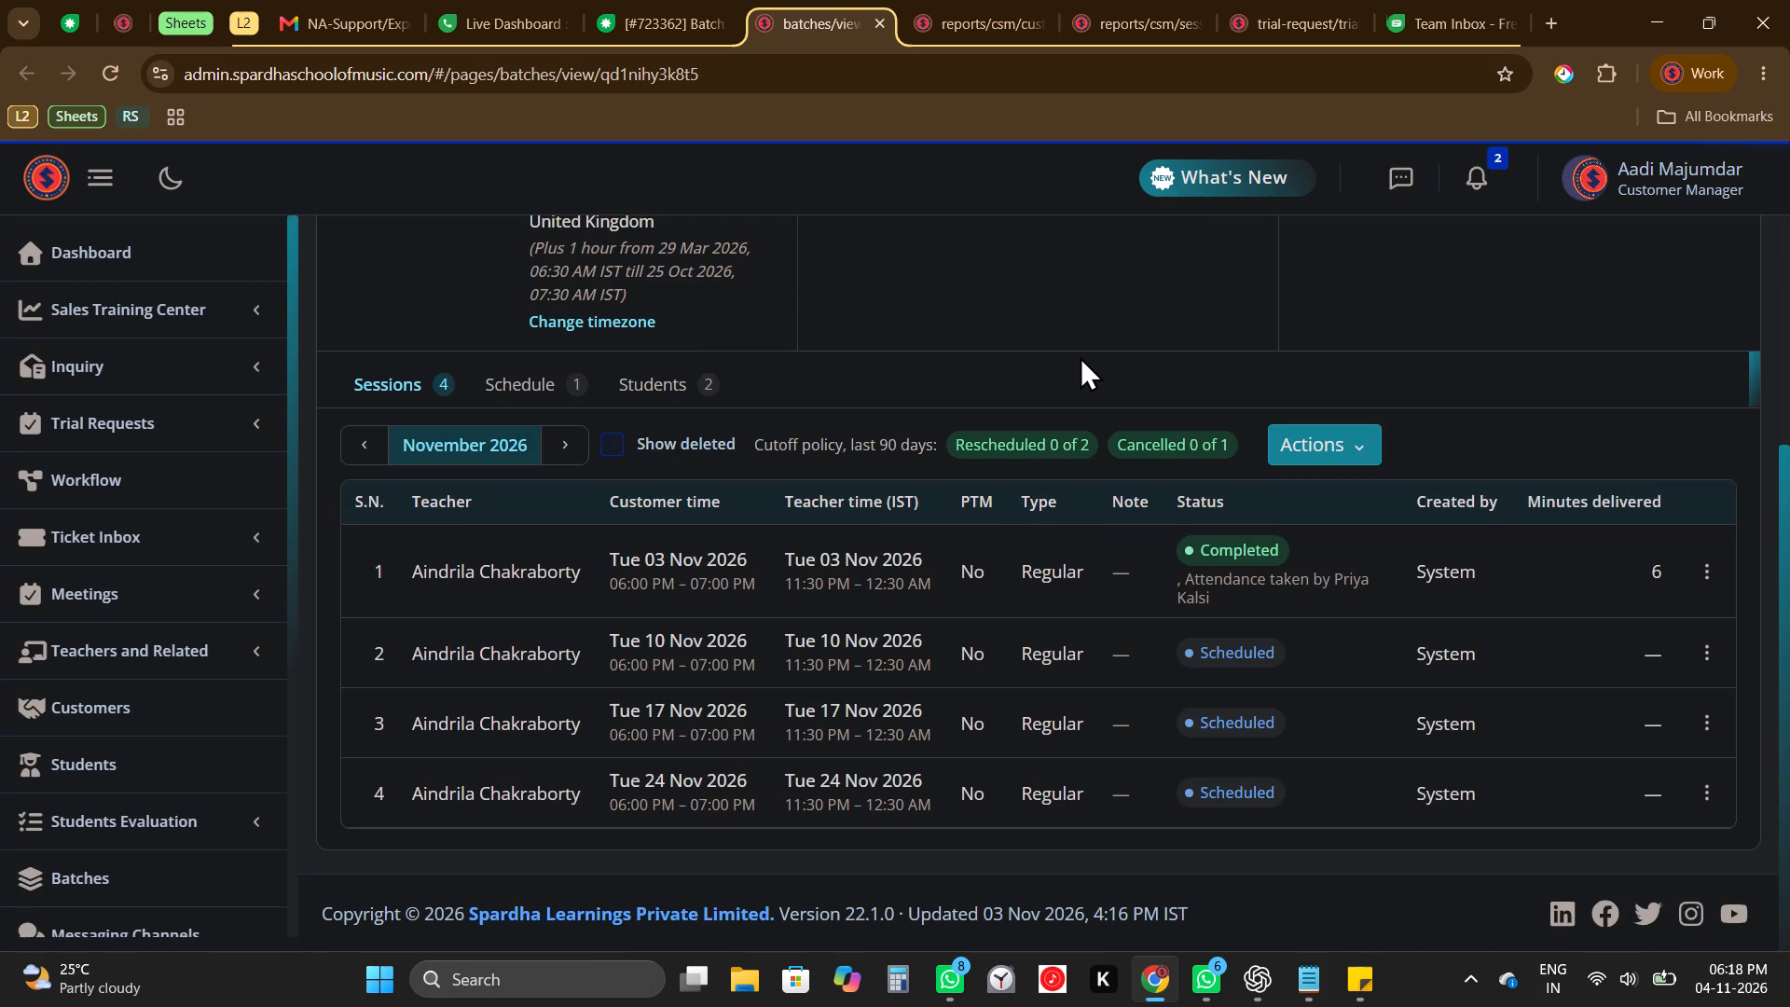
# Capture and copy a screenshot of the batch's November 2026 sessions table.
pyautogui.press('Print')
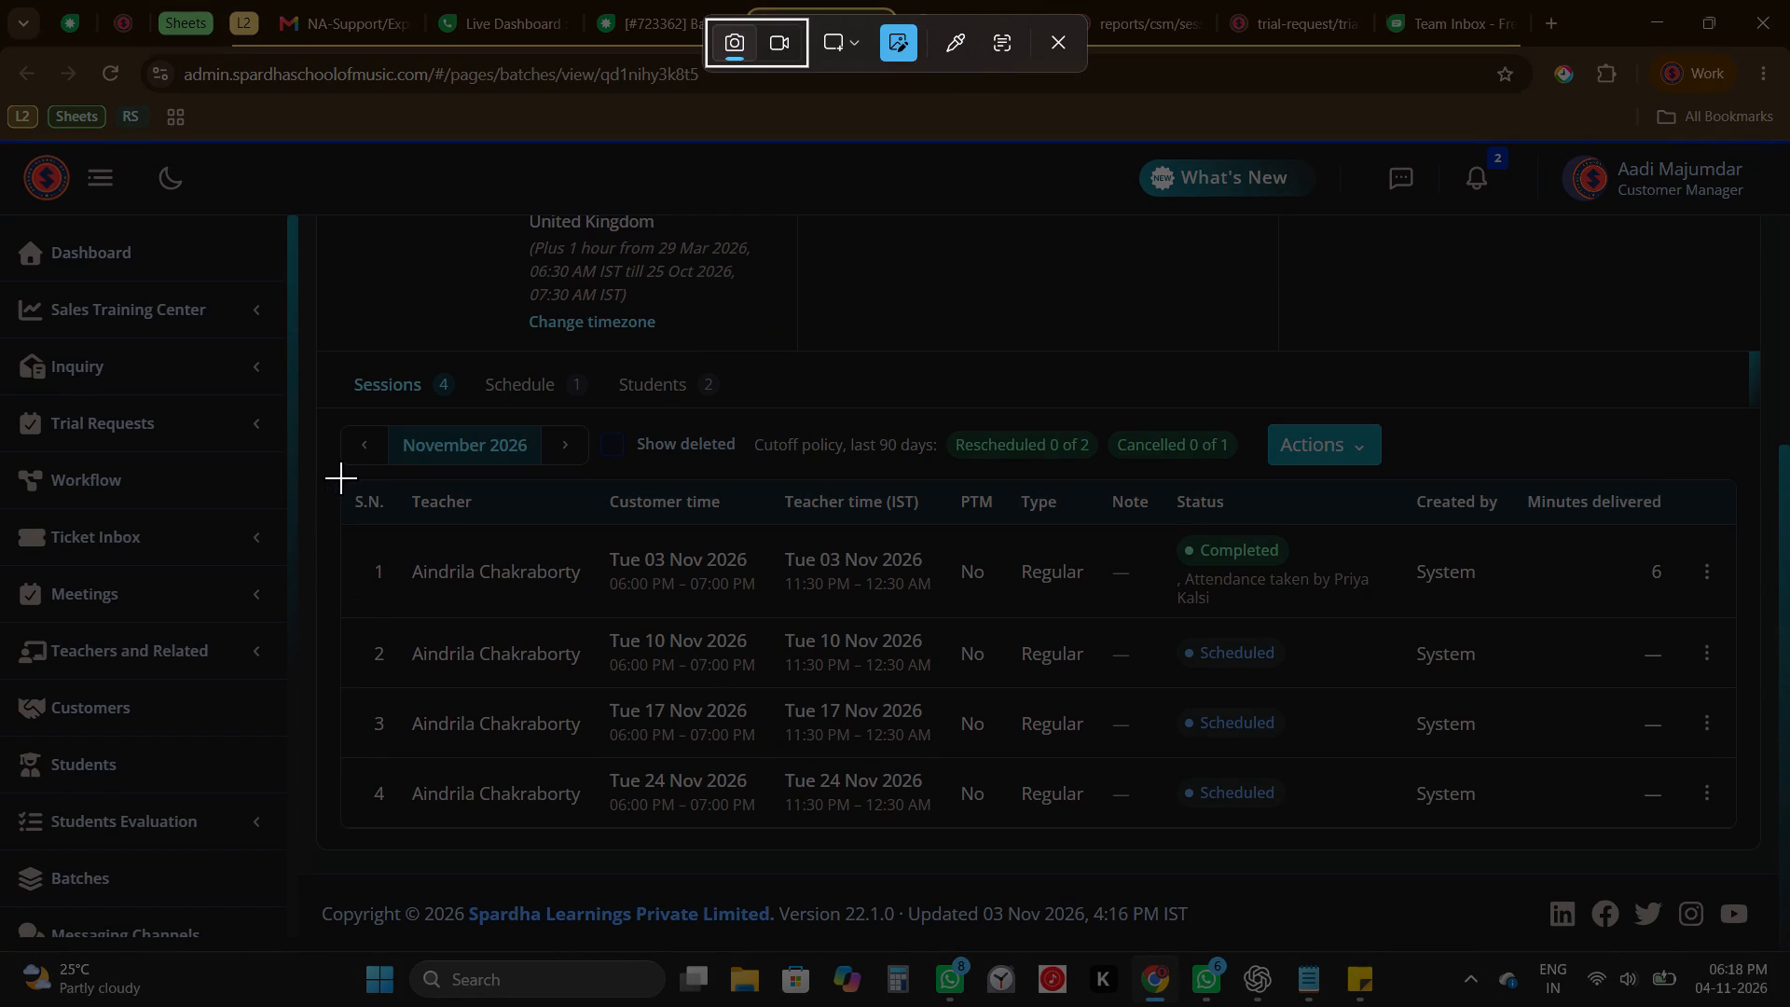
pyautogui.moveTo(340, 477); pyautogui.dragTo(1736, 841)
pyautogui.hotkey('ctrl', 'c')
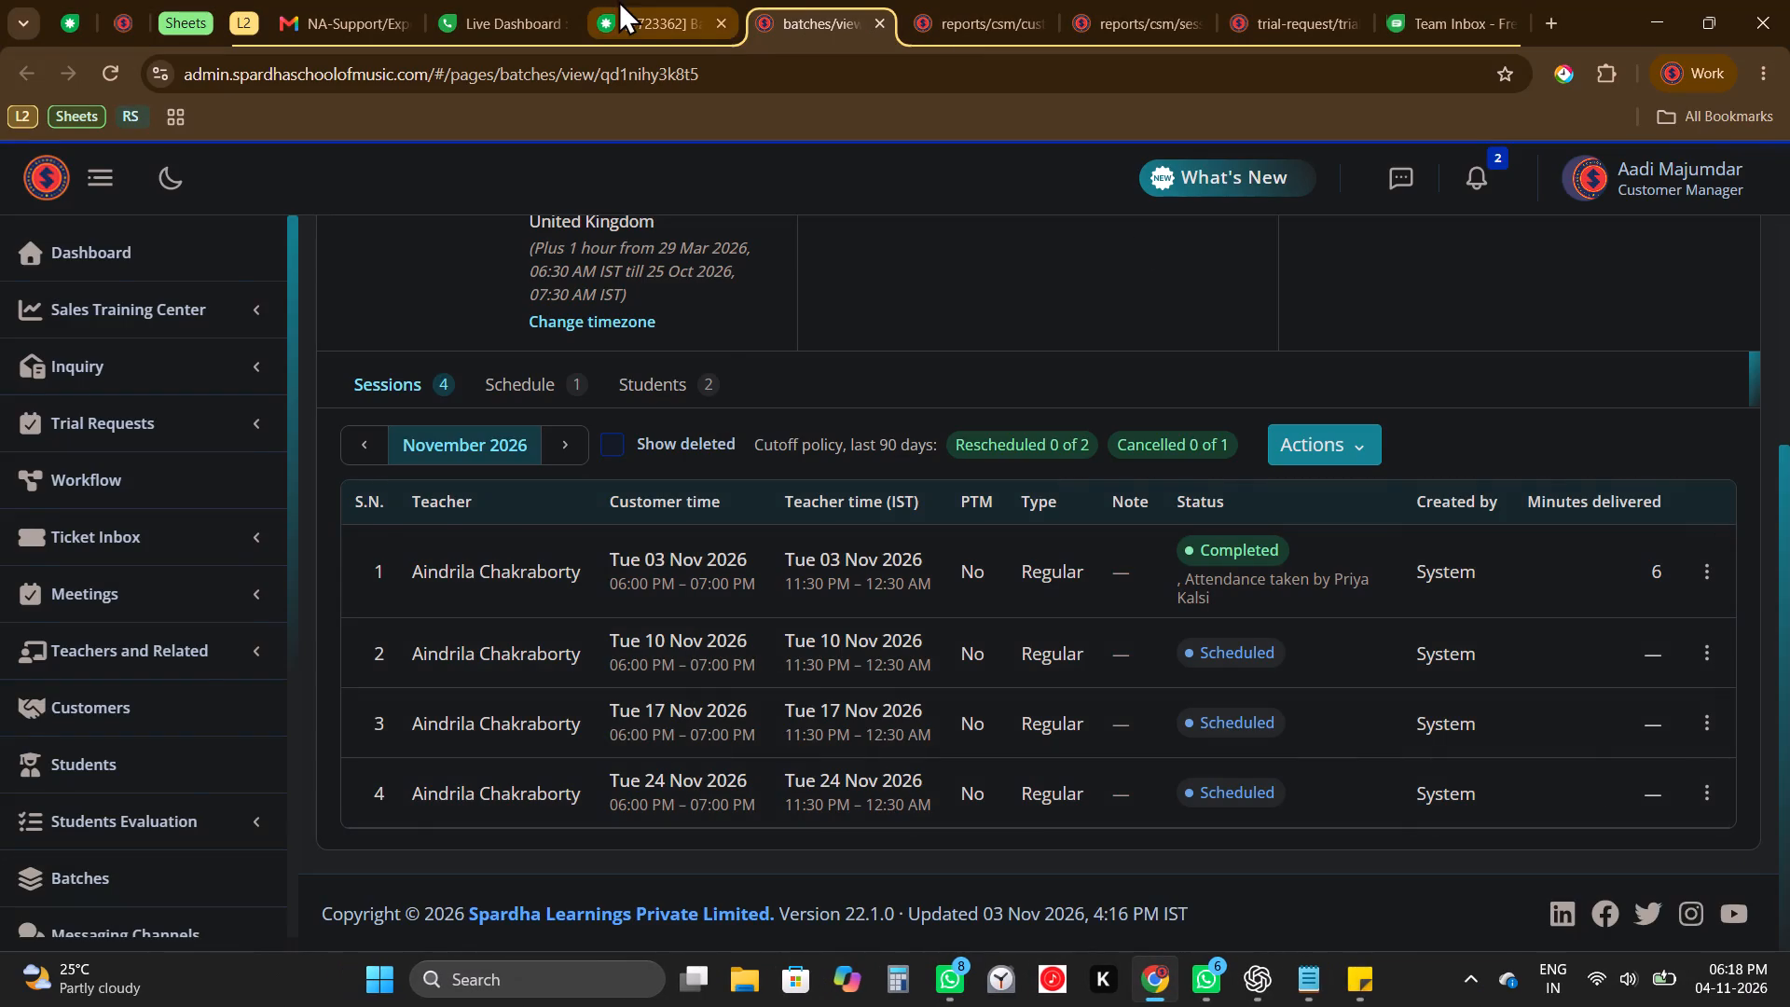
pyautogui.click(705, 0)
pyautogui.click(368, 818)
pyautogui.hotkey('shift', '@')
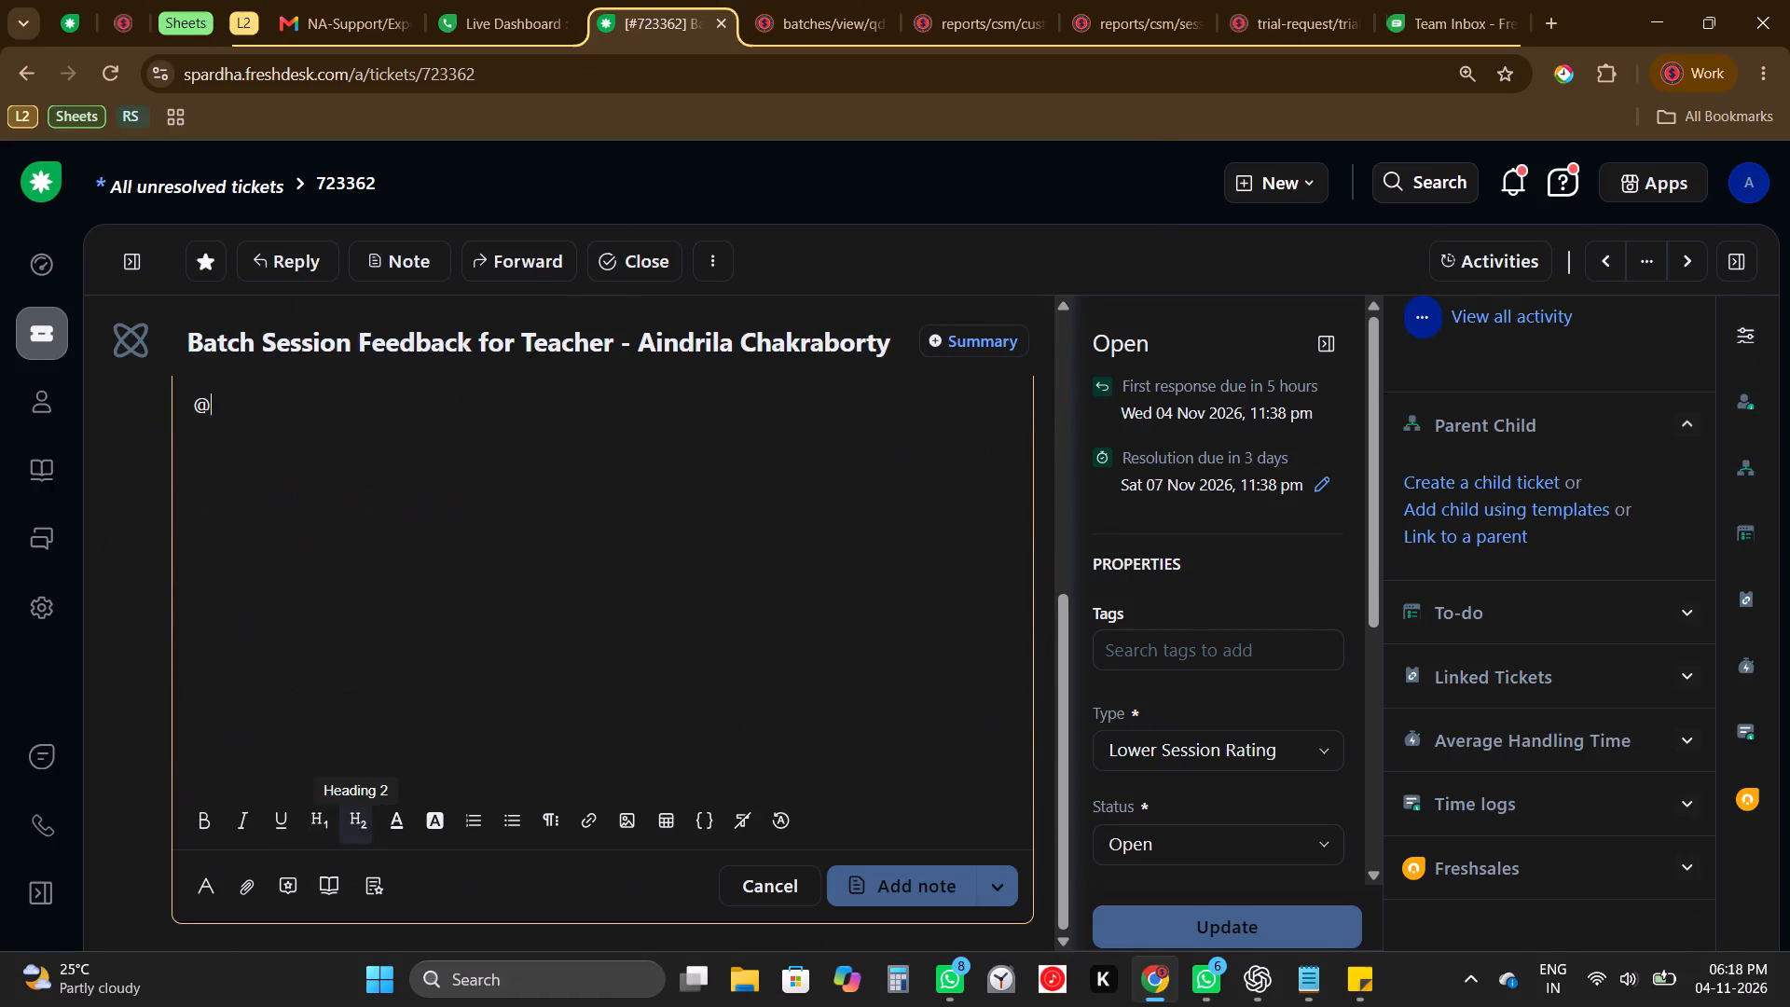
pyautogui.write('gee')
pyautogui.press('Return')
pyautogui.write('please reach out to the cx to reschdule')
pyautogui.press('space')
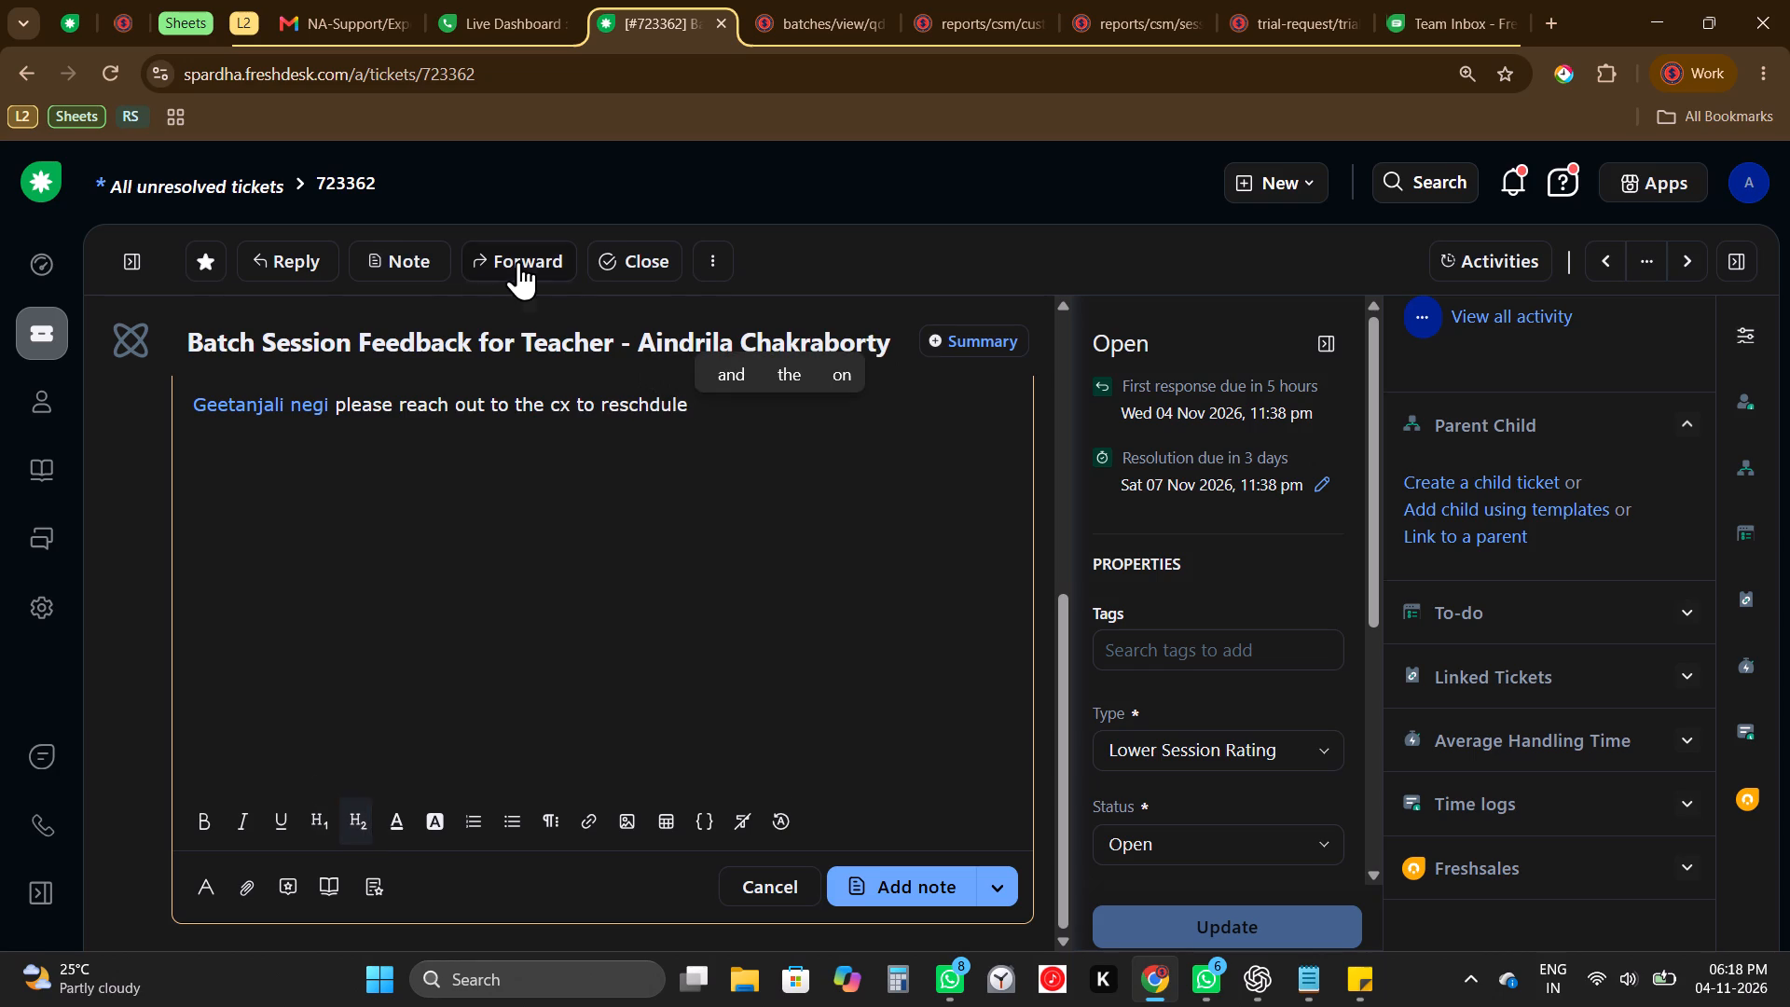
pyautogui.click(828, 0)
pyautogui.click(659, 0)
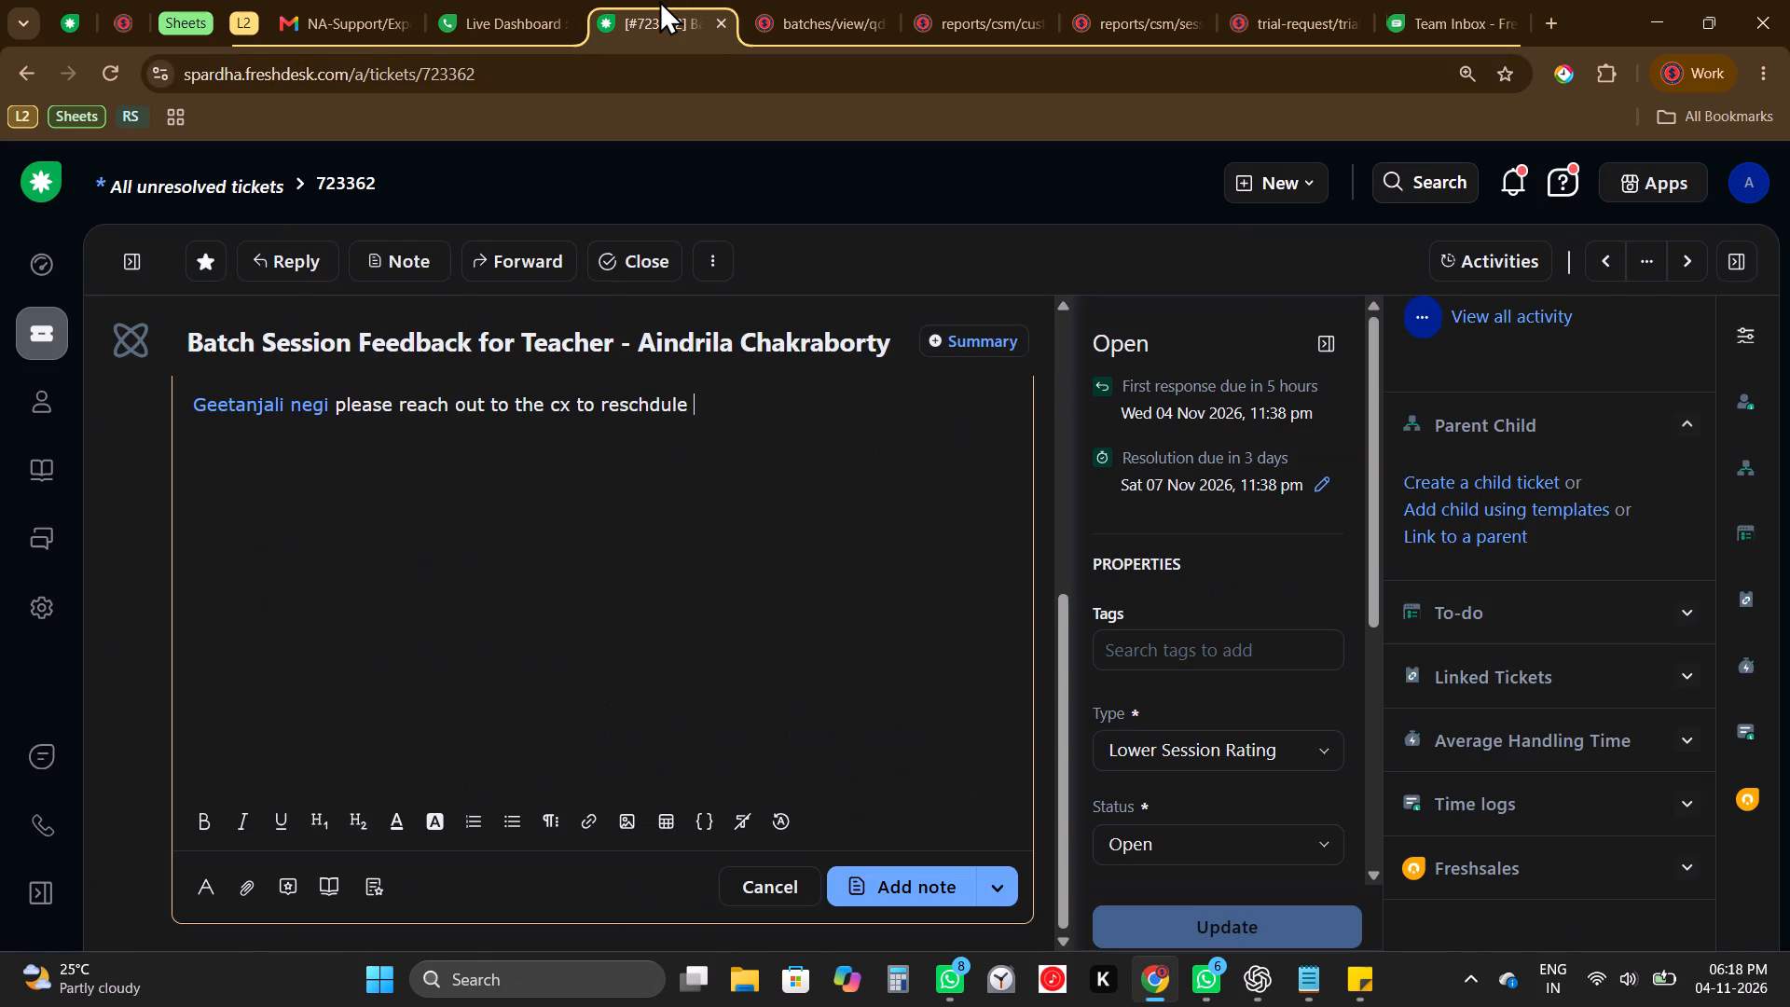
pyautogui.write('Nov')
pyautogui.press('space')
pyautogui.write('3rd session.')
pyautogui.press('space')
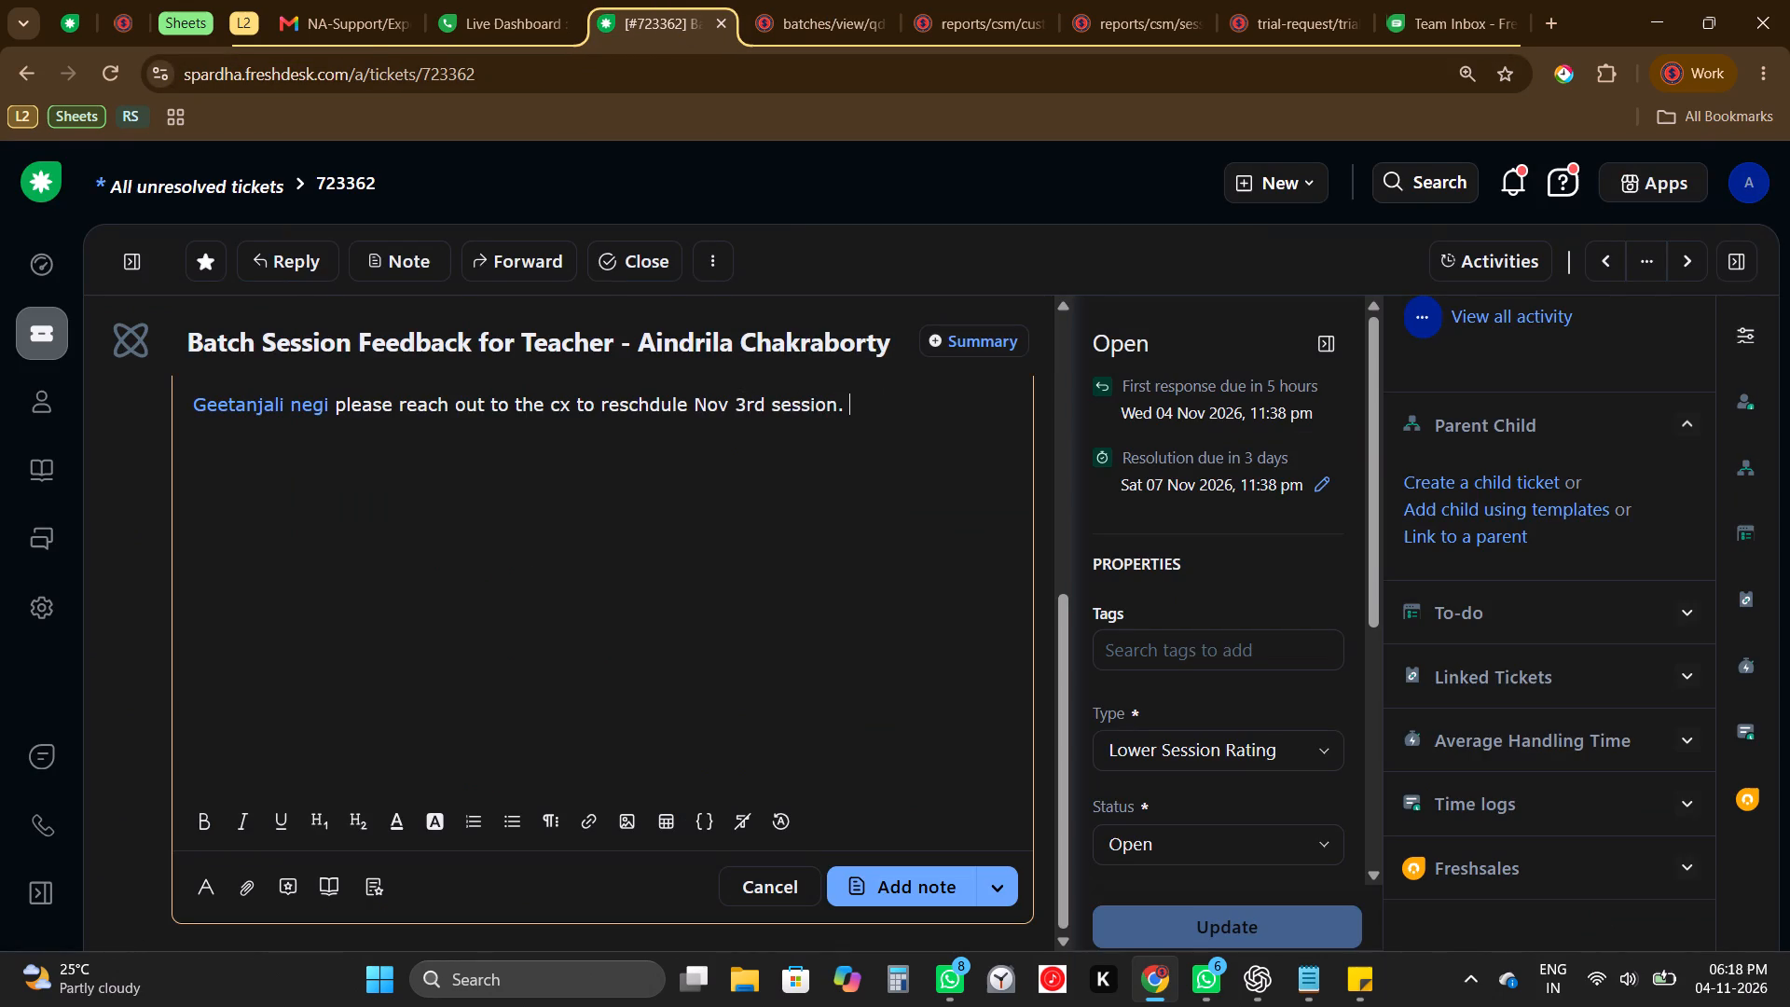
# Reword the end of the note's request, after "reach out to the cx to", as "add the session.".
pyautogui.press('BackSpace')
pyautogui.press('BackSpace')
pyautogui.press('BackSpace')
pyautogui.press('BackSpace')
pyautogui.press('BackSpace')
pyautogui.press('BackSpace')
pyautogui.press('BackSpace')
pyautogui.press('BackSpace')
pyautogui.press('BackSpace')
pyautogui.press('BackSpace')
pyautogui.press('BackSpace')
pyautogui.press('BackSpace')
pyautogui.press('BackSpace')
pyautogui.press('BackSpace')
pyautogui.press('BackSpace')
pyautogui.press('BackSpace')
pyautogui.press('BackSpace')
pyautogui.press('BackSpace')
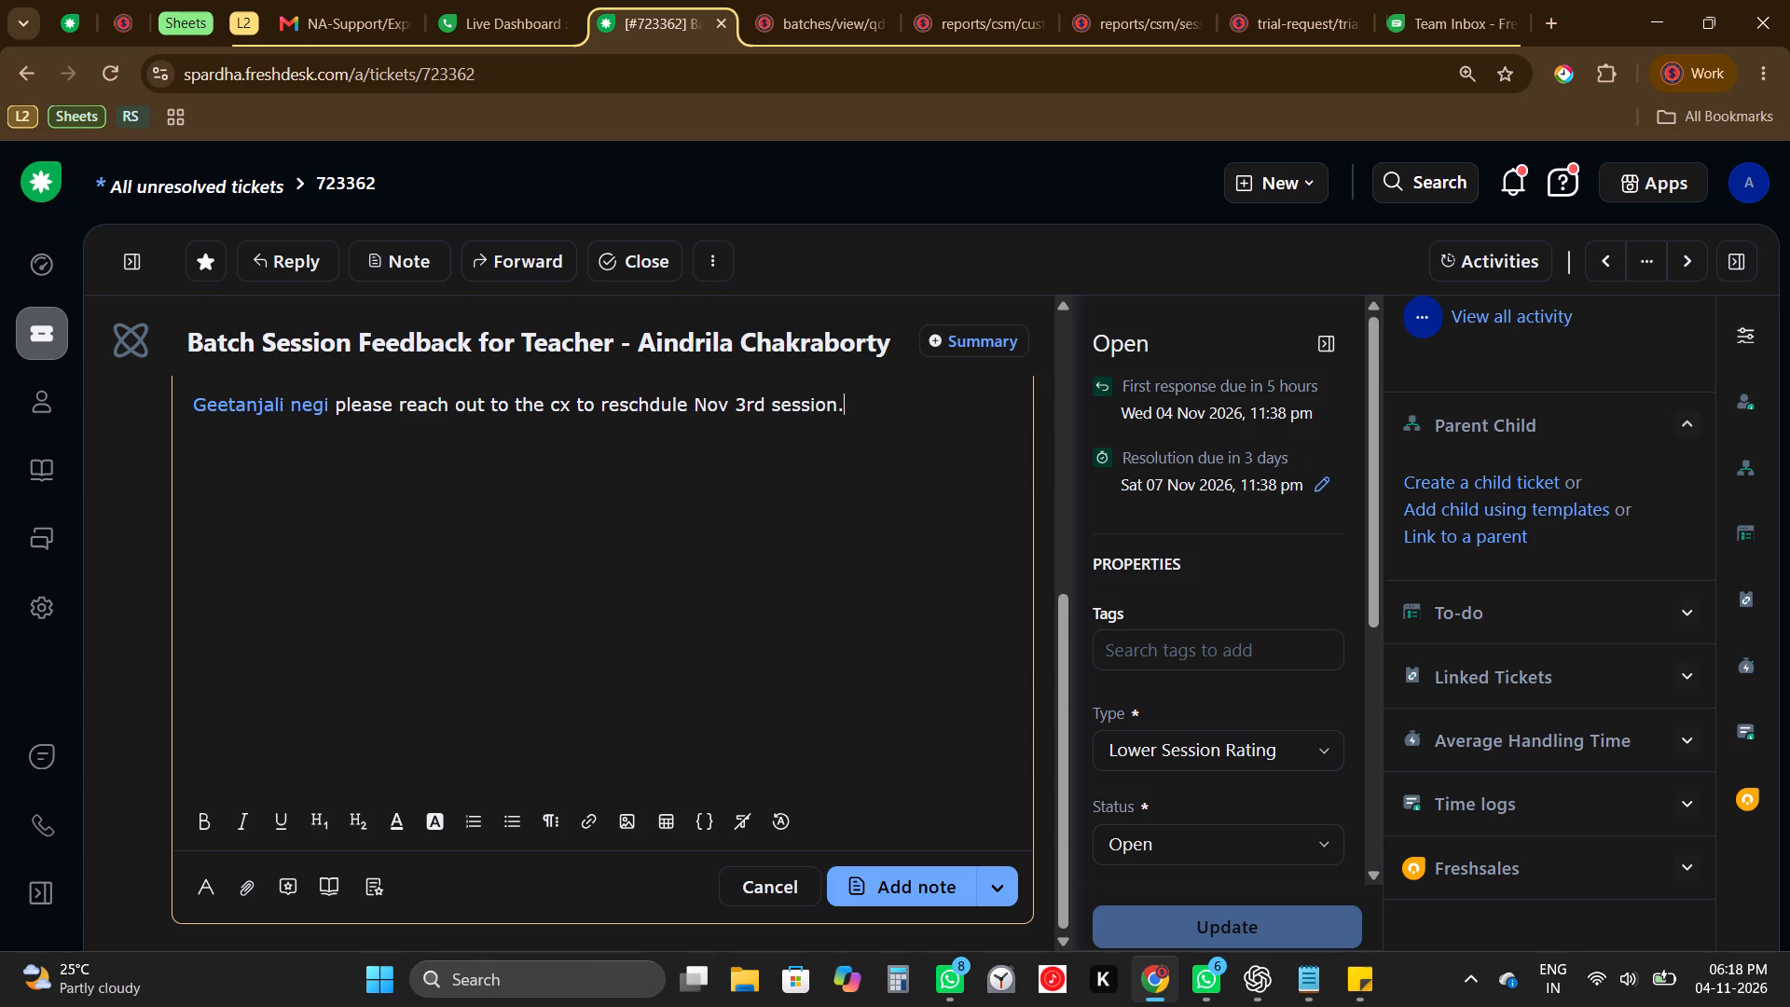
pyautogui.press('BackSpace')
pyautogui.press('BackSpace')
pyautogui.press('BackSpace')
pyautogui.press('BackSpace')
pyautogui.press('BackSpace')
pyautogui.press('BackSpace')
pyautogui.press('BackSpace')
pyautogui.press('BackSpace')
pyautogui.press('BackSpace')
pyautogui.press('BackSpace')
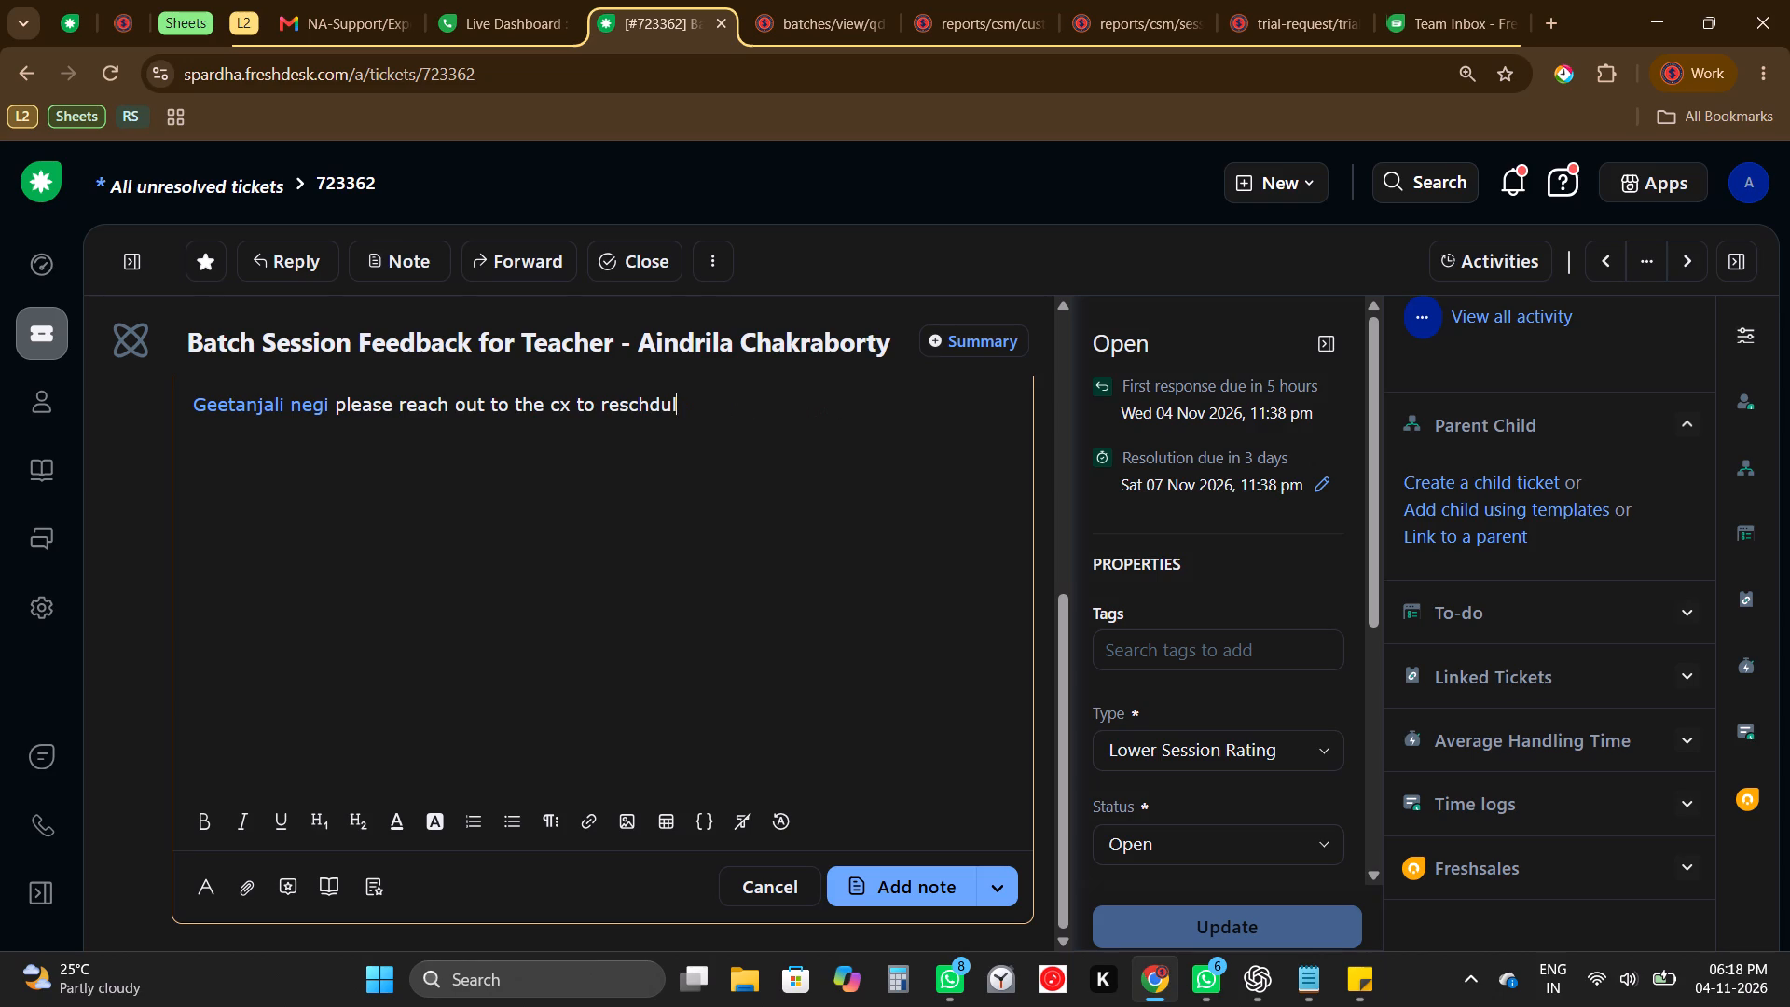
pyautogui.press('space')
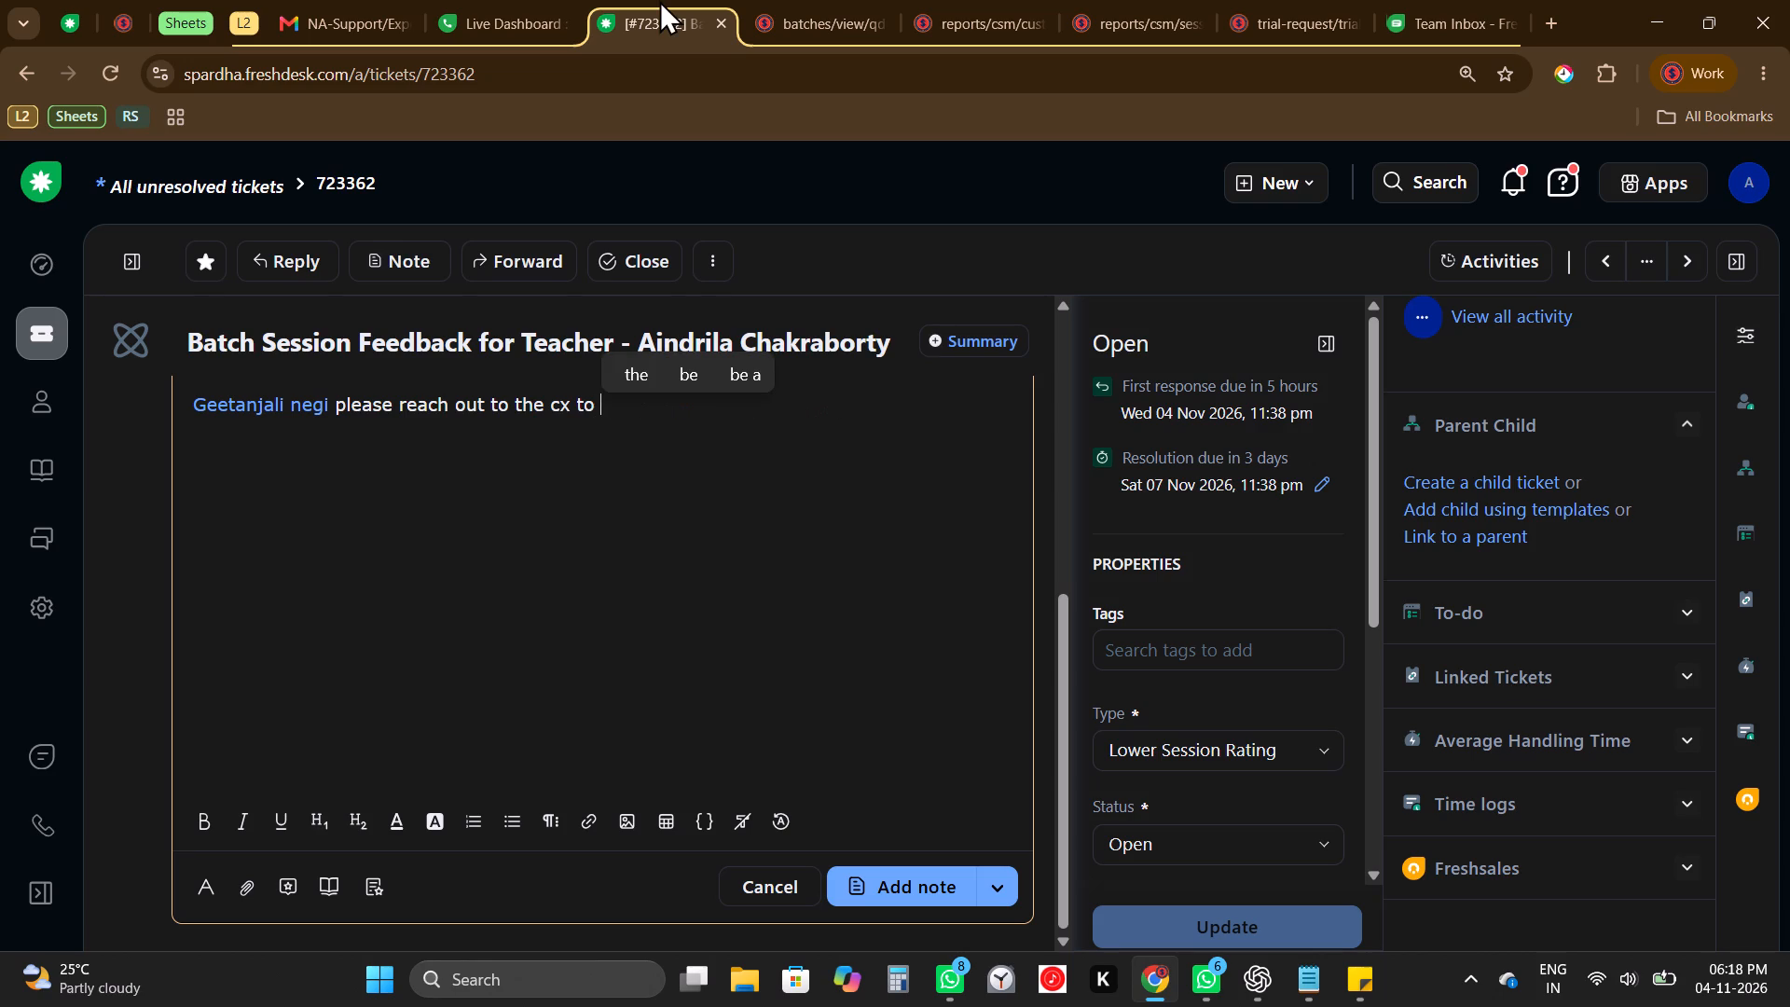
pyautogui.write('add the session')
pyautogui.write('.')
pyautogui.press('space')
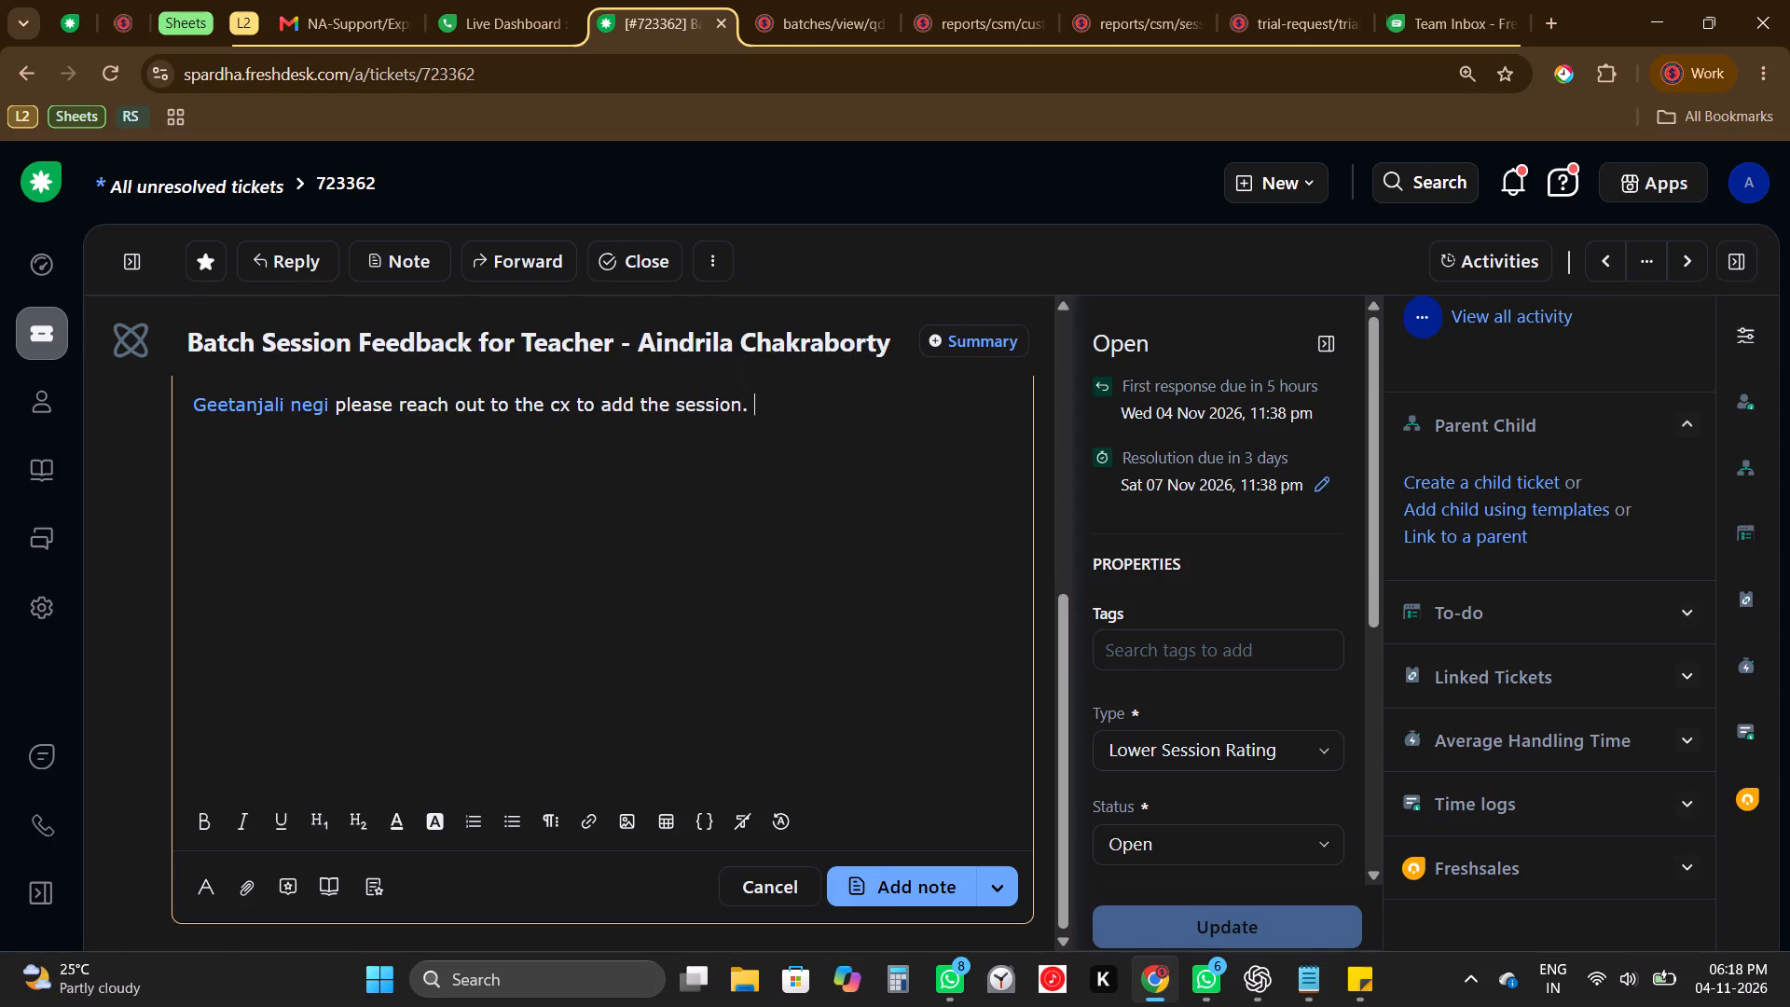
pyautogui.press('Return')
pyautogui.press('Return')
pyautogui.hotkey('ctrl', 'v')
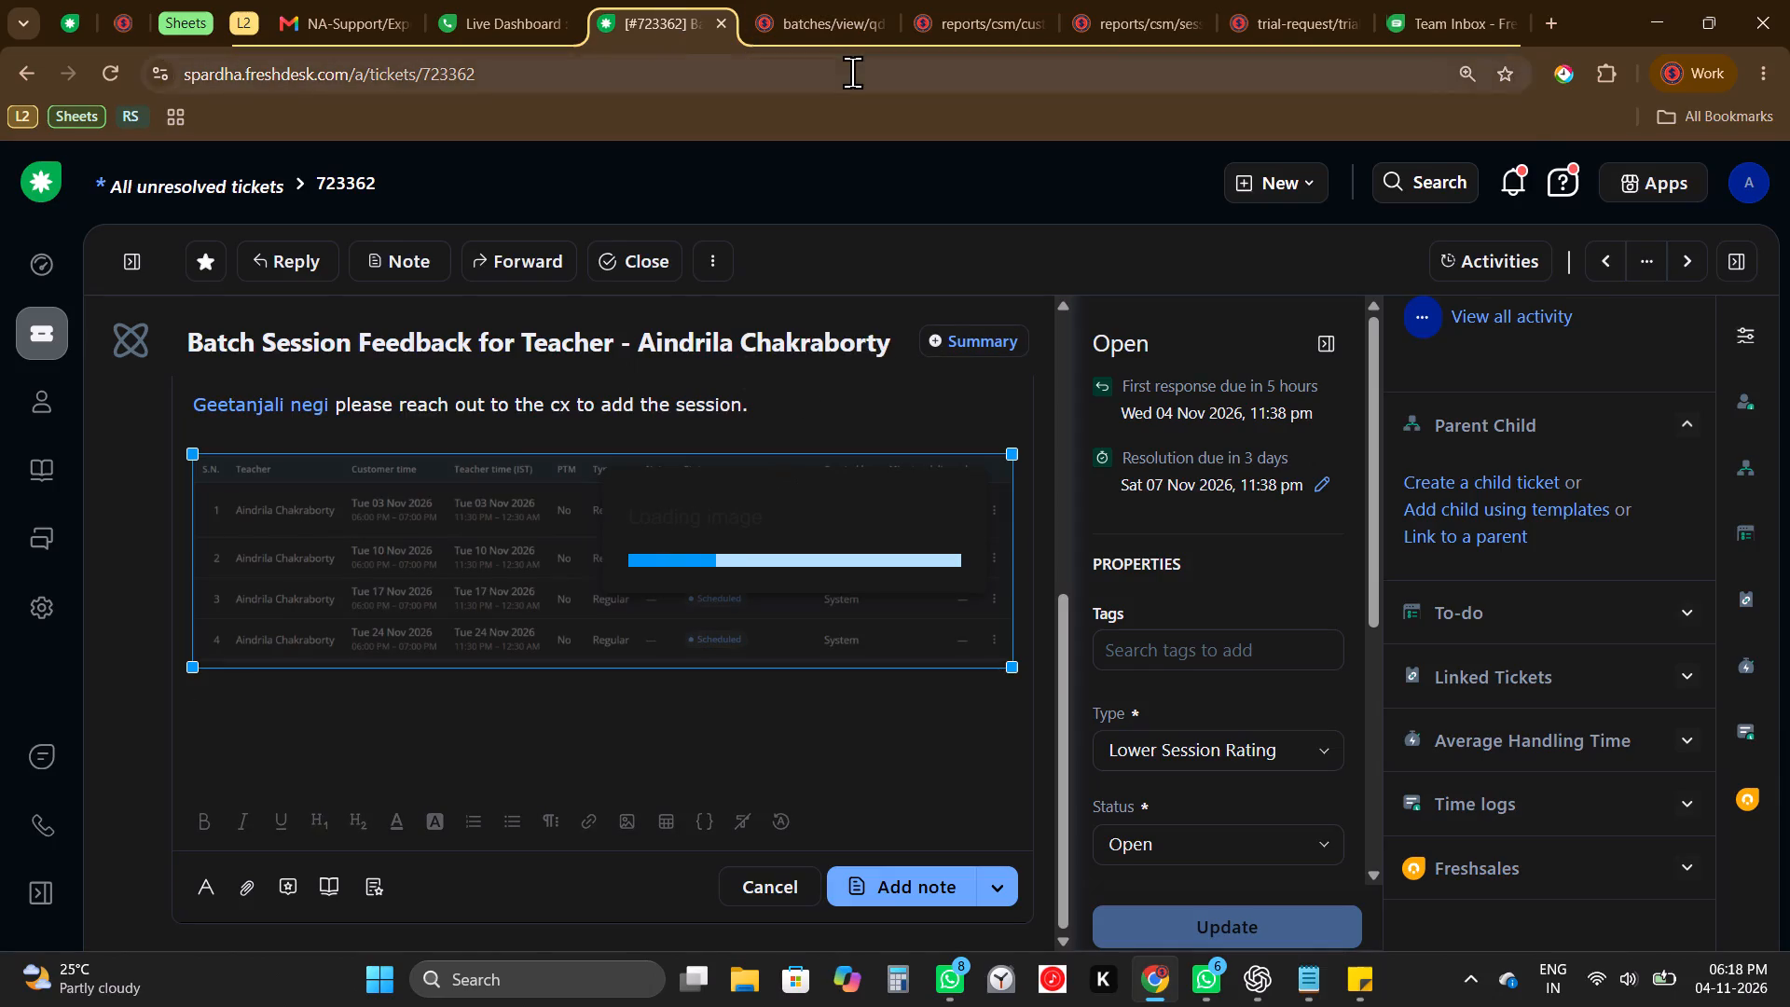
pyautogui.doubleClick(852, 72)
pyautogui.hotkey('ctrl', 'c')
pyautogui.tripleClick(1029, 75)
pyautogui.hotkey('ctrl', 'c')
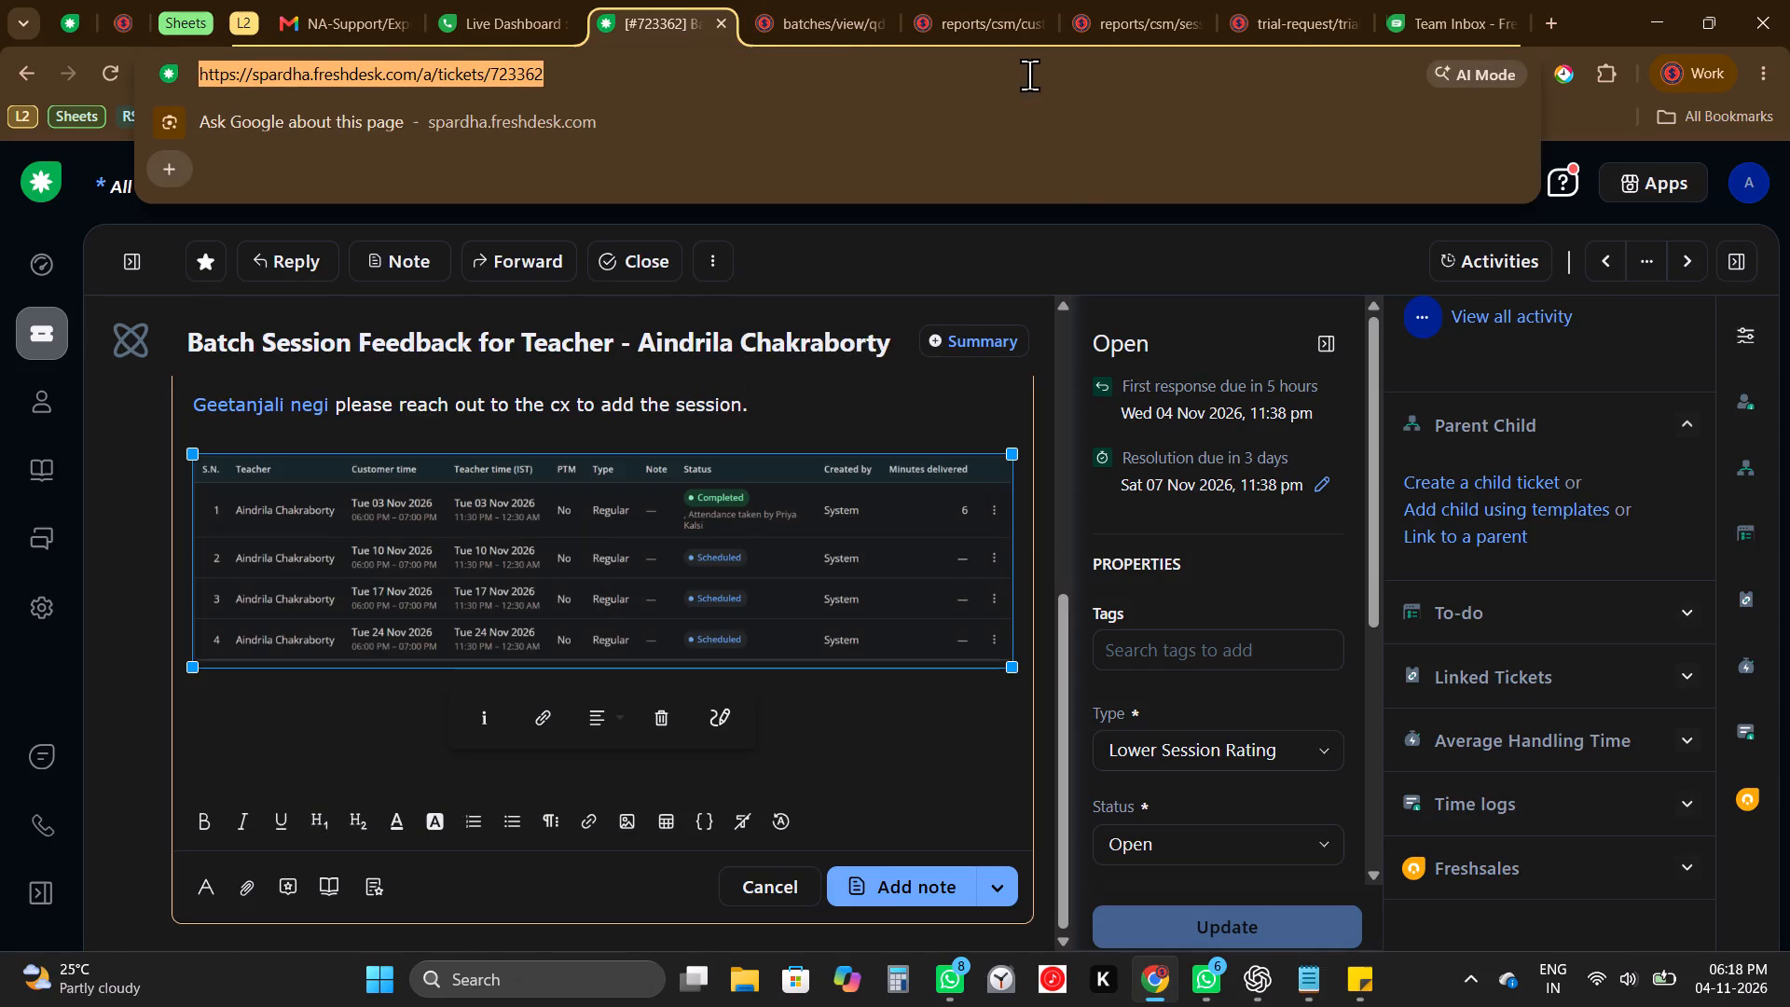
pyautogui.hotkey('ctrl', 'c')
pyautogui.hotkey('ctrl', 'c')
pyautogui.keyDown('ctrl'); pyautogui.scroll(-2, 1190, 670); pyautogui.keyUp('ctrl')
pyautogui.click(917, 895)
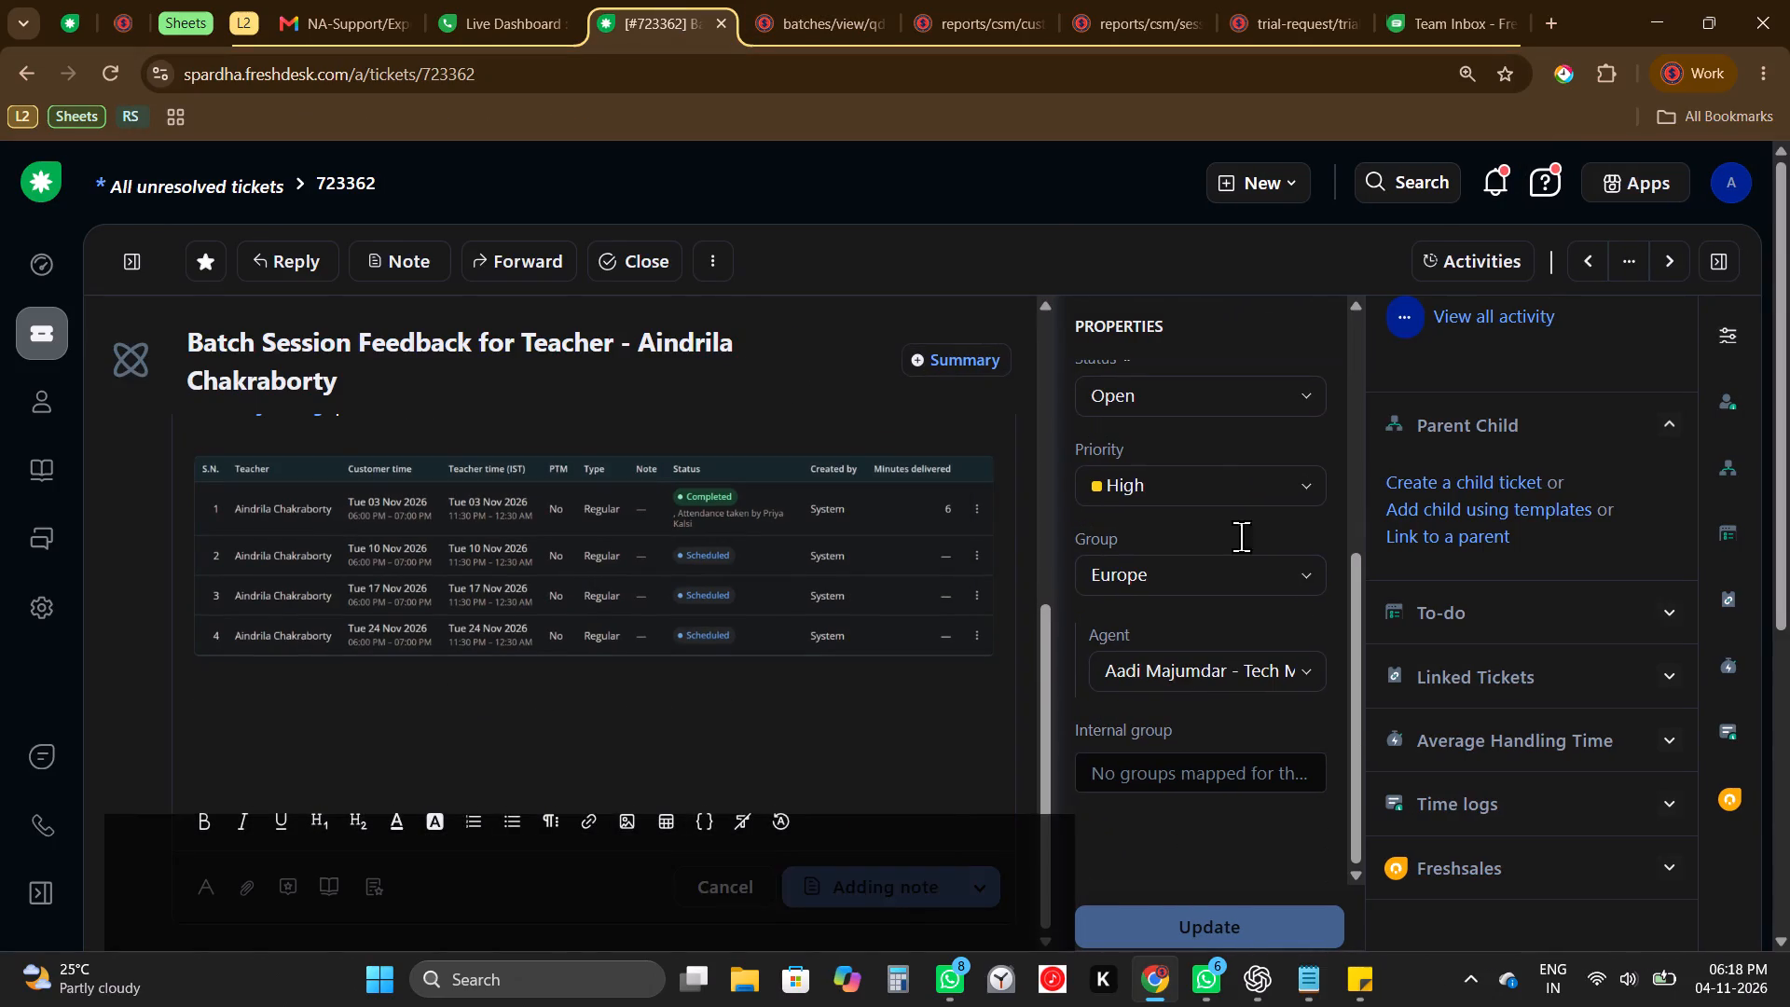
# Set ticket 723362's status to Waiting on Customer and update it.
pyautogui.click(1251, 415)
pyautogui.click(1205, 666)
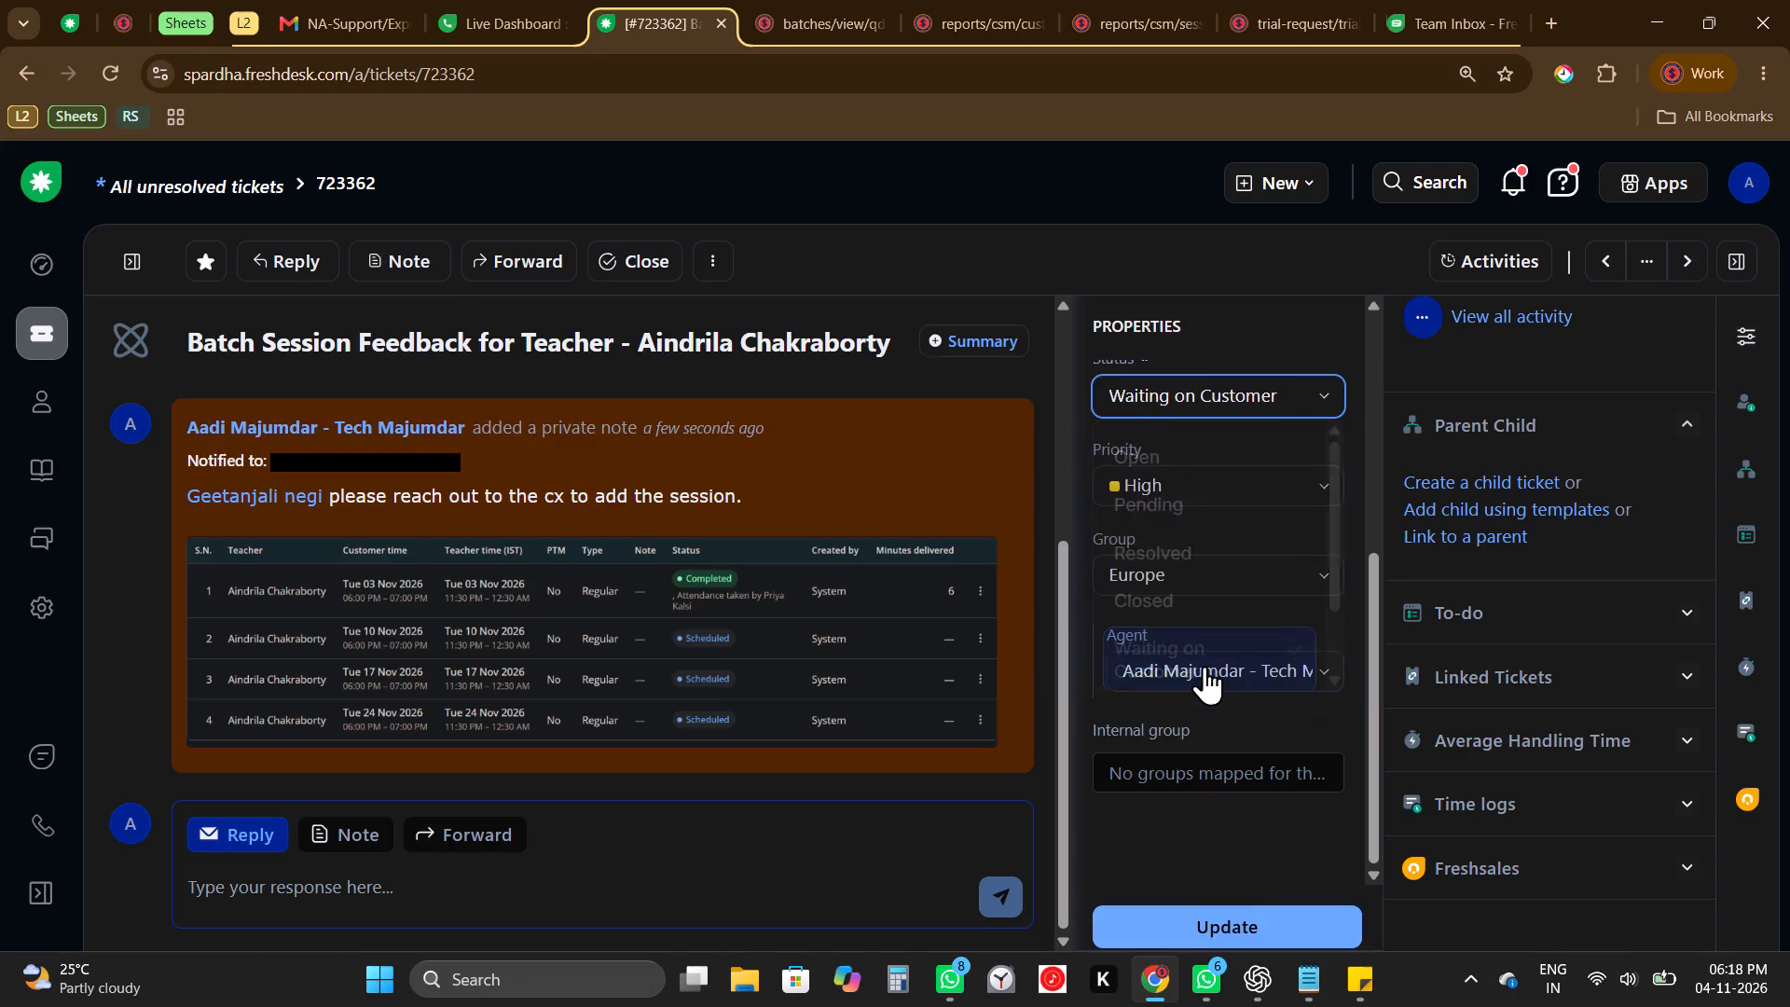
pyautogui.click(1224, 926)
pyautogui.click(398, 0)
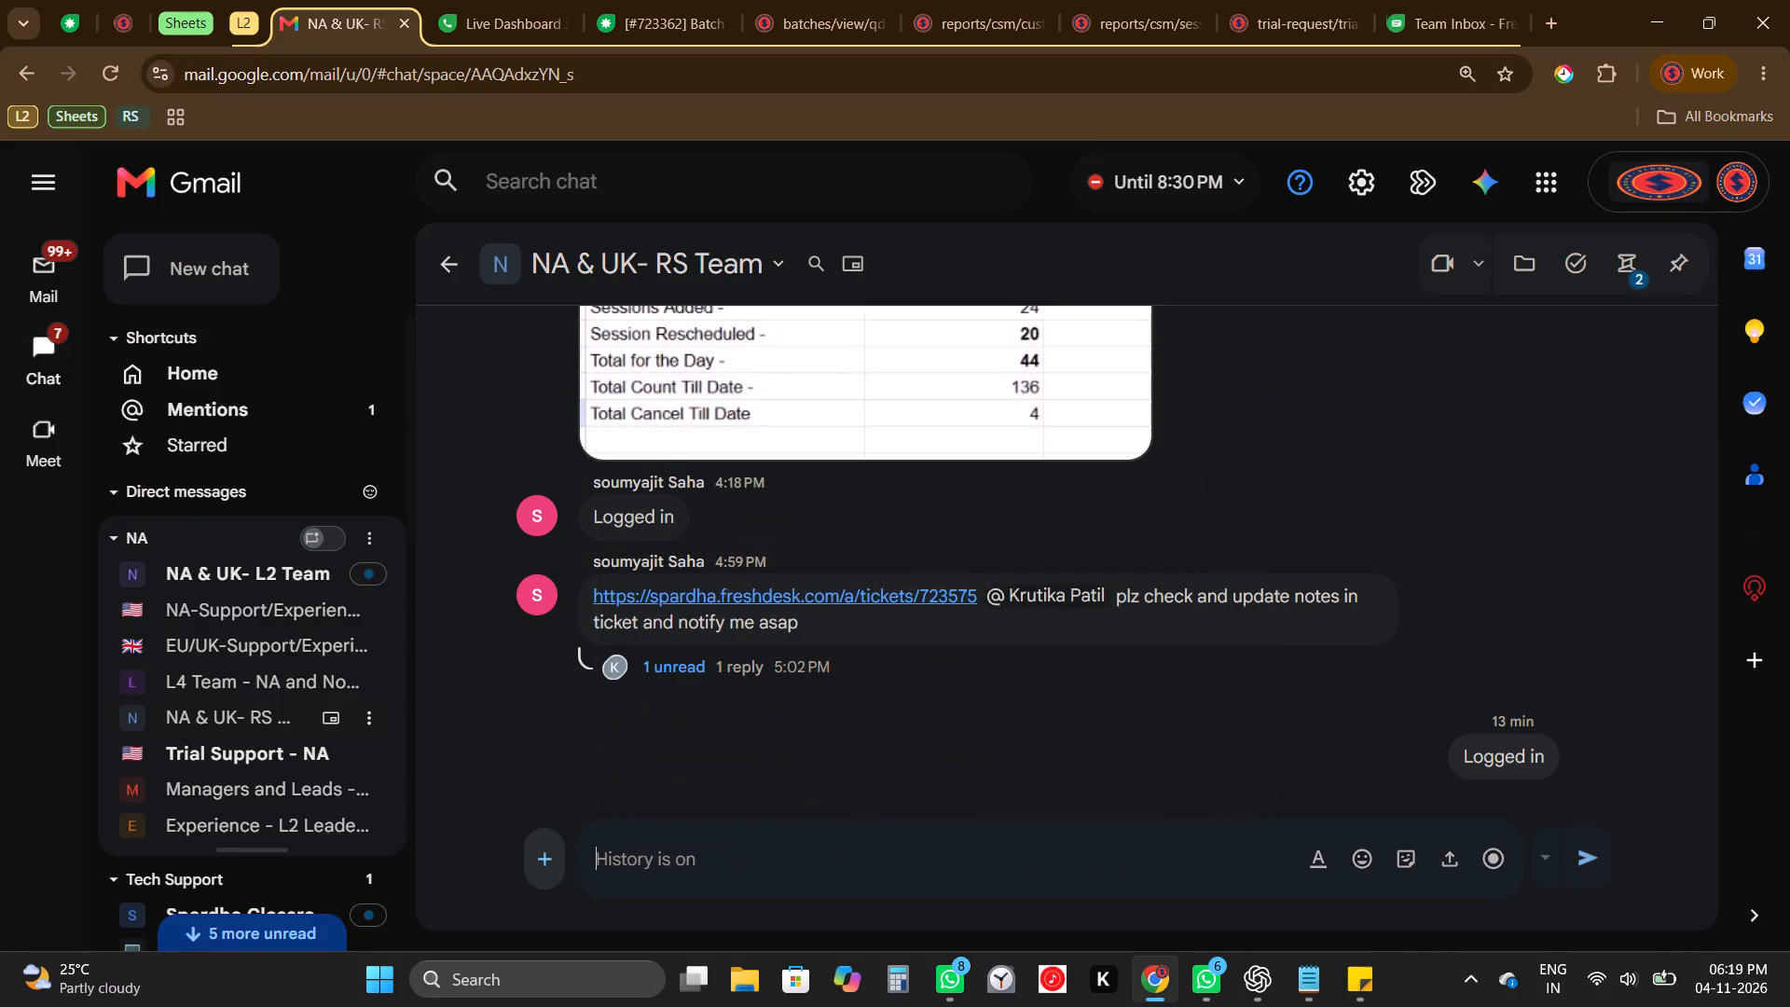
# Return to ticket 723362 in Freshdesk and move to the previous ticket in the list, 723395.
pyautogui.click(595, 0)
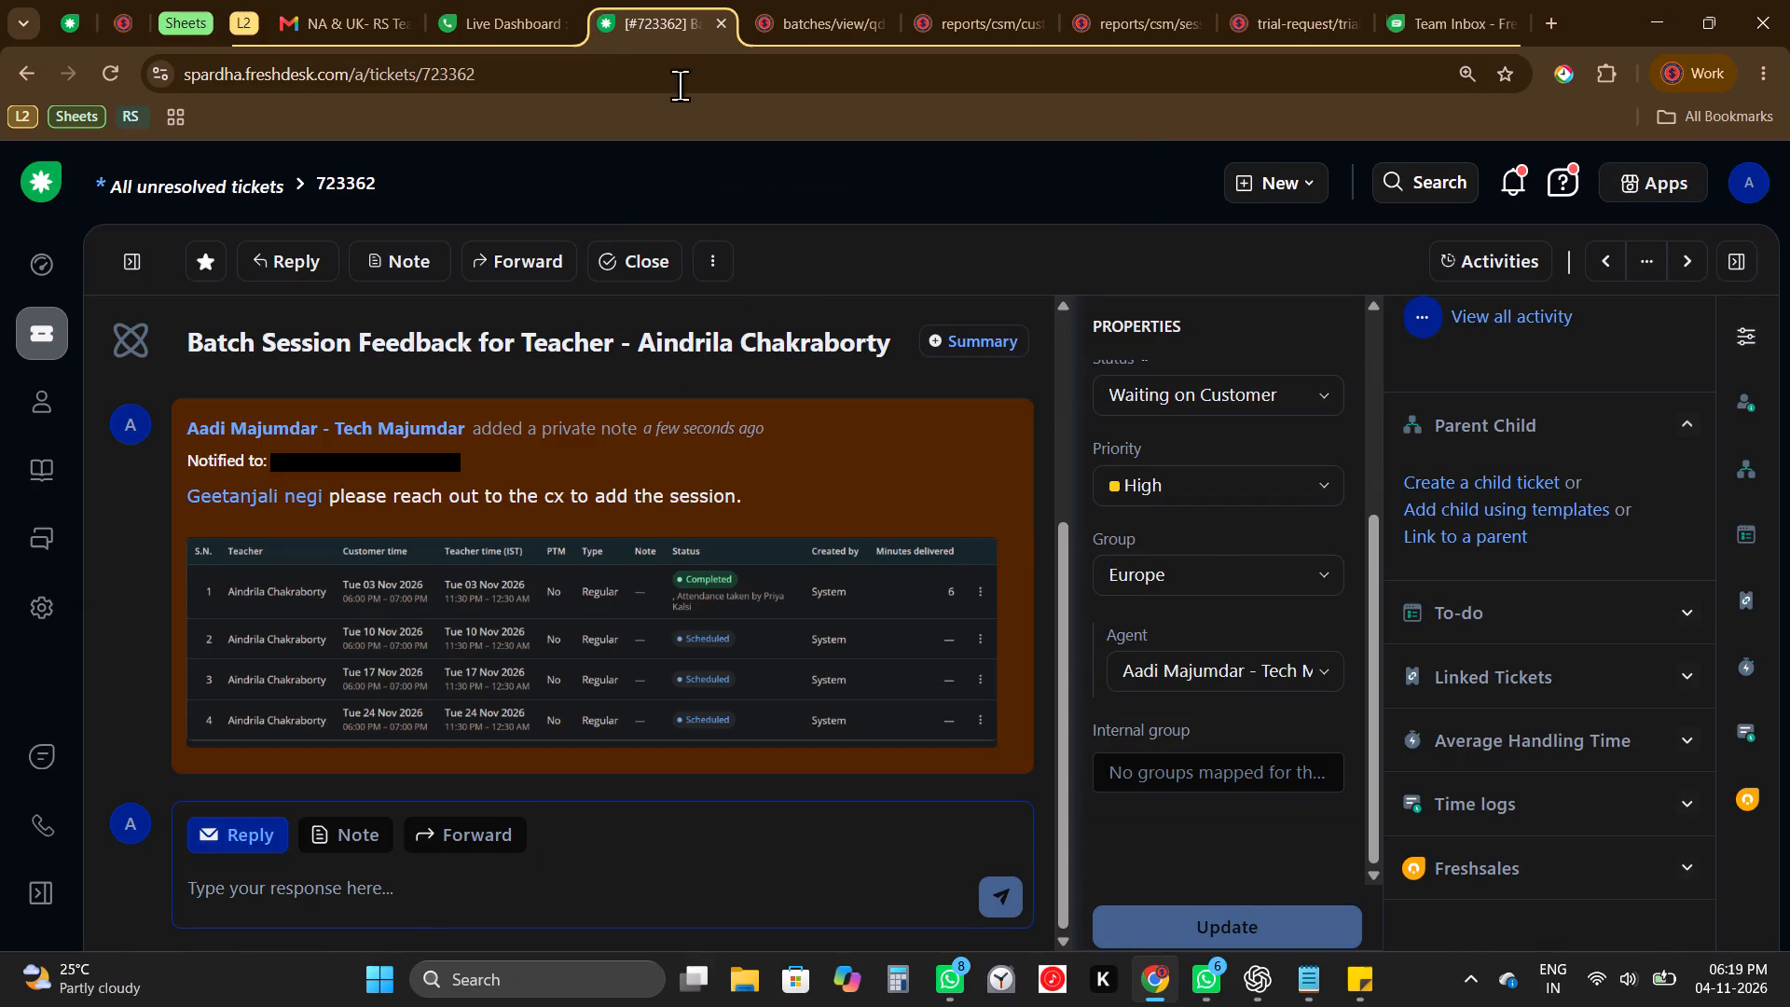
pyautogui.click(1610, 250)
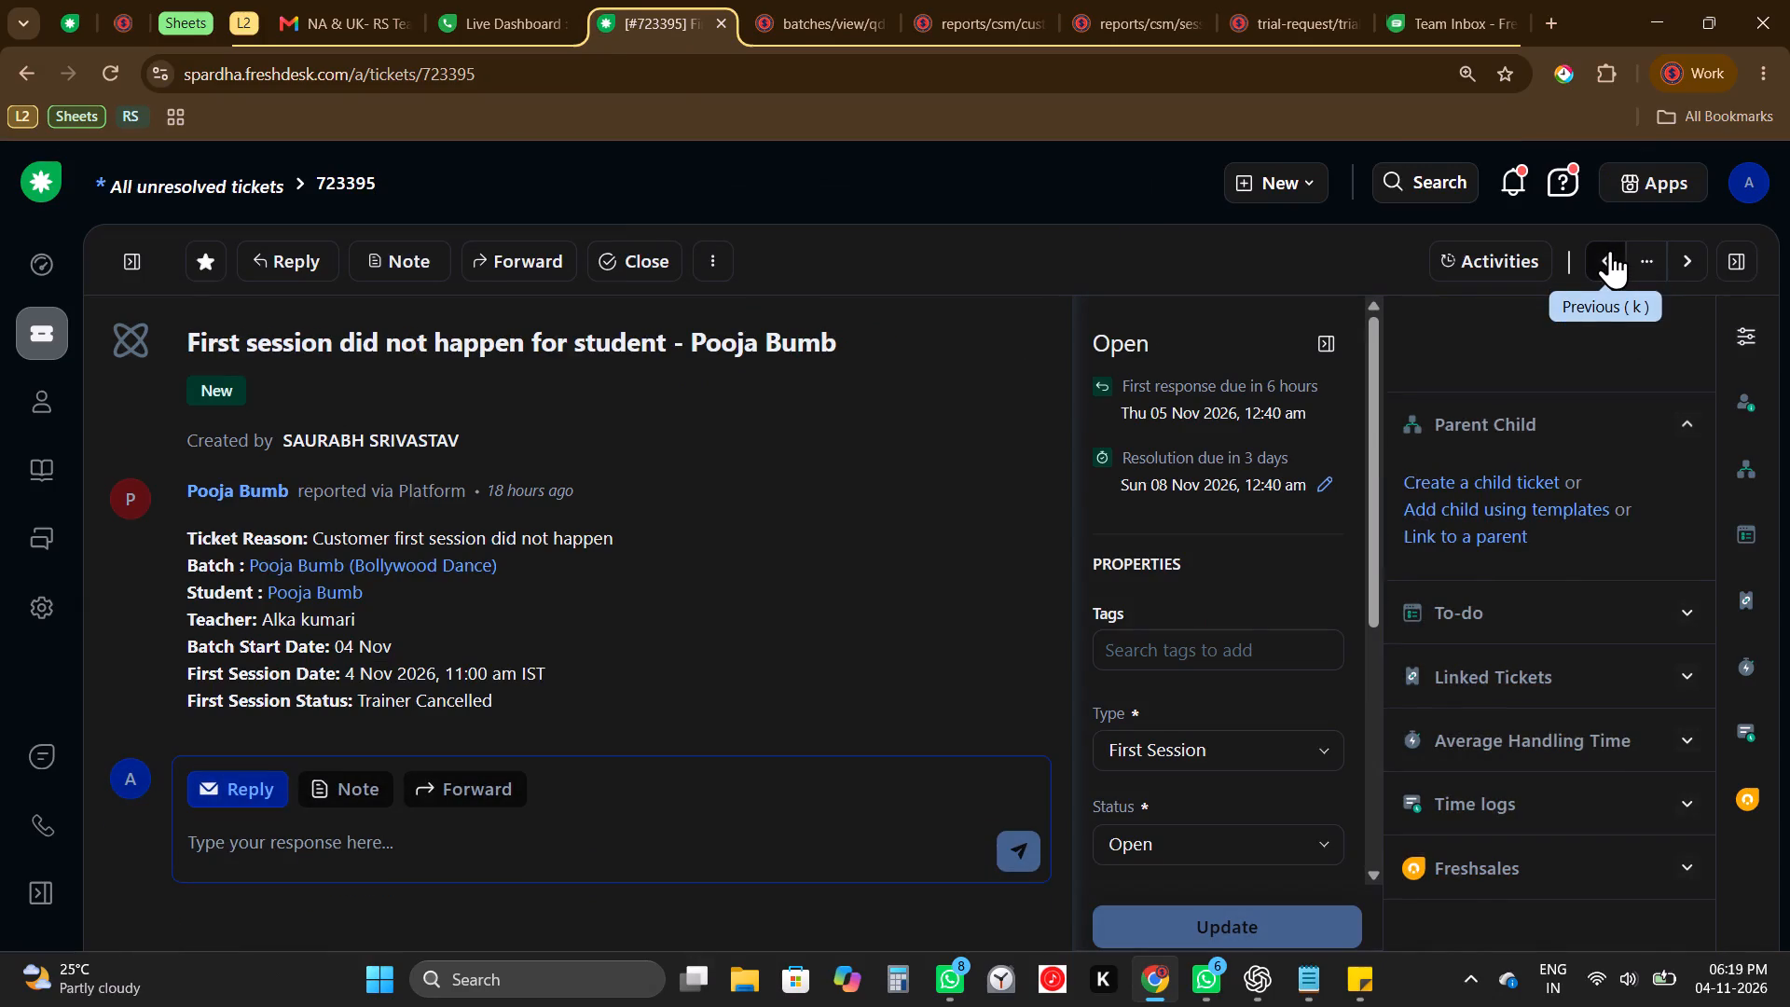
# Open the Bollywood Dance batch linked in ticket 723395, closing the old batch page, and check its 4 November first session's status reason.
pyautogui.click(574, 635)
pyautogui.click(473, 561)
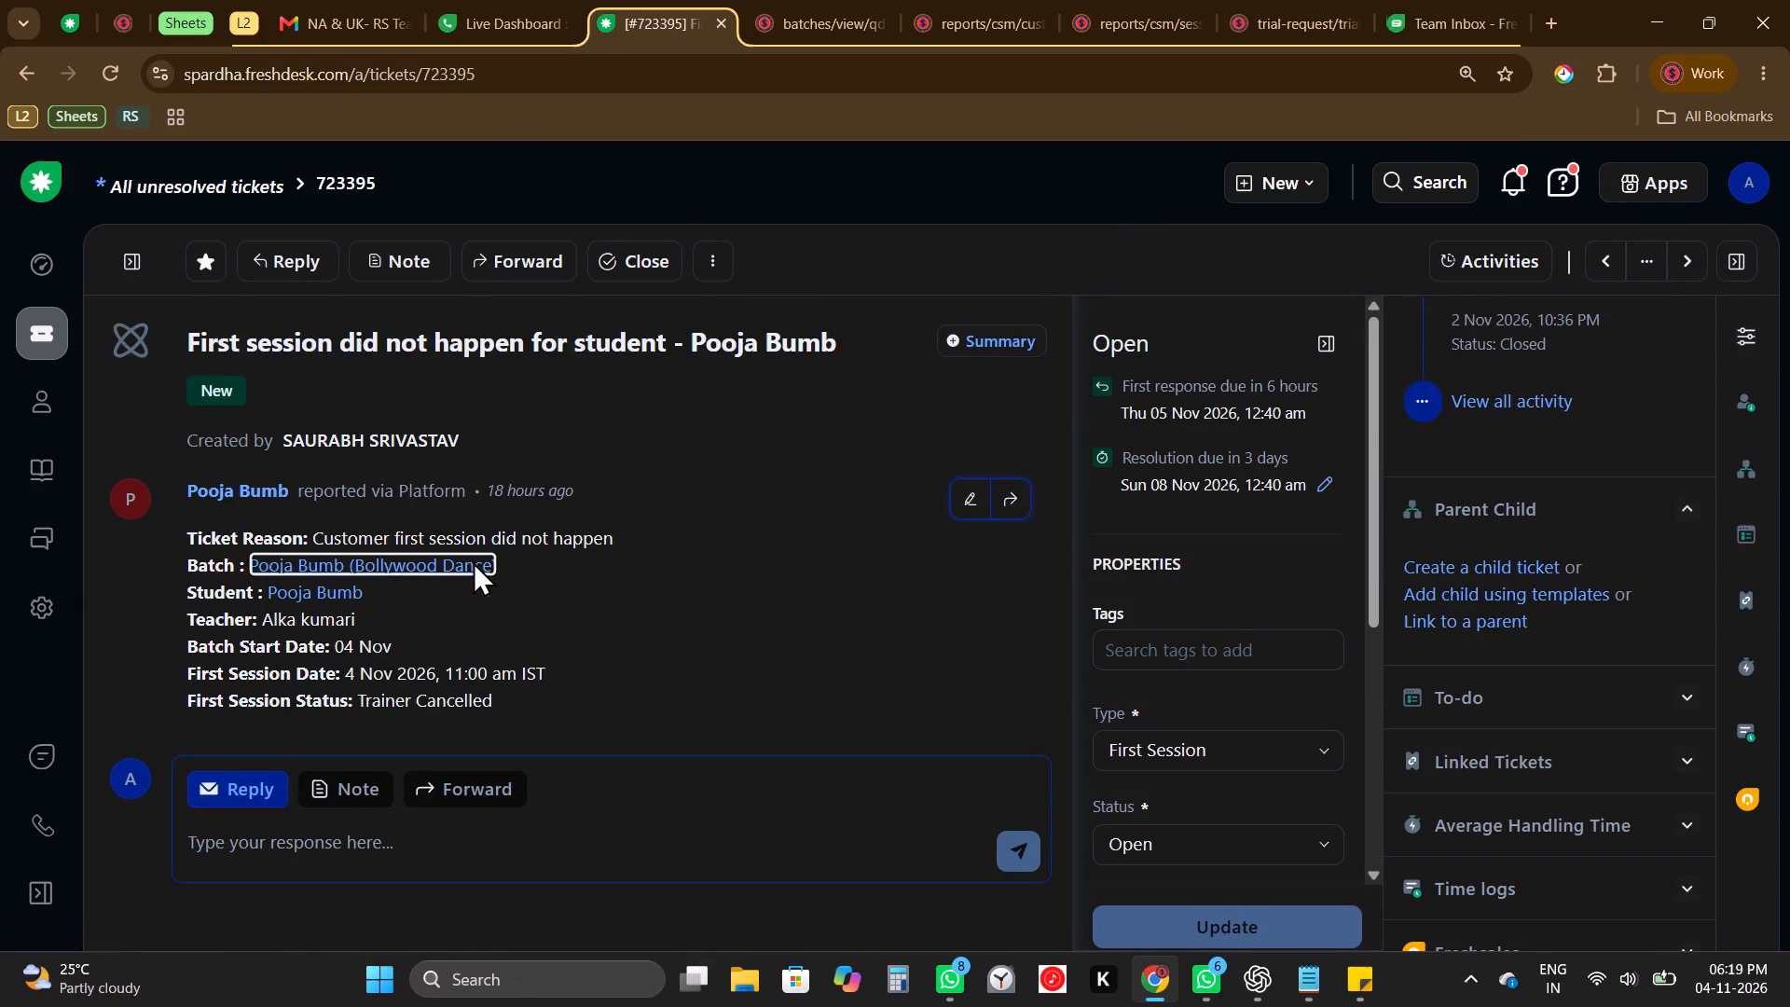
pyautogui.click(955, 29)
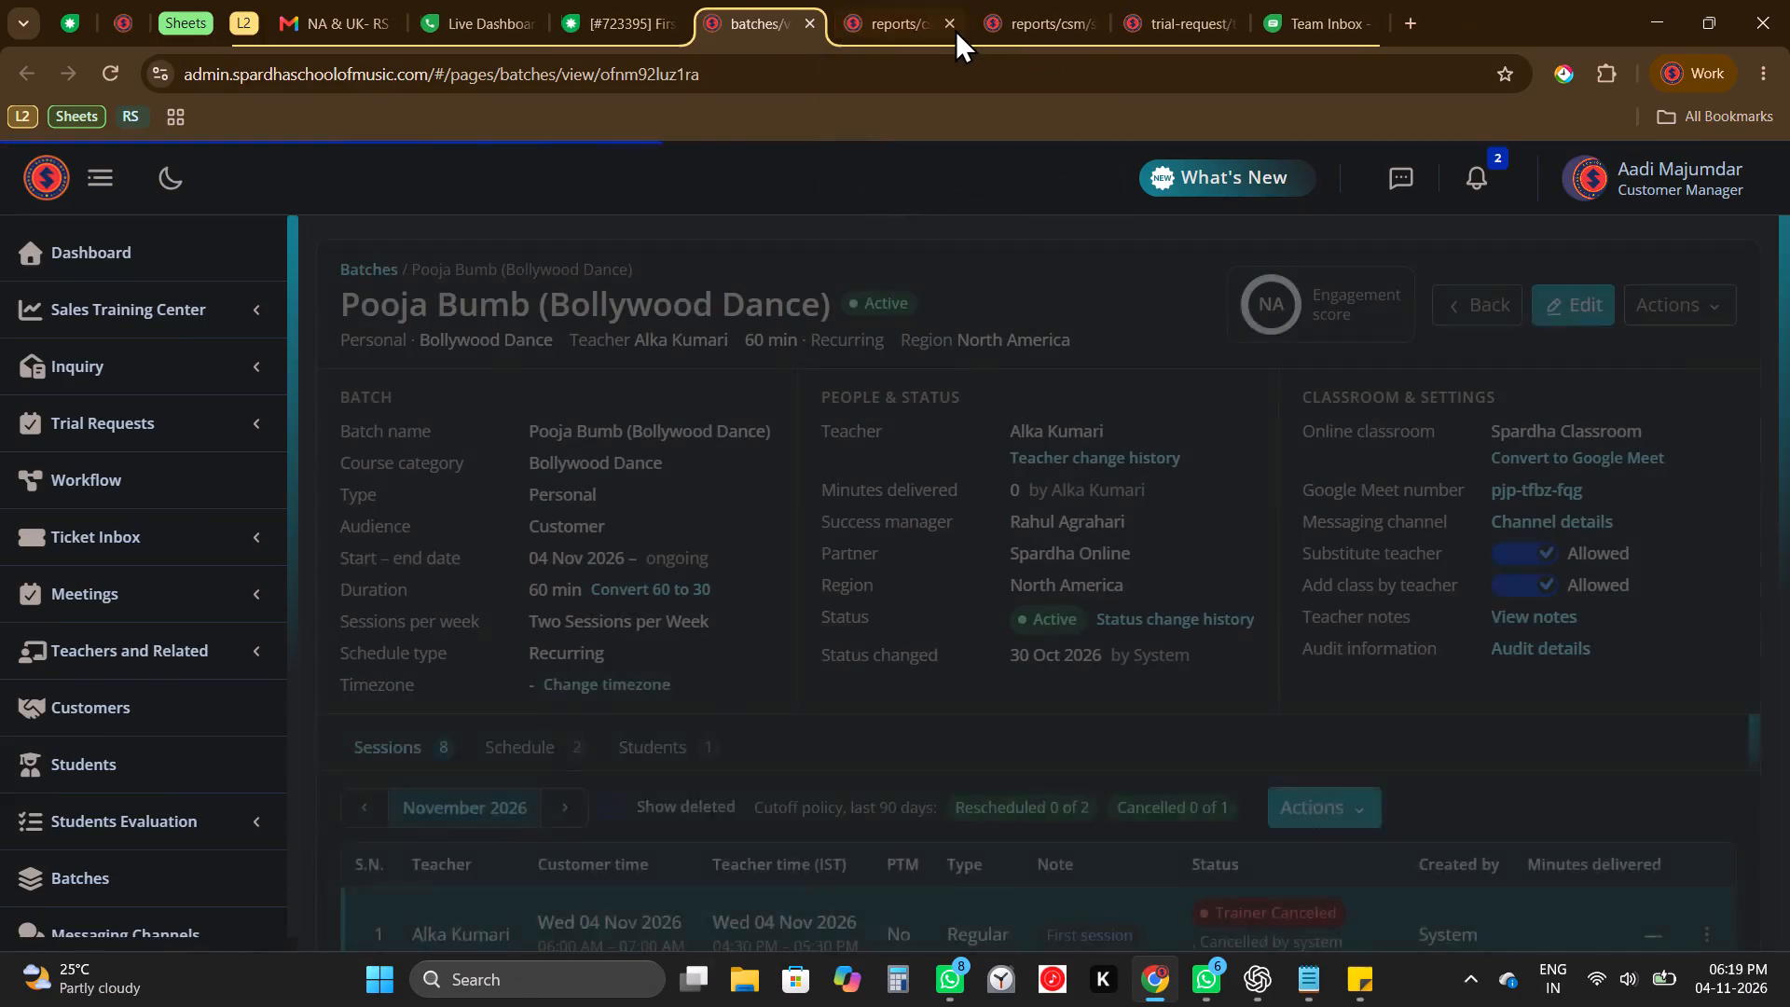
pyautogui.scroll(-4, 1081, 572)
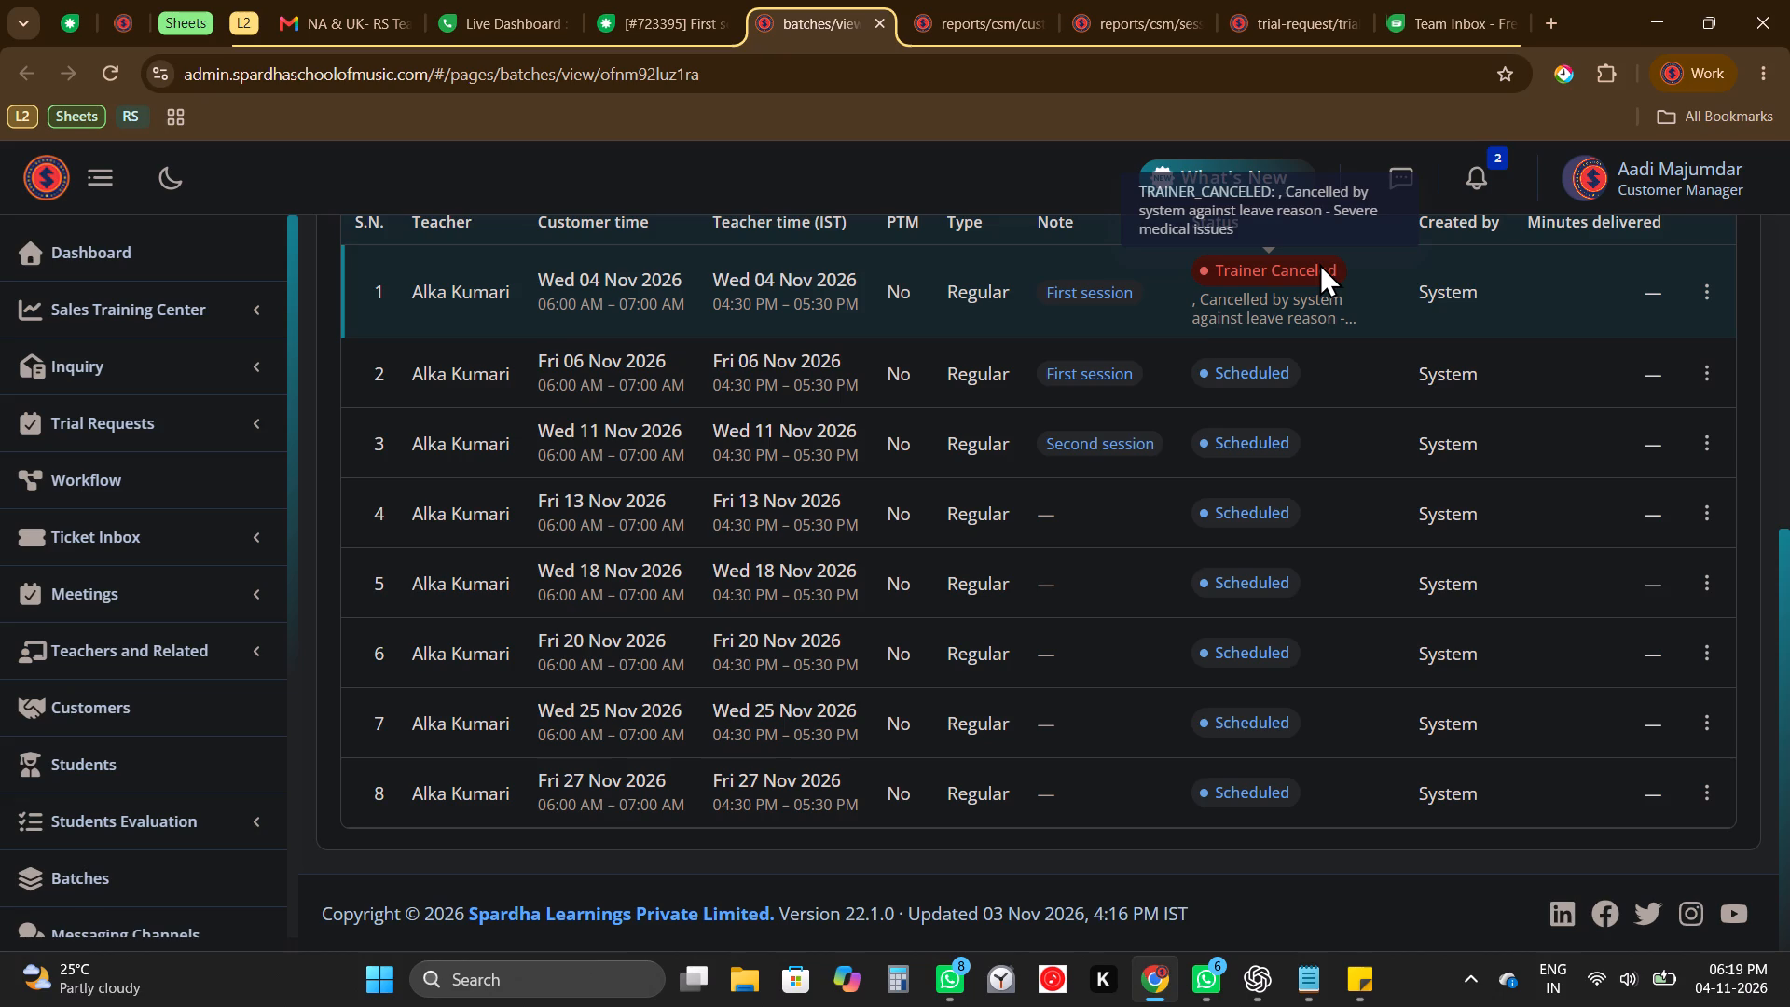
# Set the status of ticket 723395, about the first session that did not happen, to Waiting on Customer and update it.
pyautogui.click(704, 4)
pyautogui.click(1167, 827)
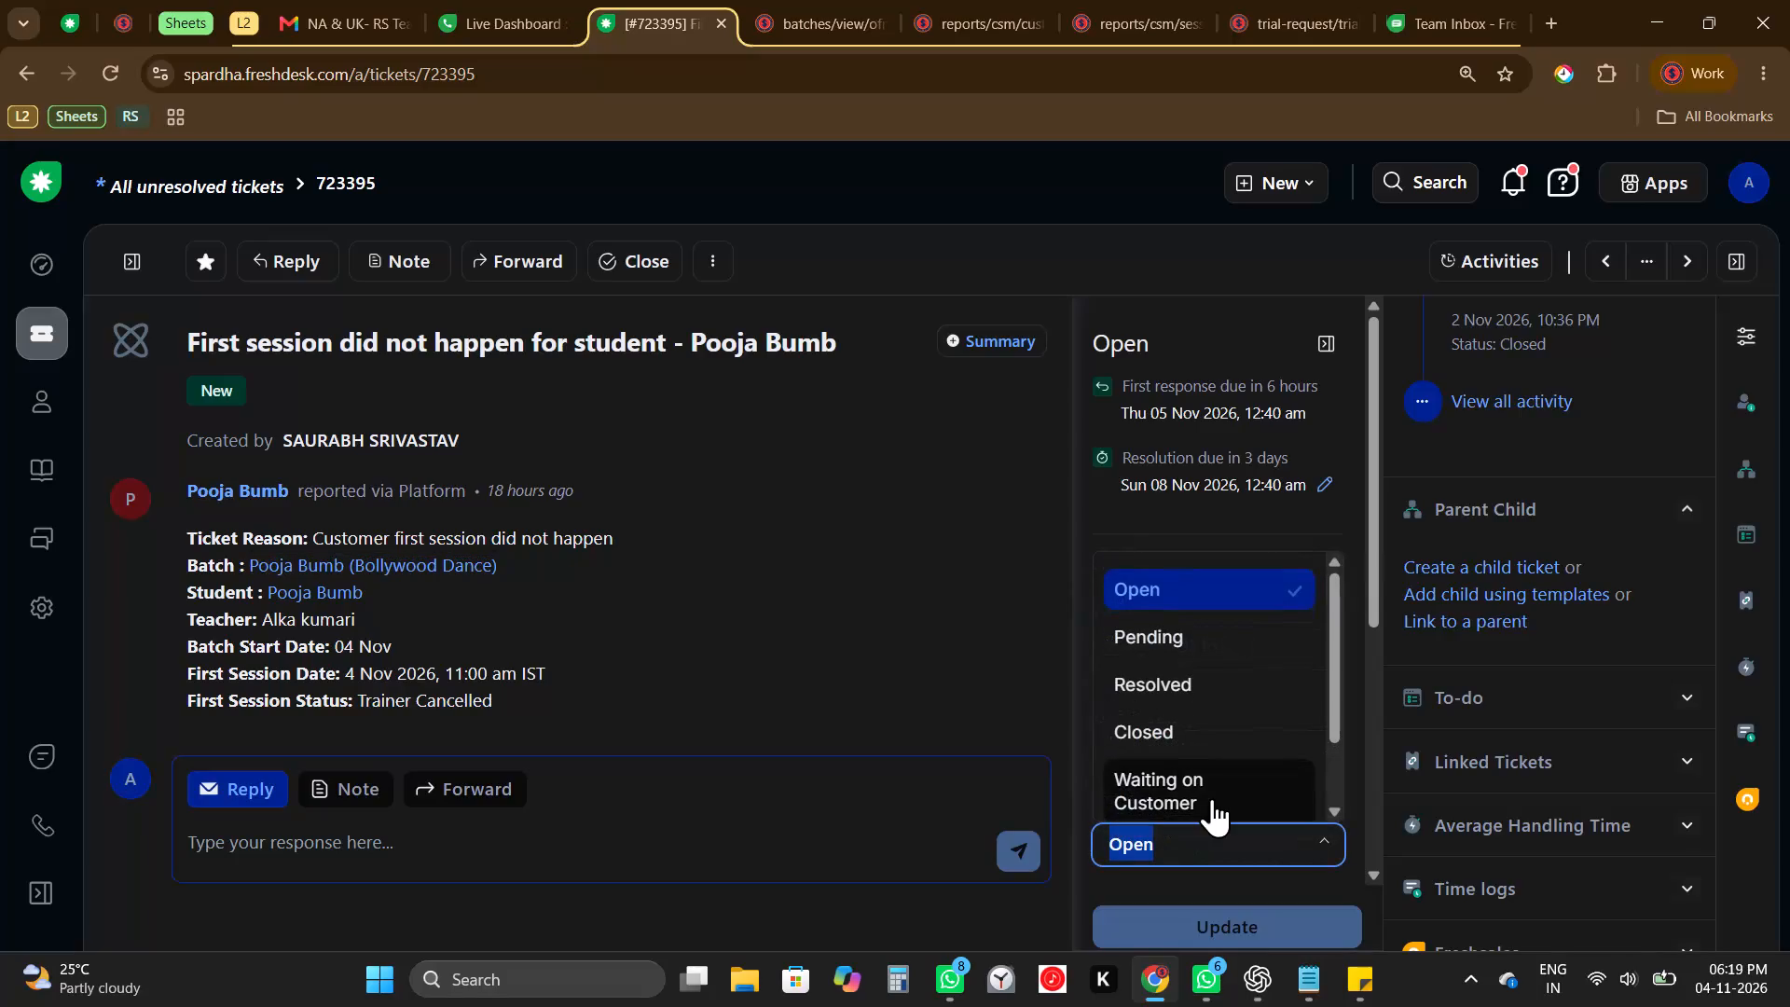
pyautogui.click(1219, 773)
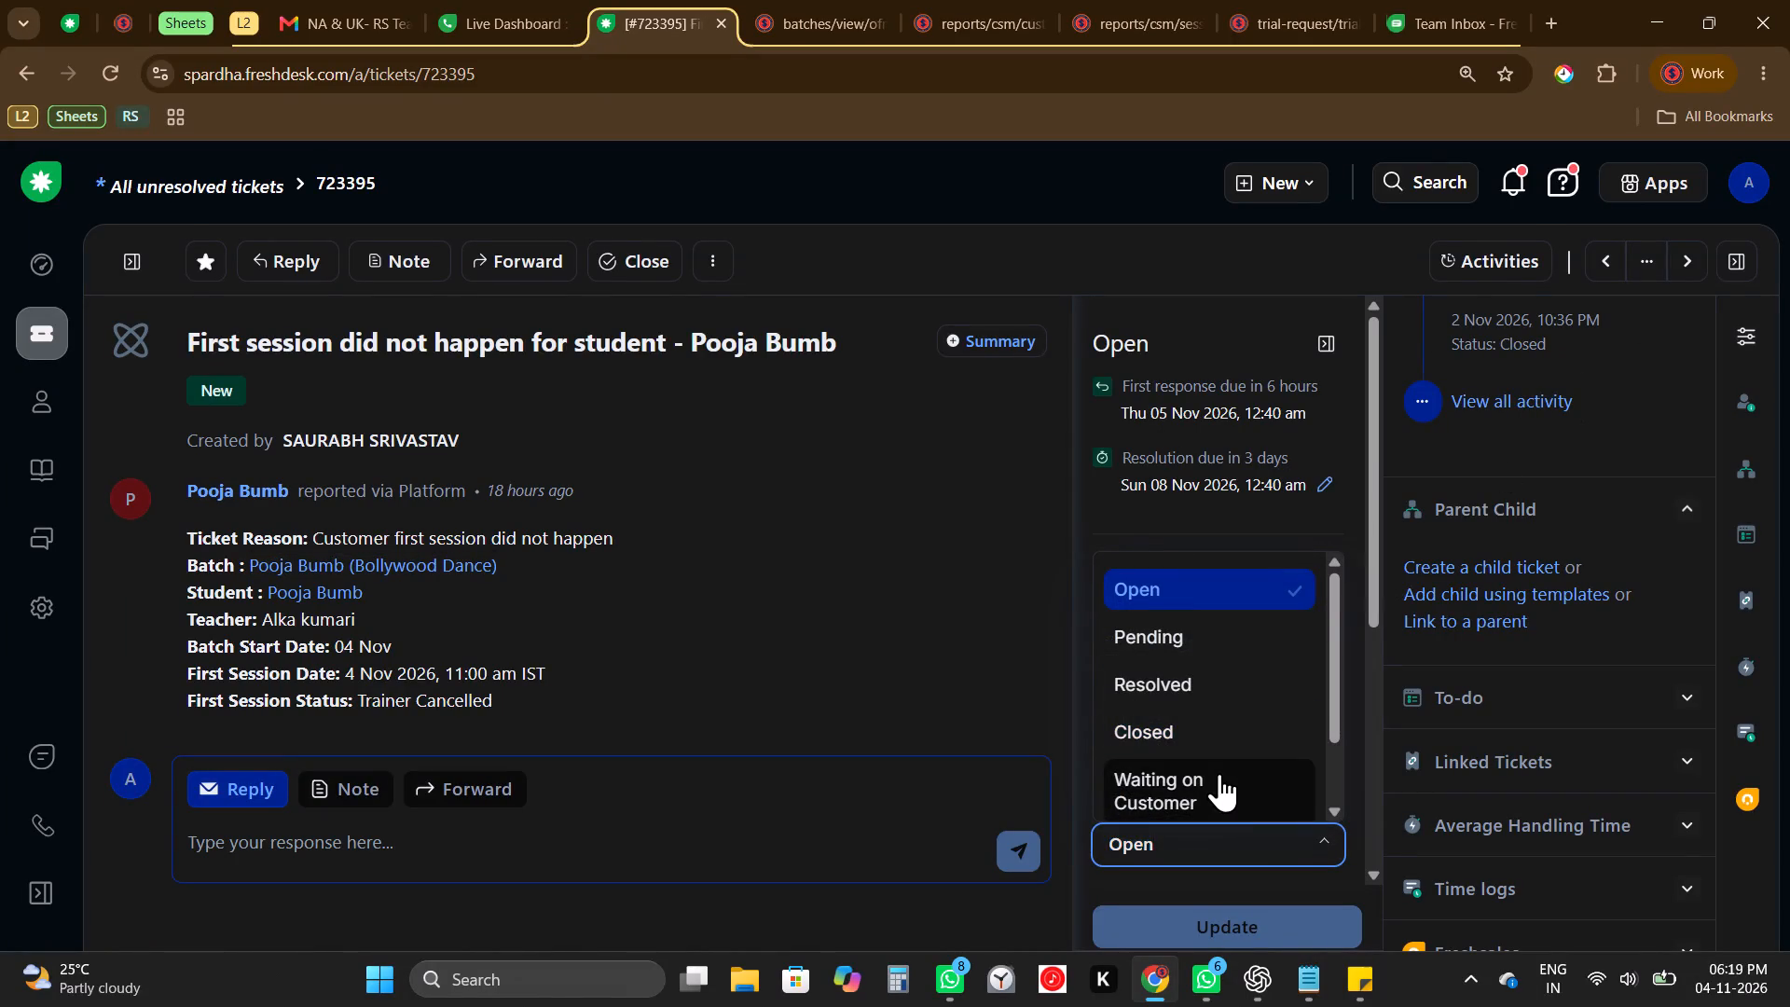
pyautogui.click(1218, 912)
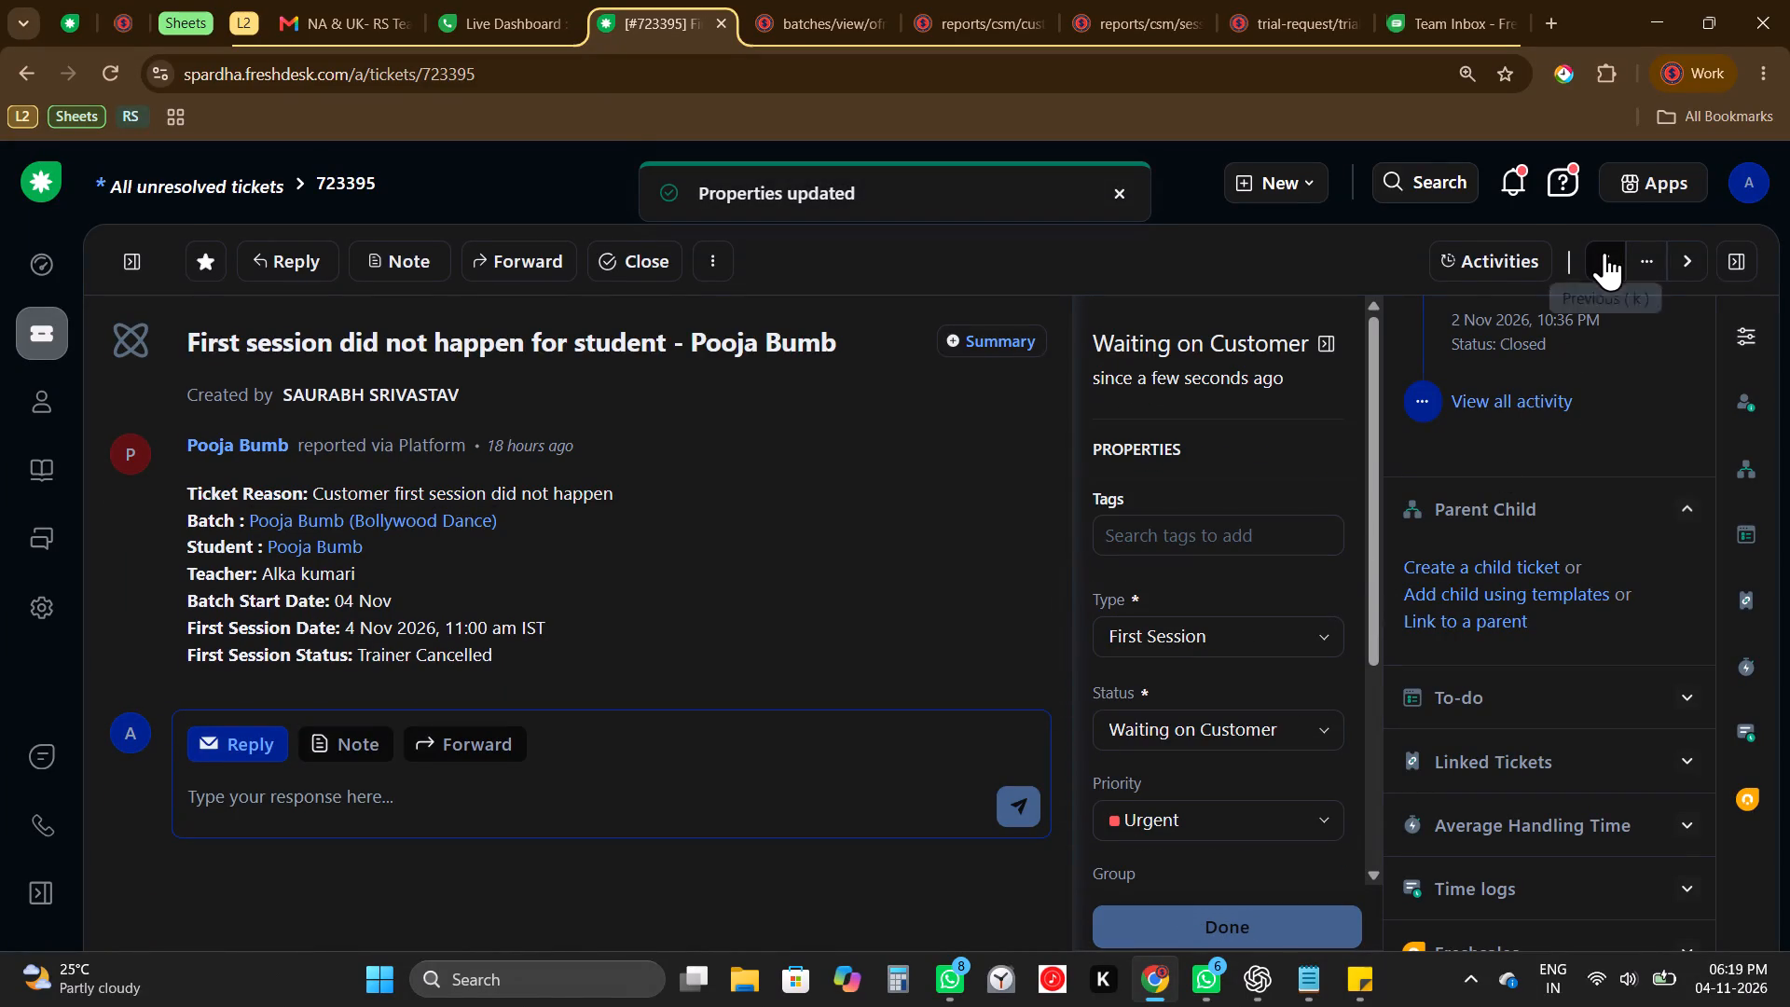
# Open the preceding ticket, 723594, and read the reason given for the customer's callback request.
pyautogui.click(1604, 252)
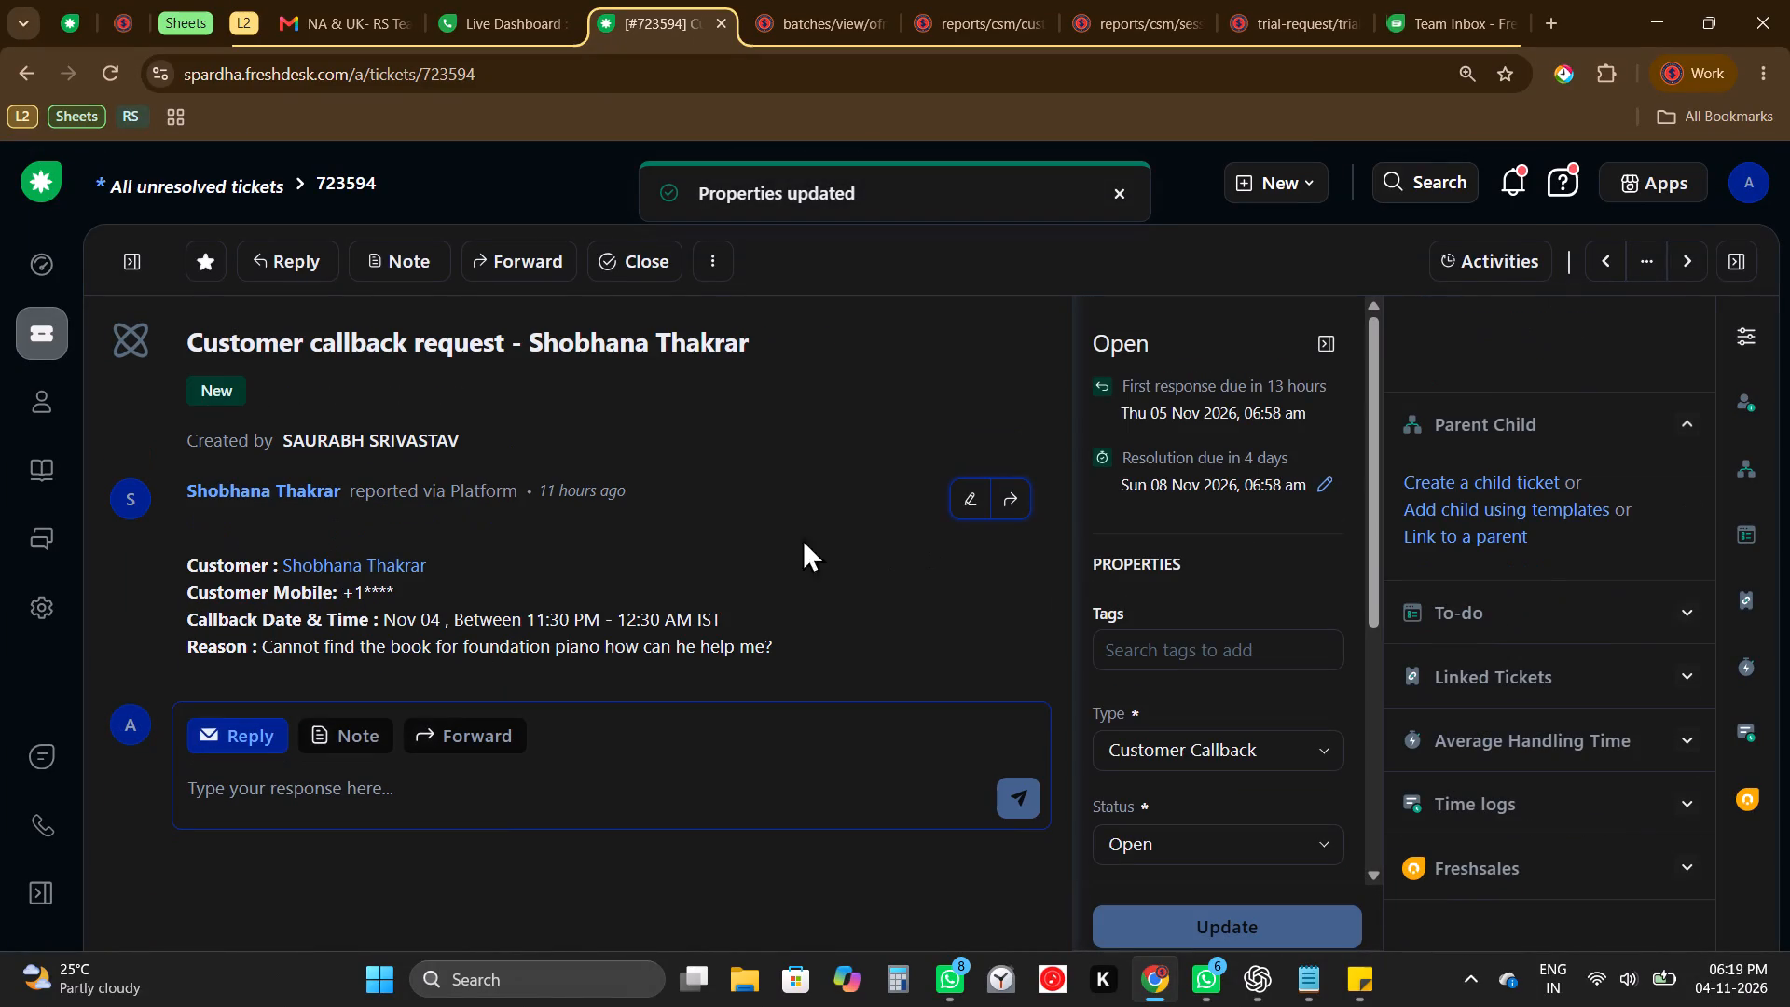
pyautogui.click(293, 651)
pyautogui.moveTo(293, 651); pyautogui.dragTo(792, 664)
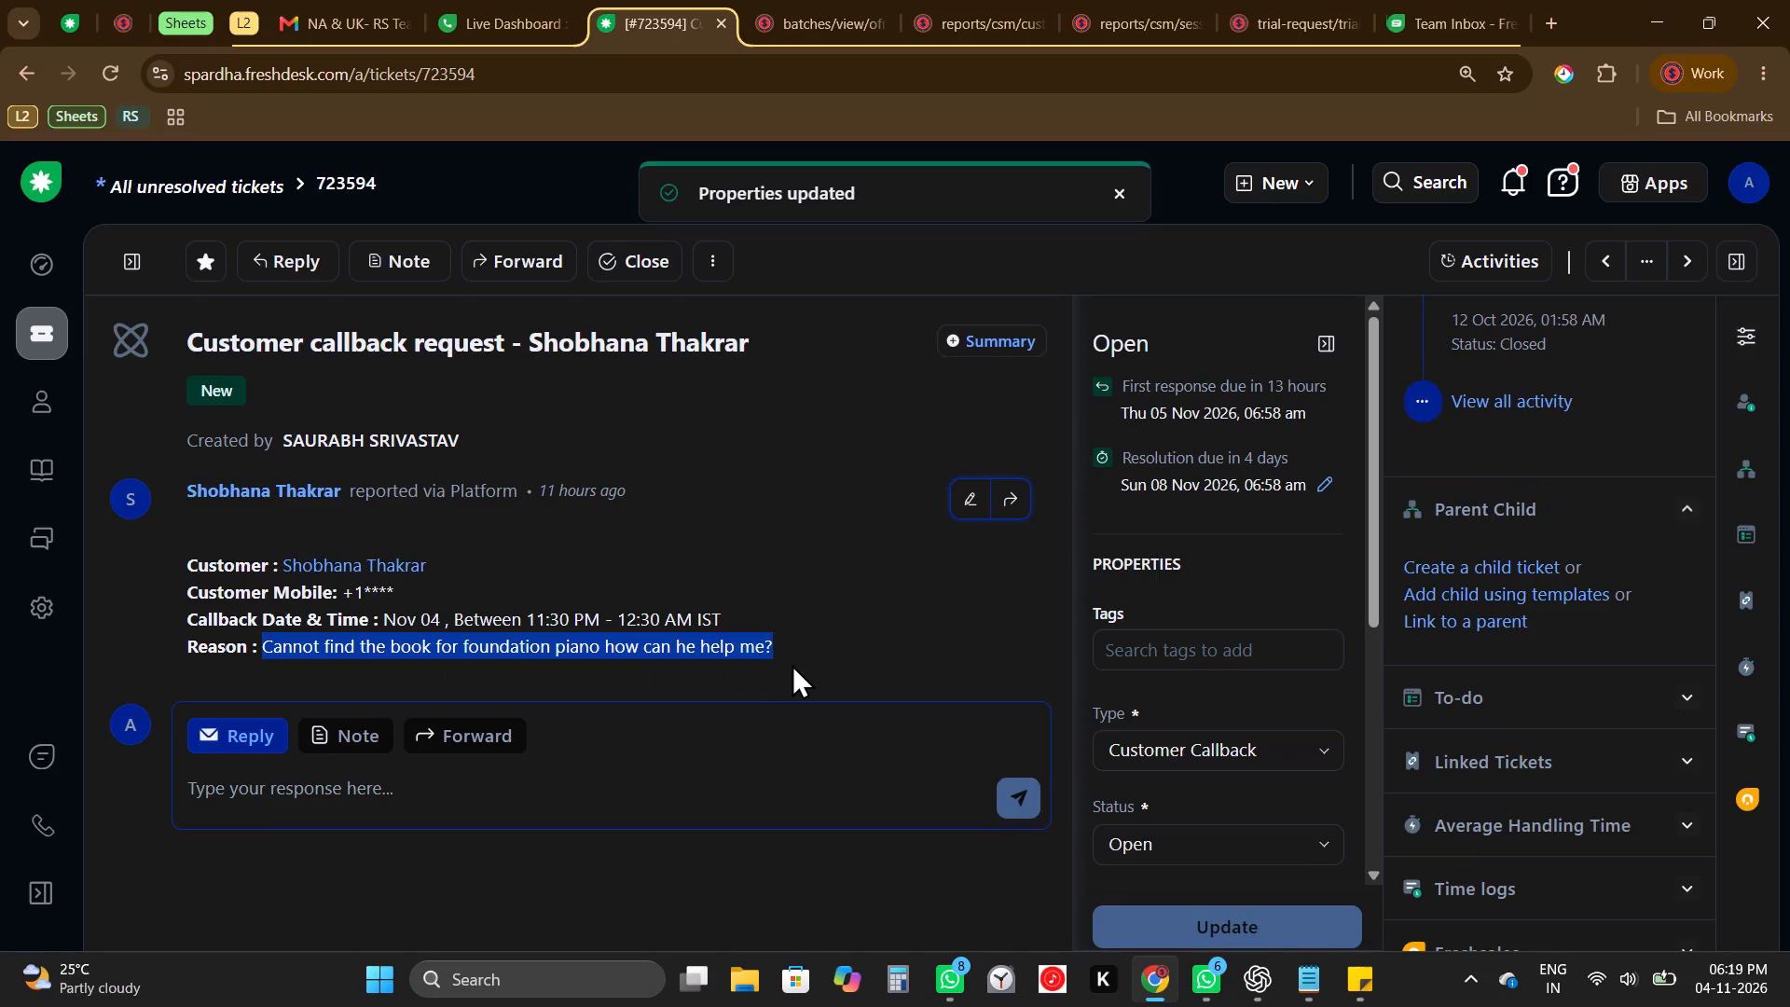
pyautogui.click(792, 664)
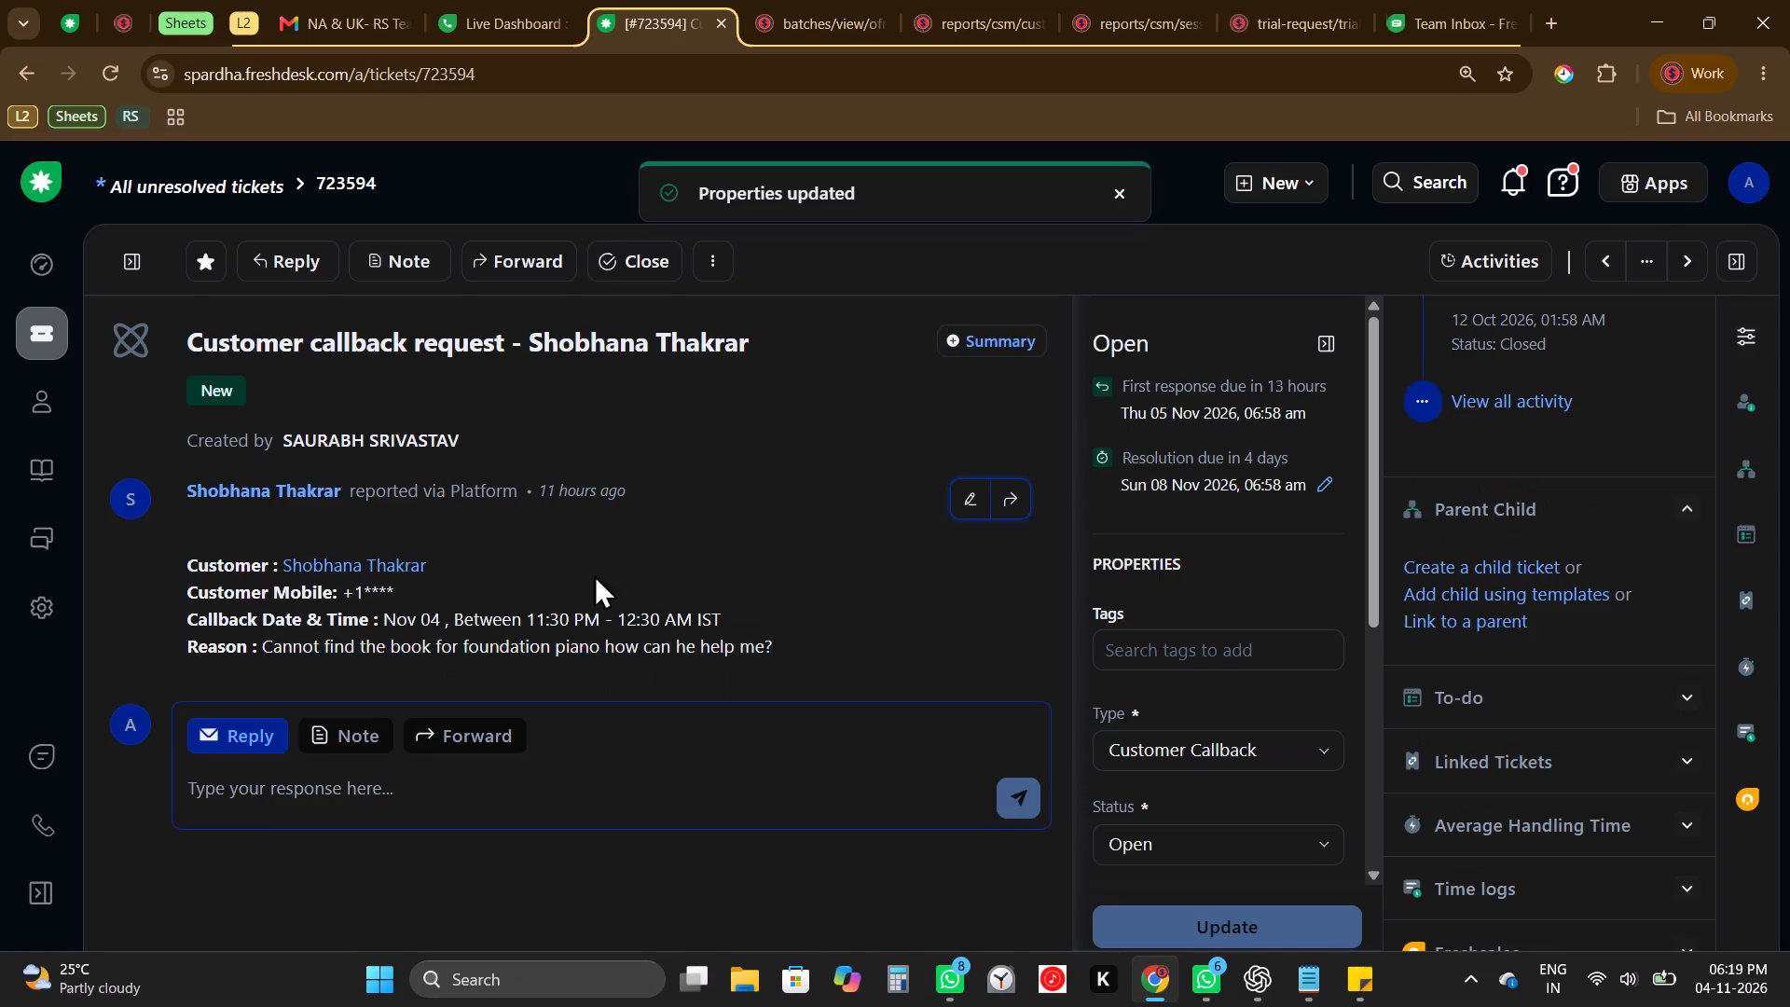
pyautogui.scroll(6, 1658, 422)
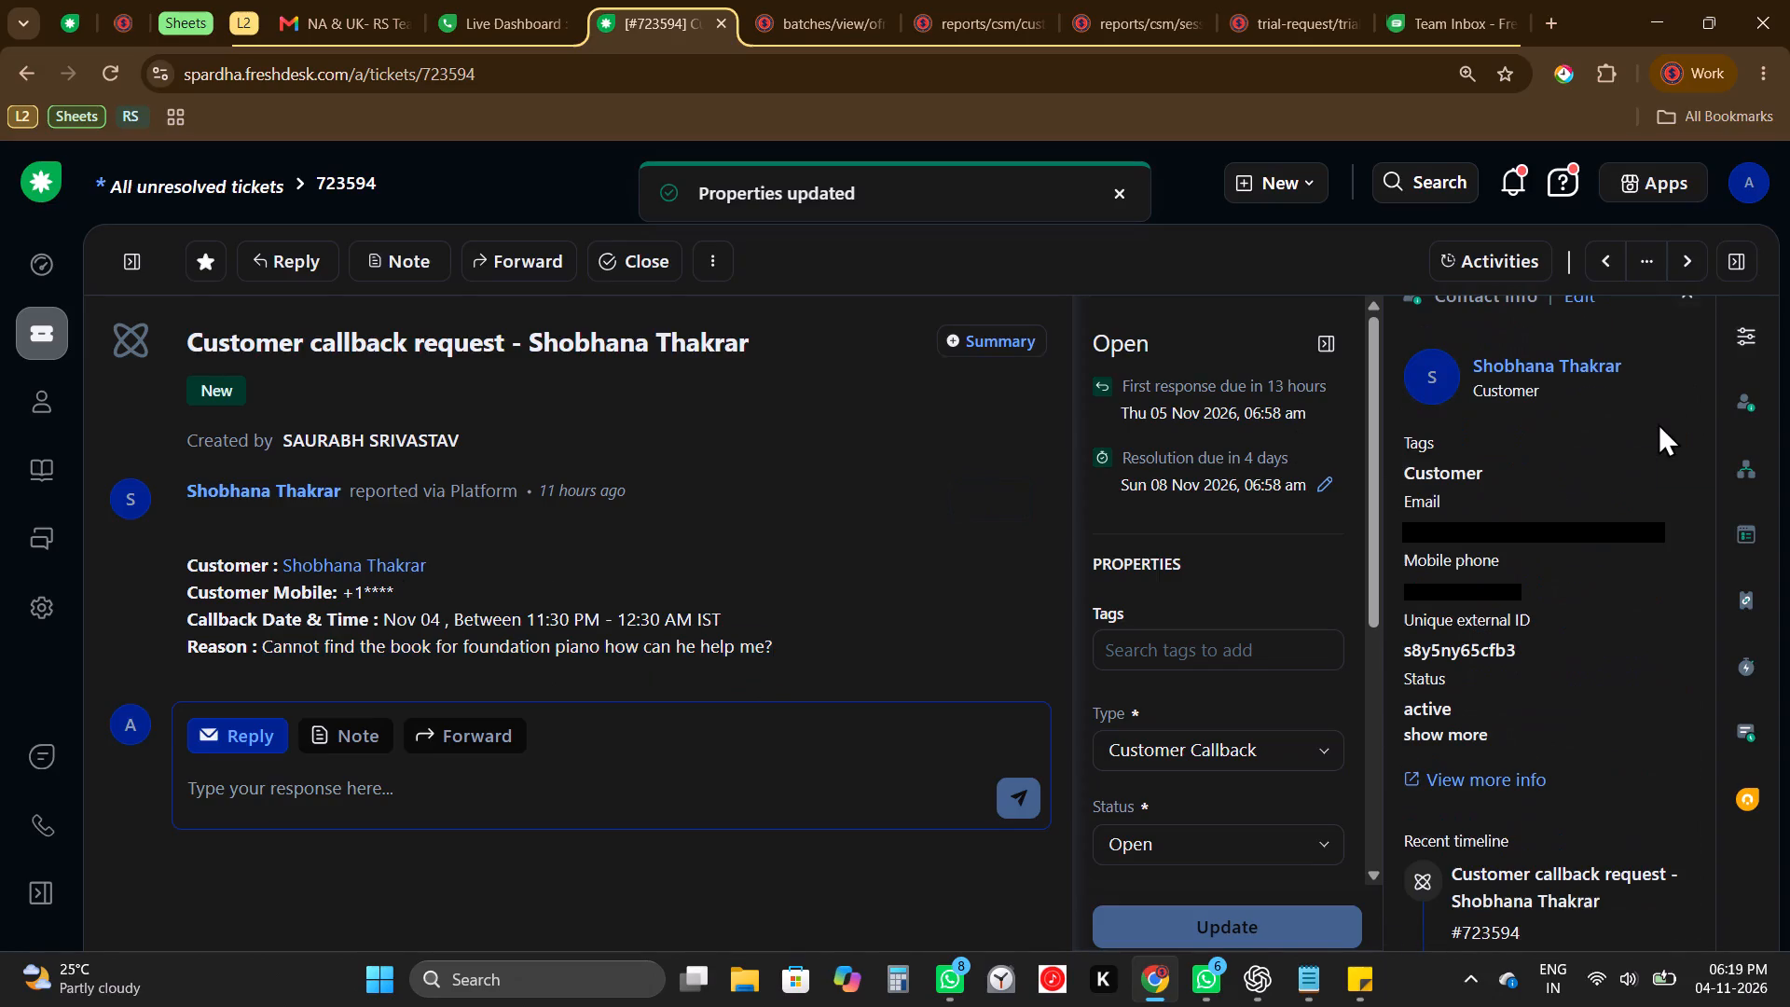
pyautogui.moveTo(1571, 367); pyautogui.dragTo(1571, 374)
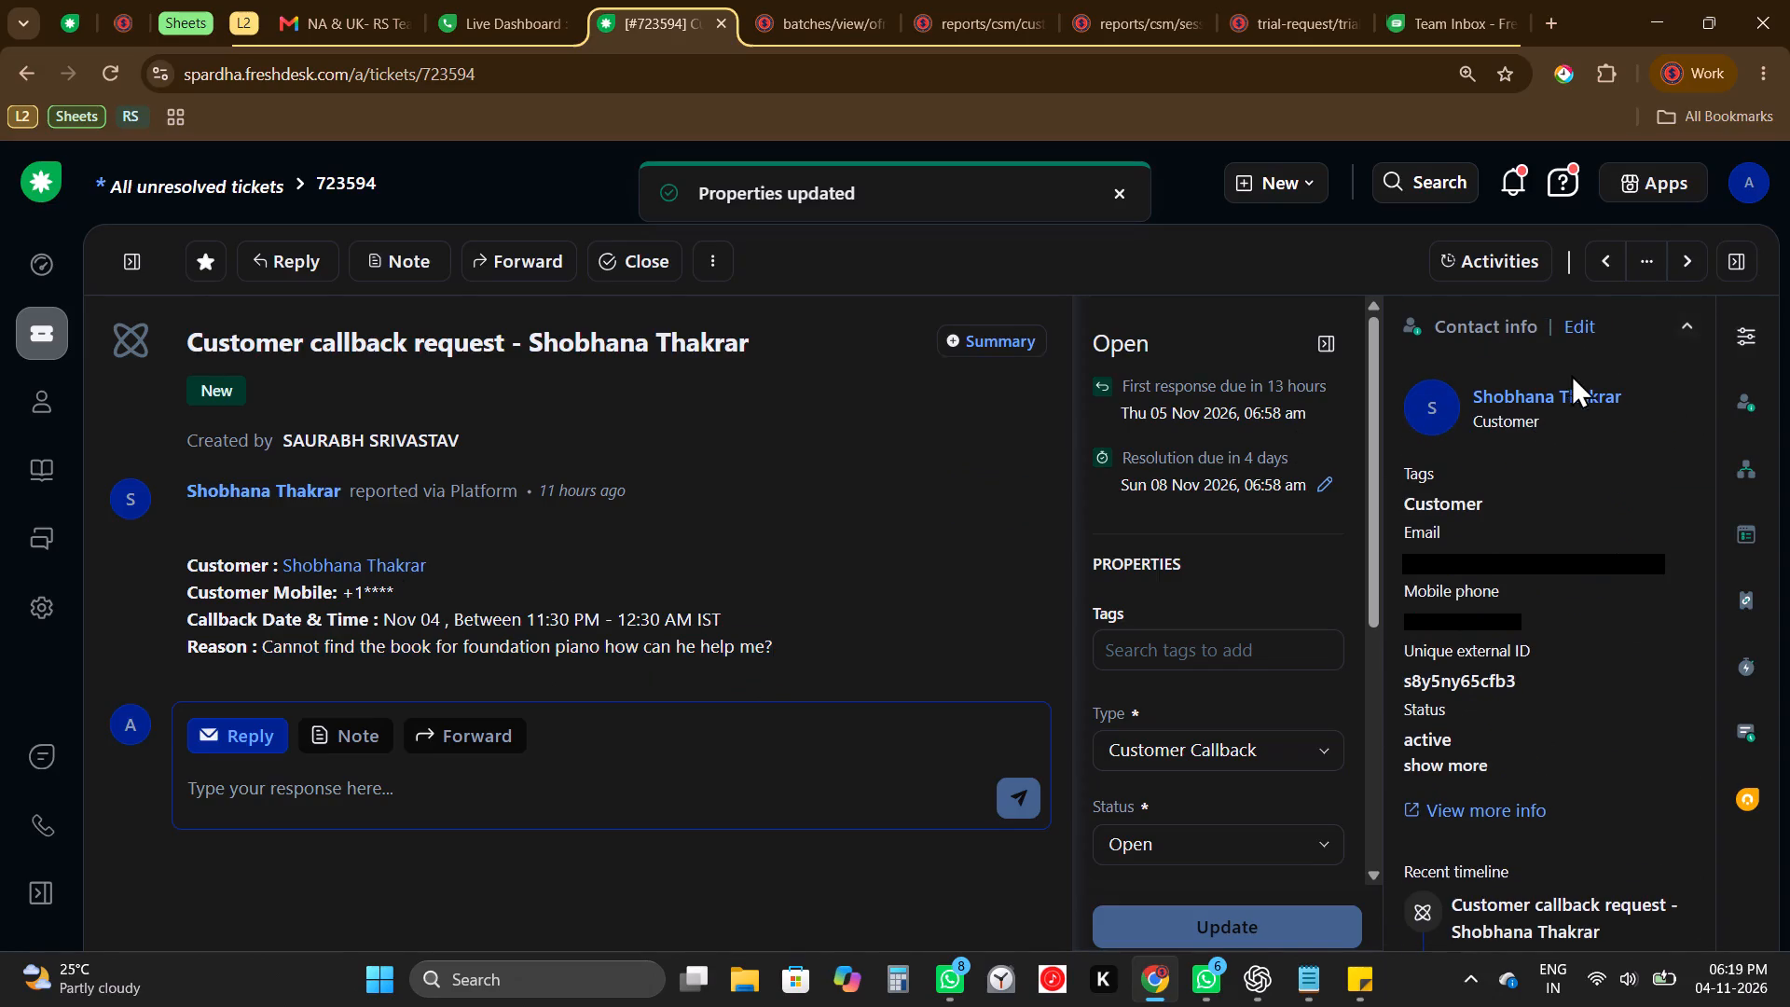
pyautogui.moveTo(1571, 374); pyautogui.dragTo(1570, 385)
pyautogui.click(1570, 385)
pyautogui.scroll(-1, 1026, 640)
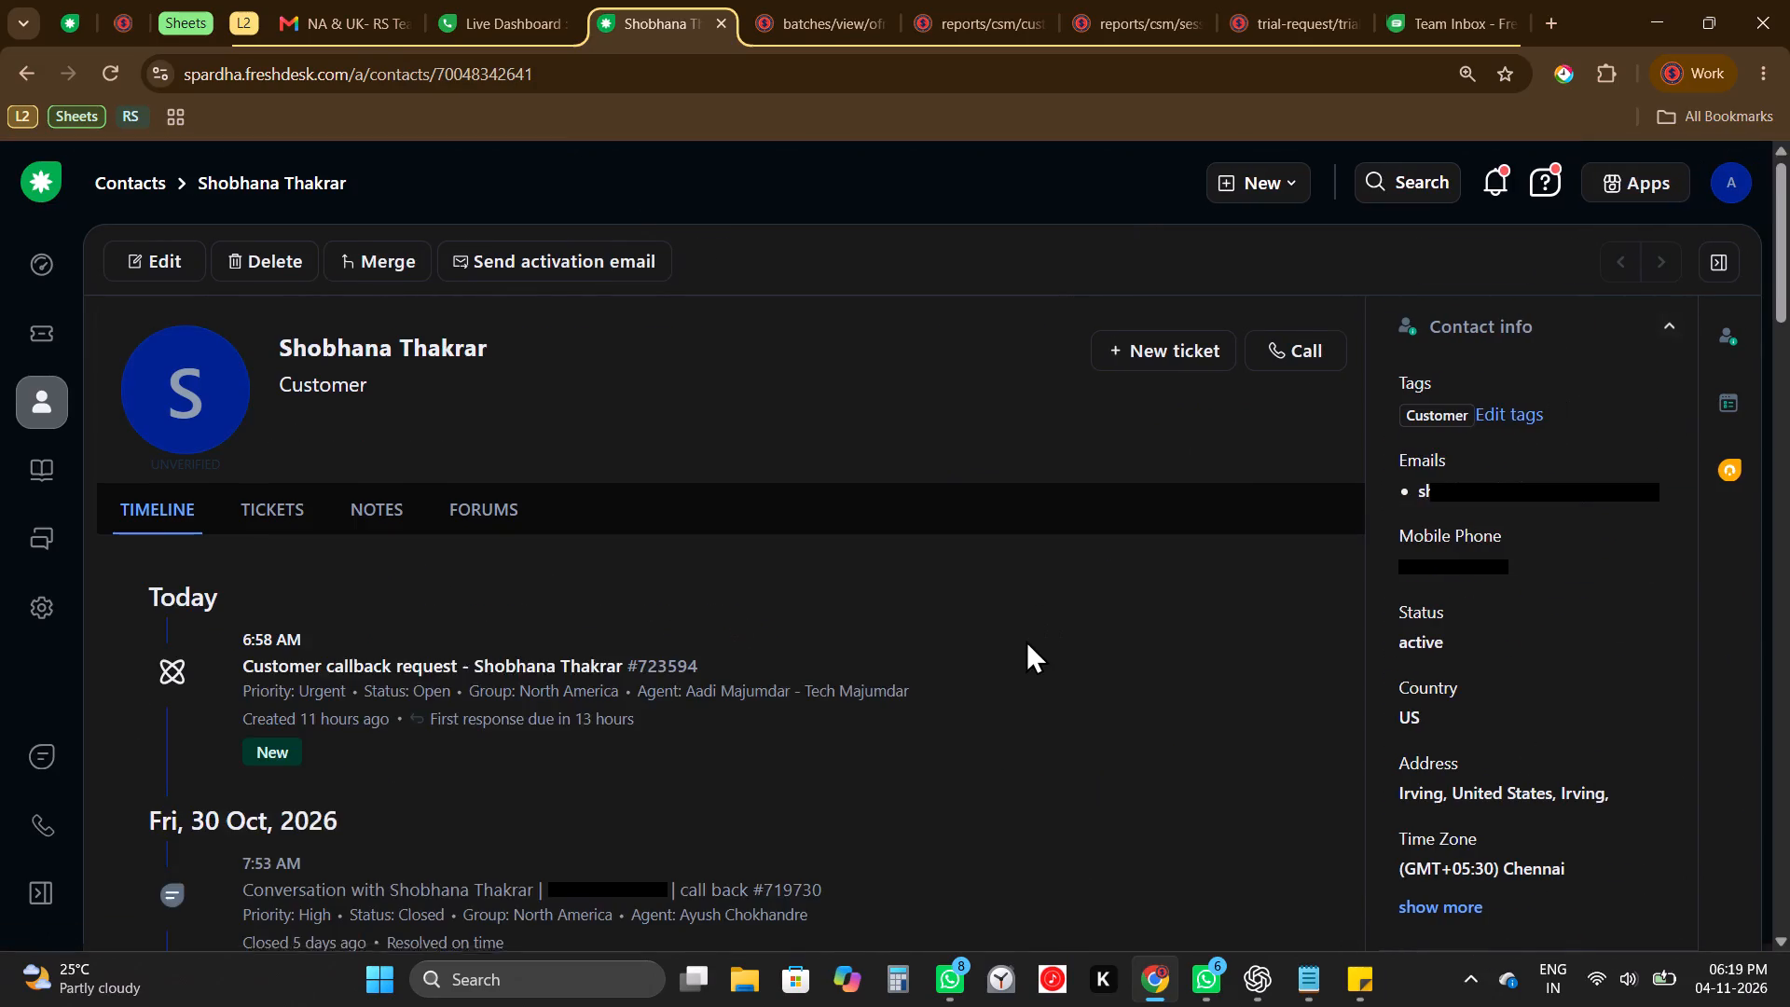
pyautogui.scroll(-1, 1026, 640)
pyautogui.click(706, 753)
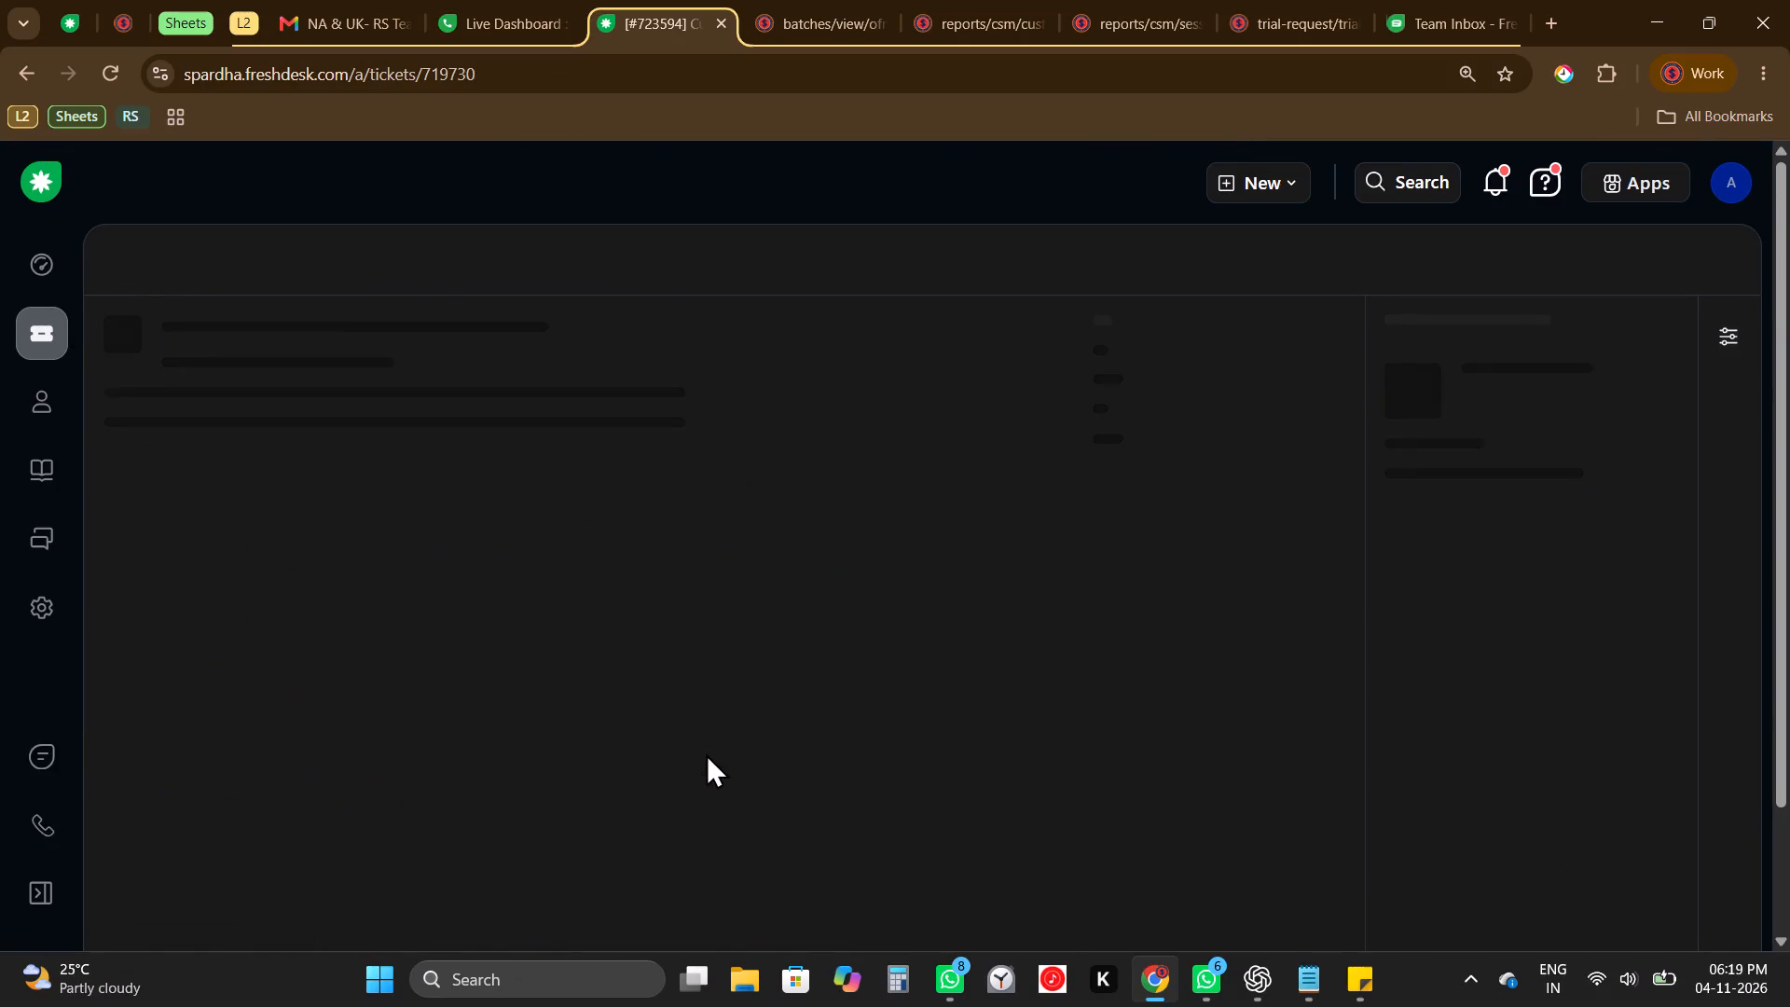
pyautogui.scroll(-11, 706, 753)
pyautogui.scroll(1, 706, 753)
pyautogui.scroll(-1, 706, 753)
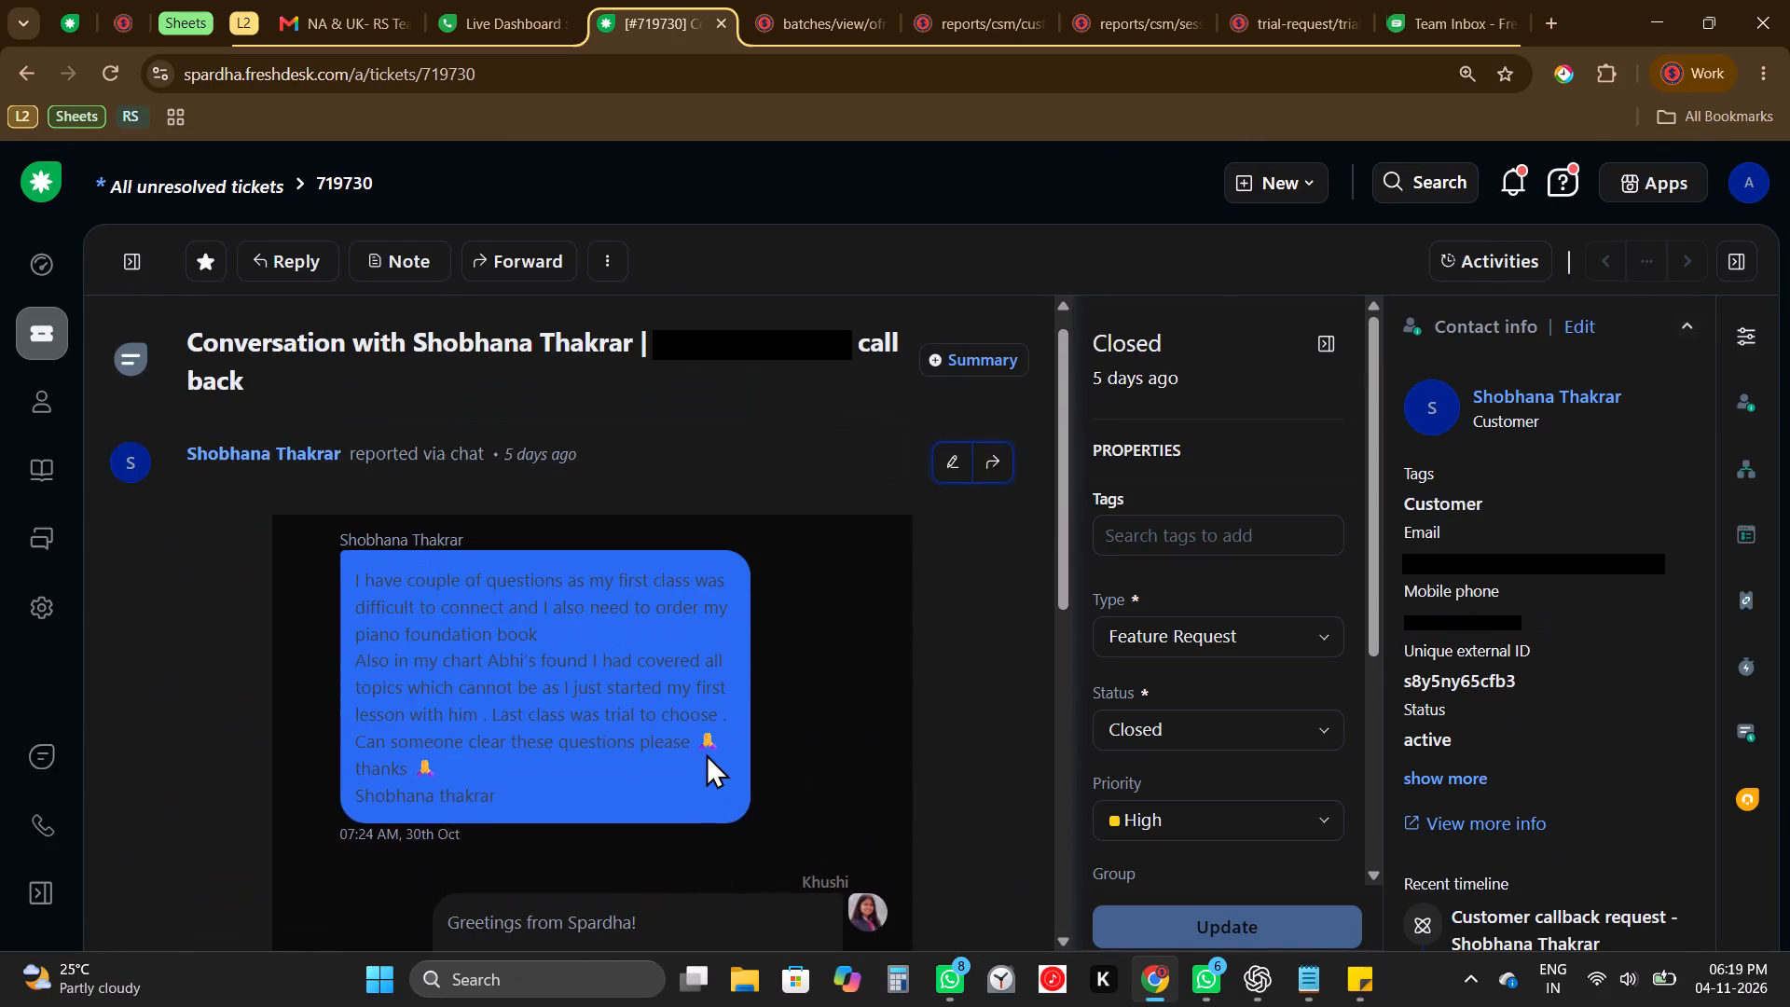
pyautogui.scroll(-1, 706, 753)
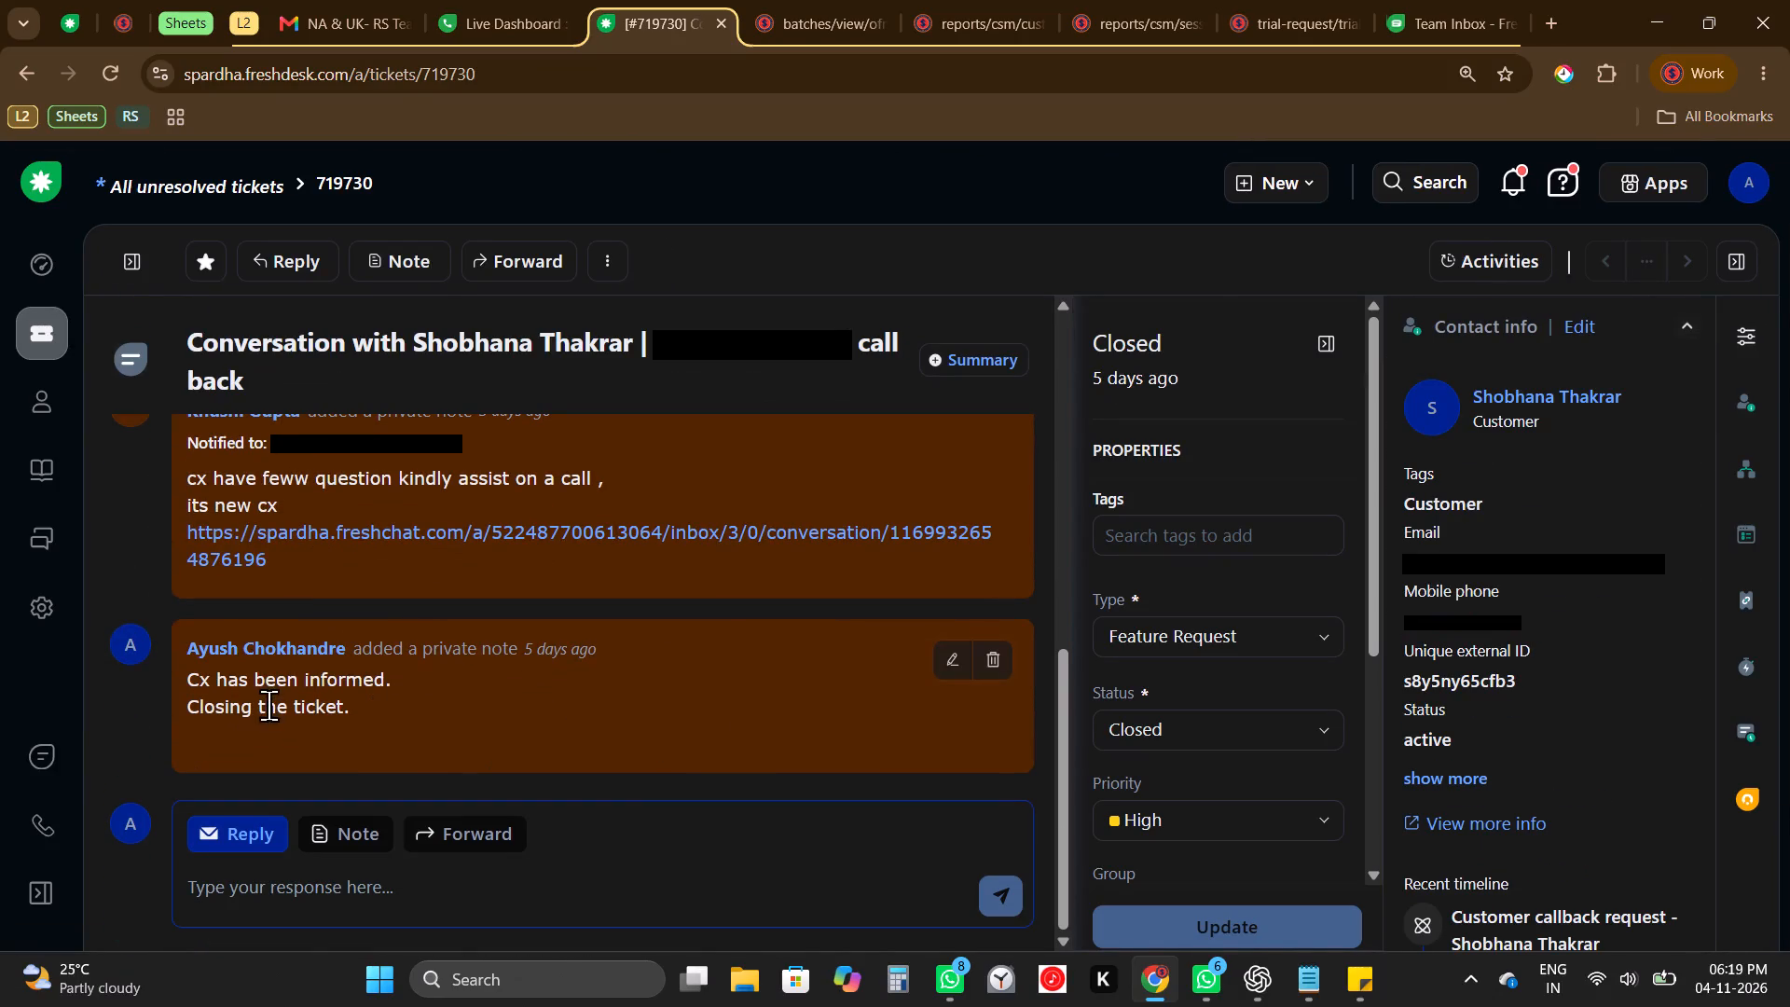
pyautogui.doubleClick(288, 697)
pyautogui.moveTo(288, 697); pyautogui.dragTo(289, 725)
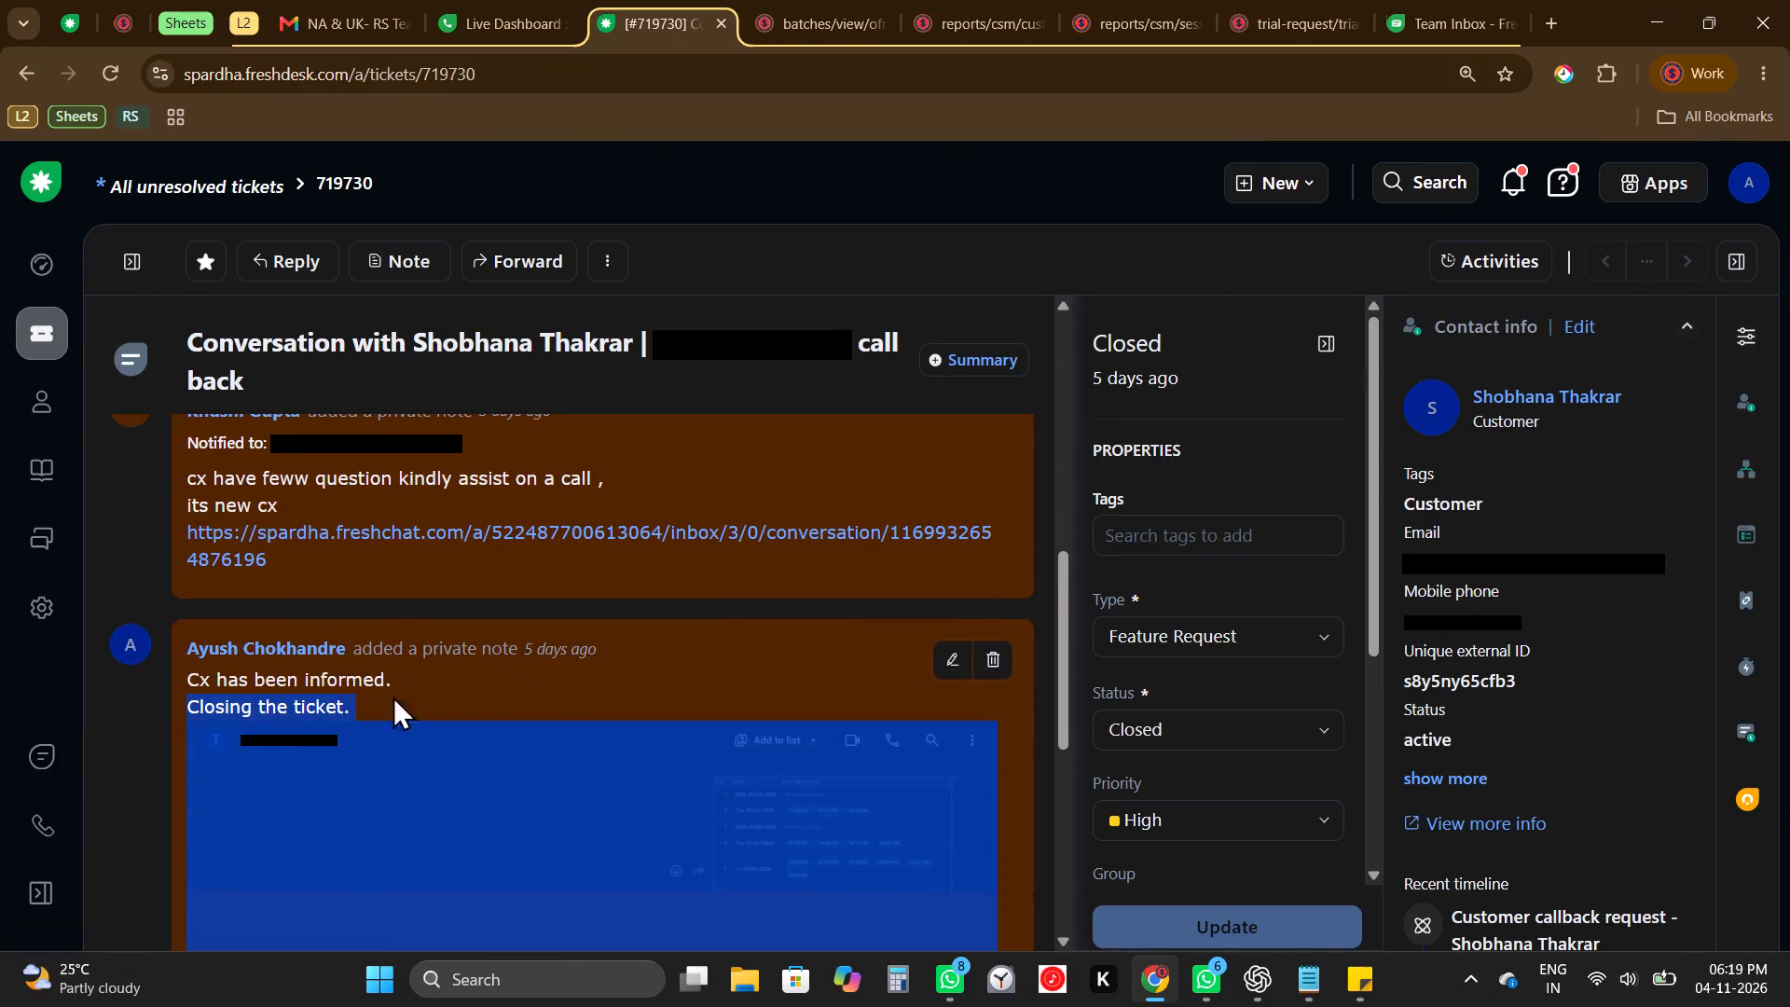
pyautogui.click(554, 666)
pyautogui.scroll(-3, 554, 666)
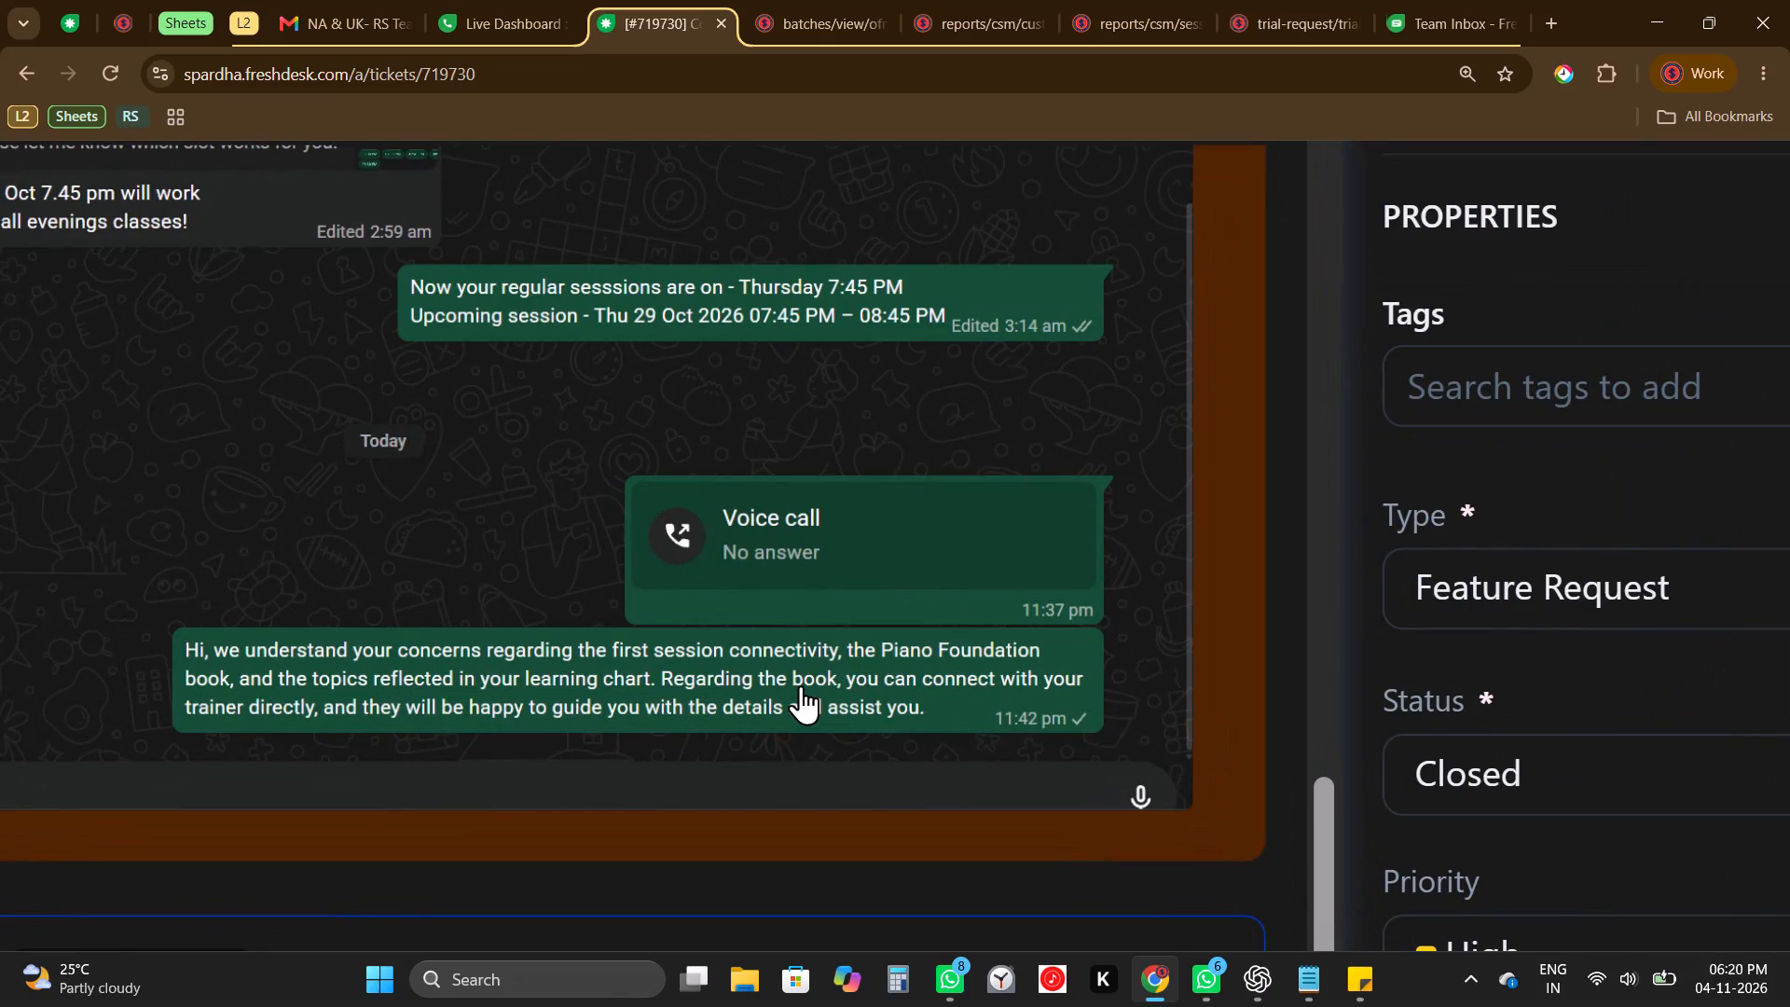
pyautogui.scroll(2, 801, 685)
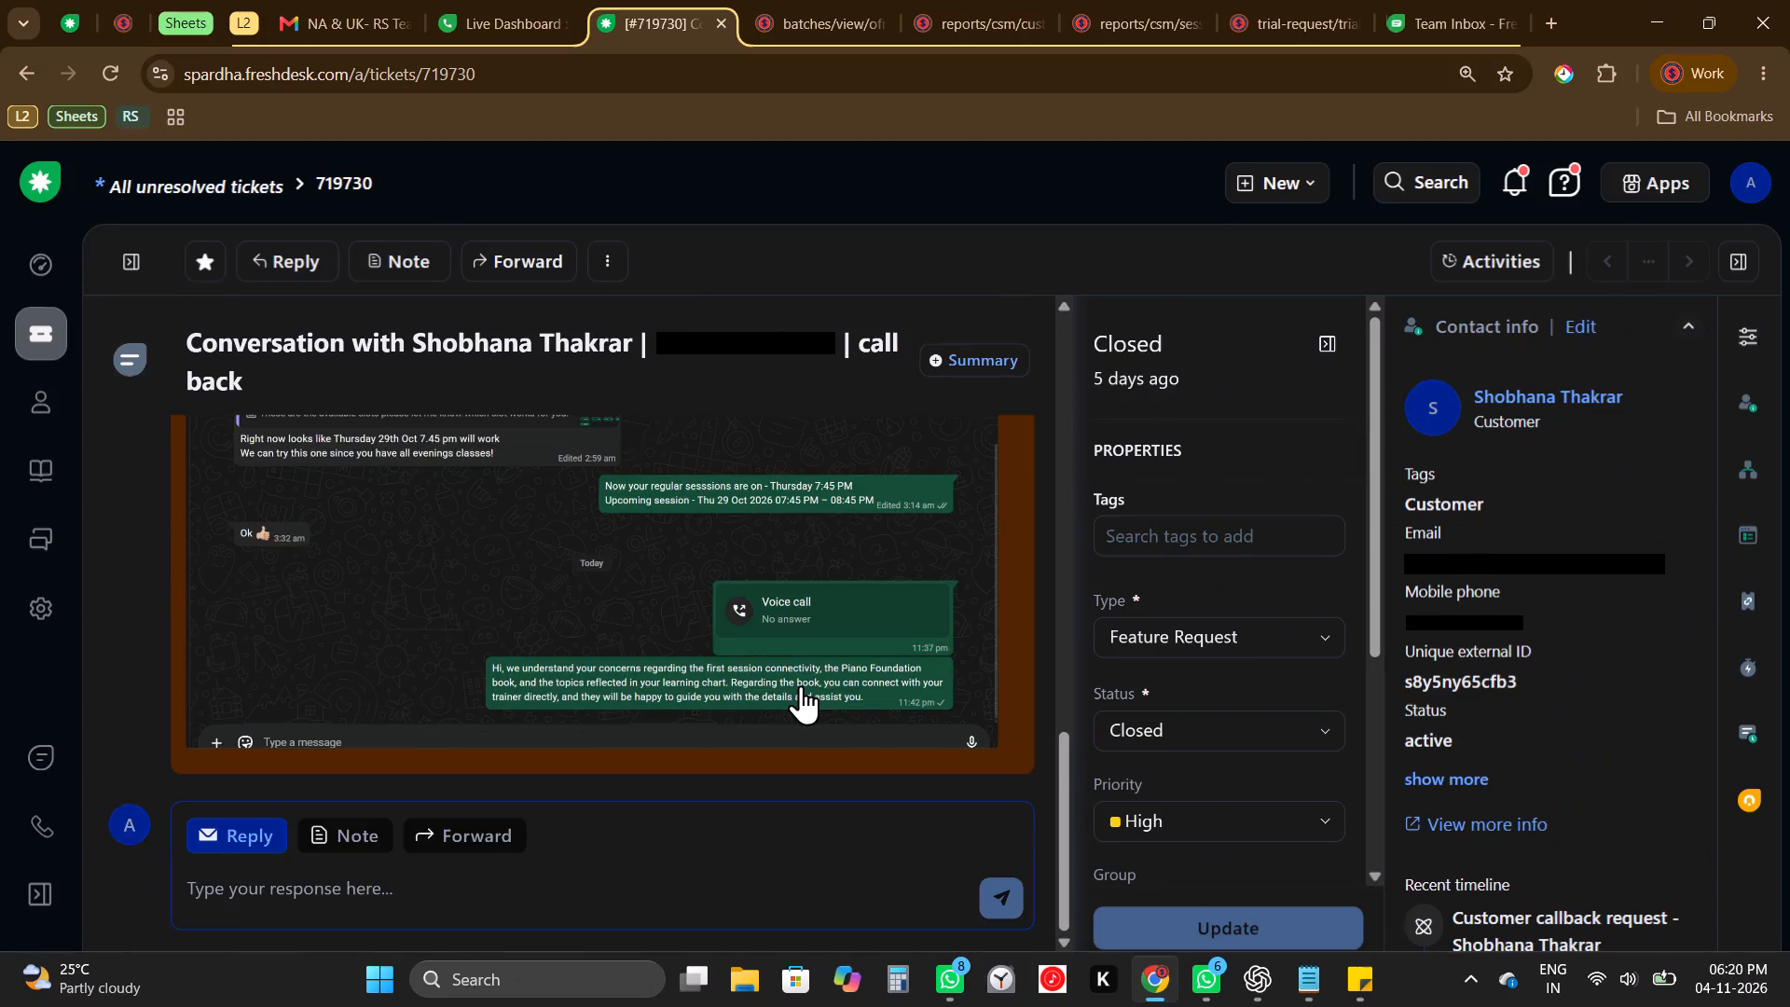
pyautogui.scroll(10, 801, 685)
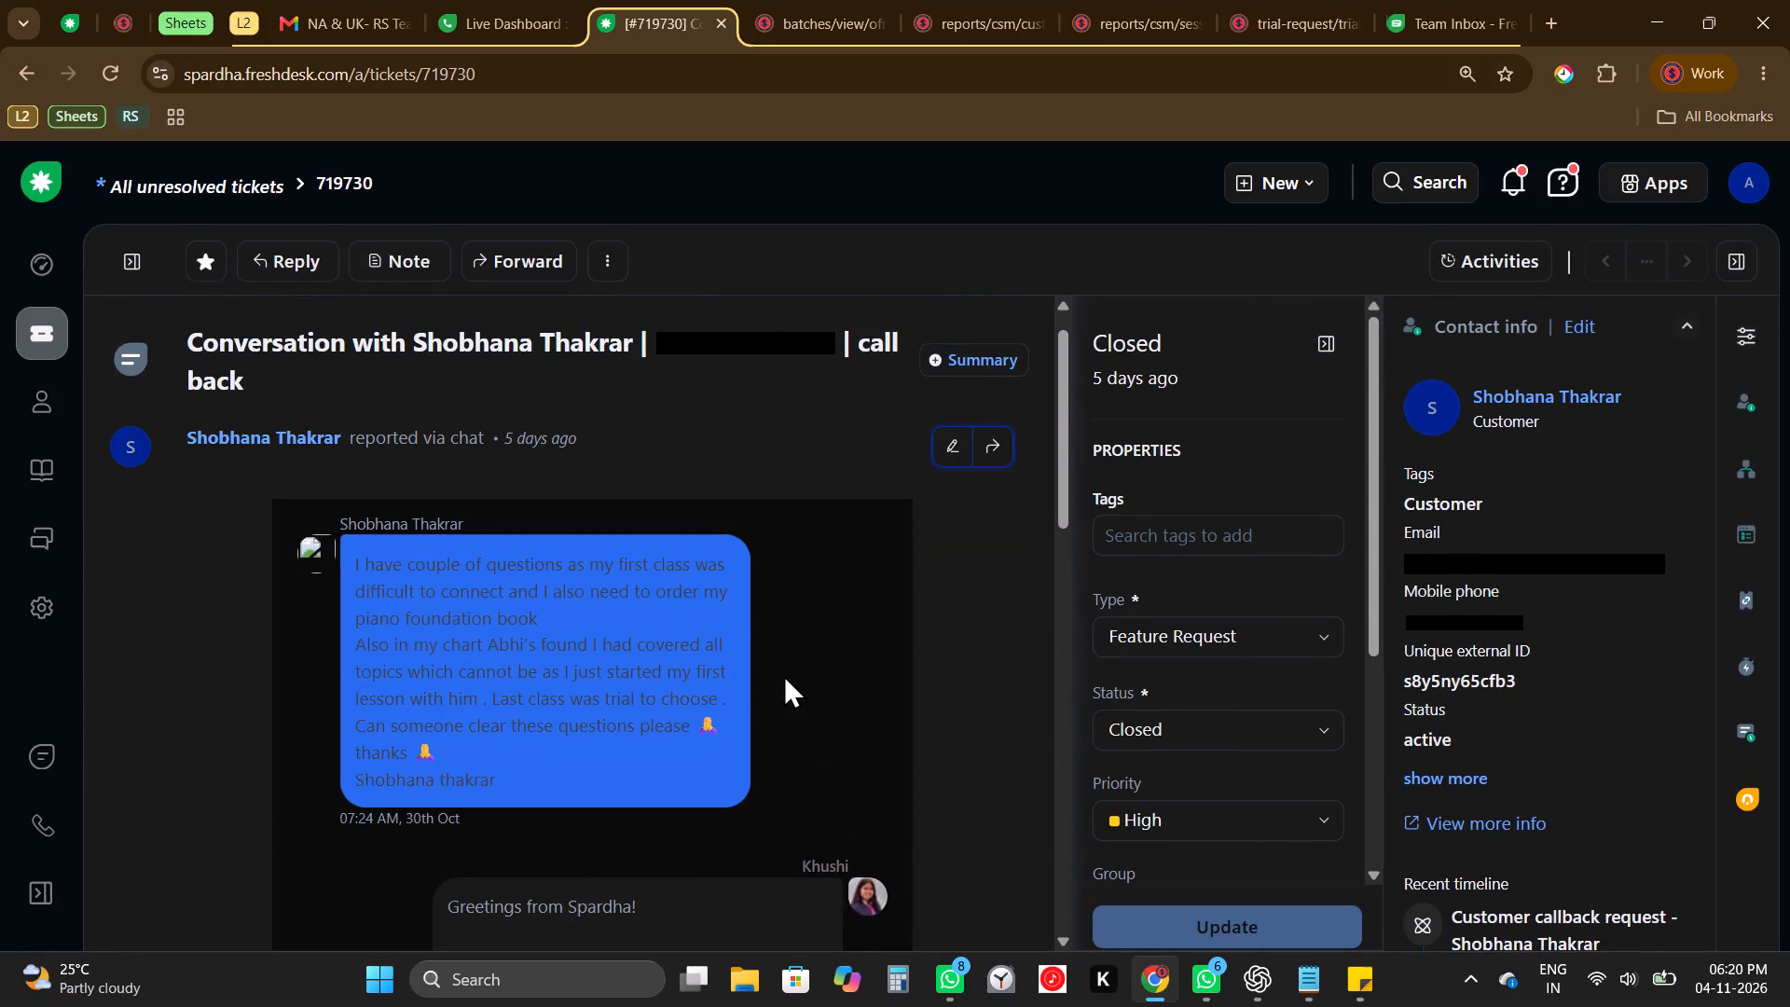
pyautogui.scroll(2, 783, 674)
pyautogui.scroll(-6, 783, 674)
pyautogui.scroll(4, 783, 674)
pyautogui.scroll(-1, 783, 674)
pyautogui.scroll(-3, 750, 756)
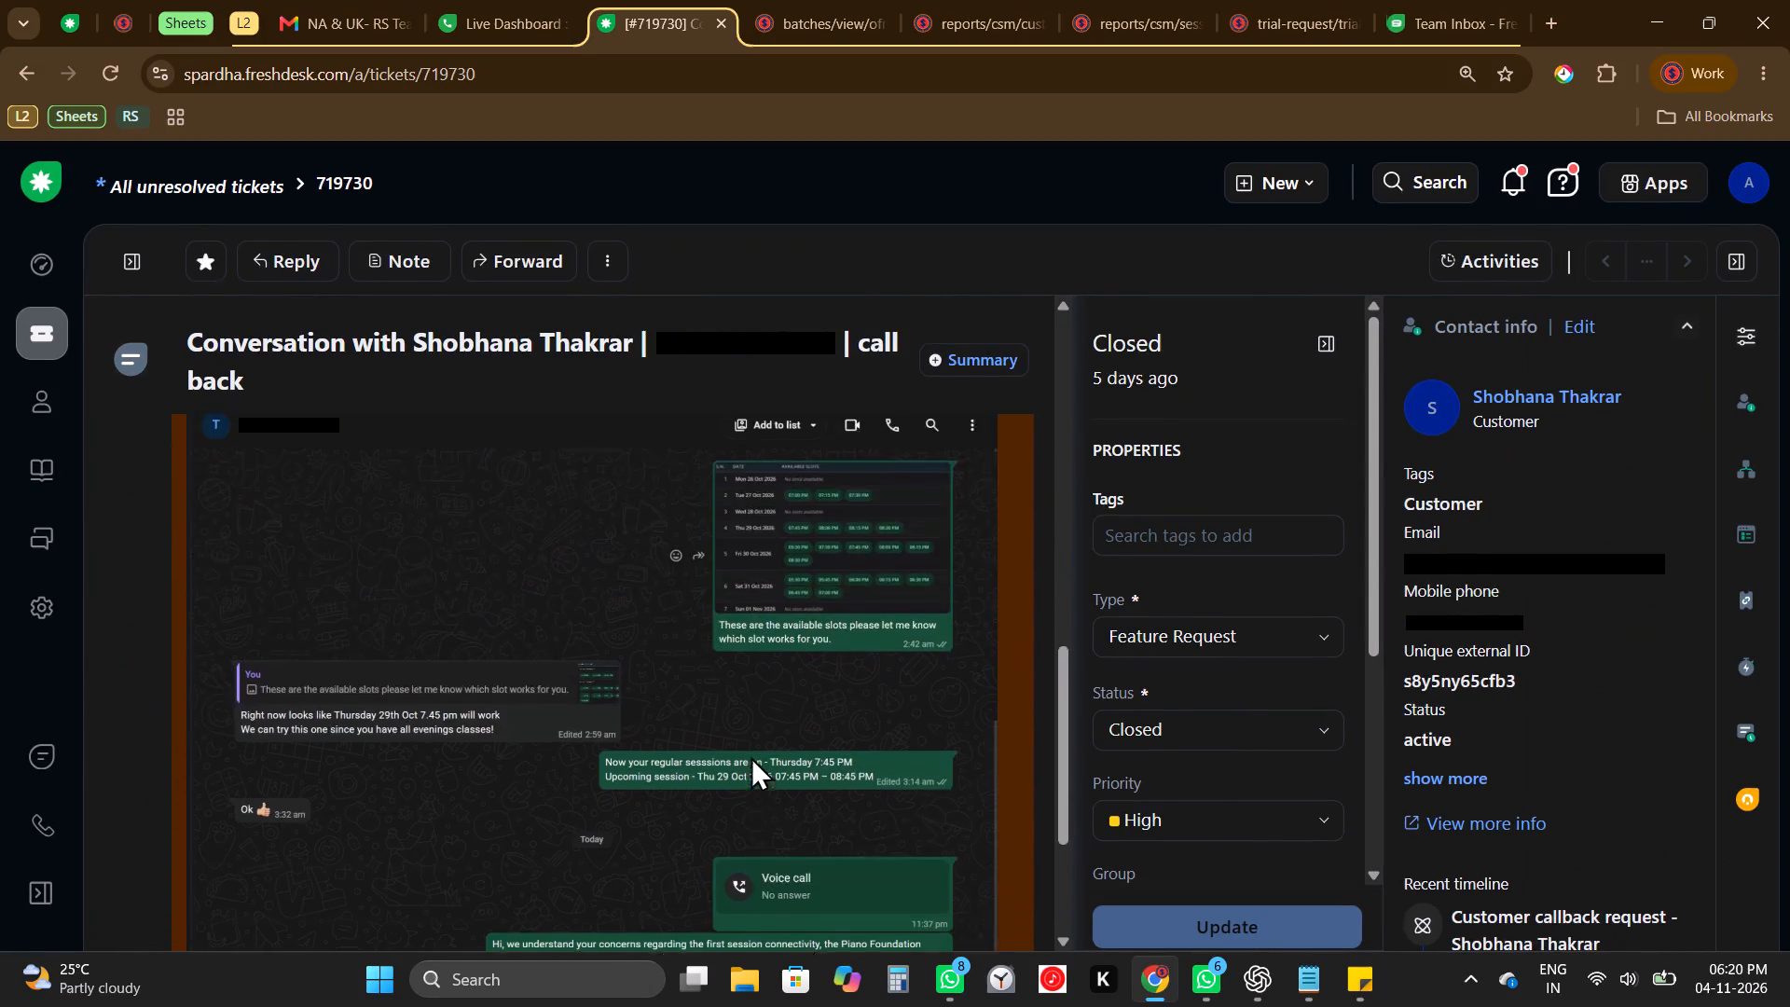
# Return to callback ticket 723594 and reread the callback reason about the foundation piano book.
pyautogui.hscroll(7, 750, 756)
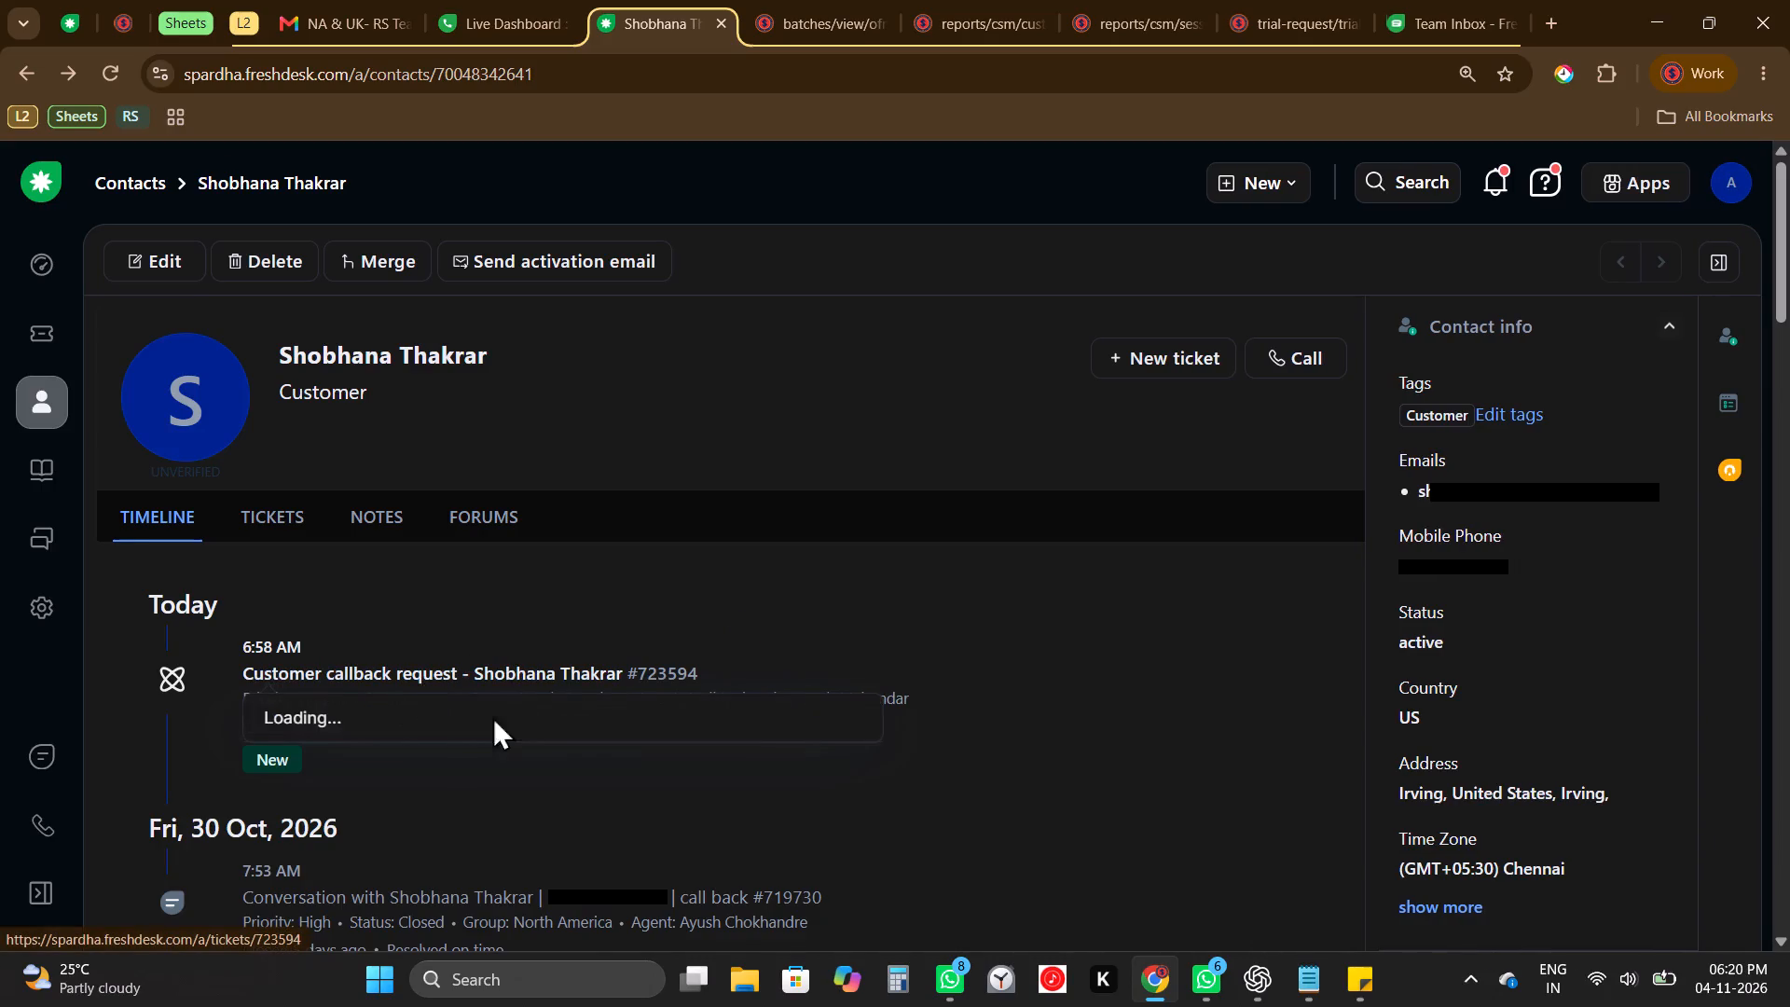
pyautogui.hscroll(5, 547, 747)
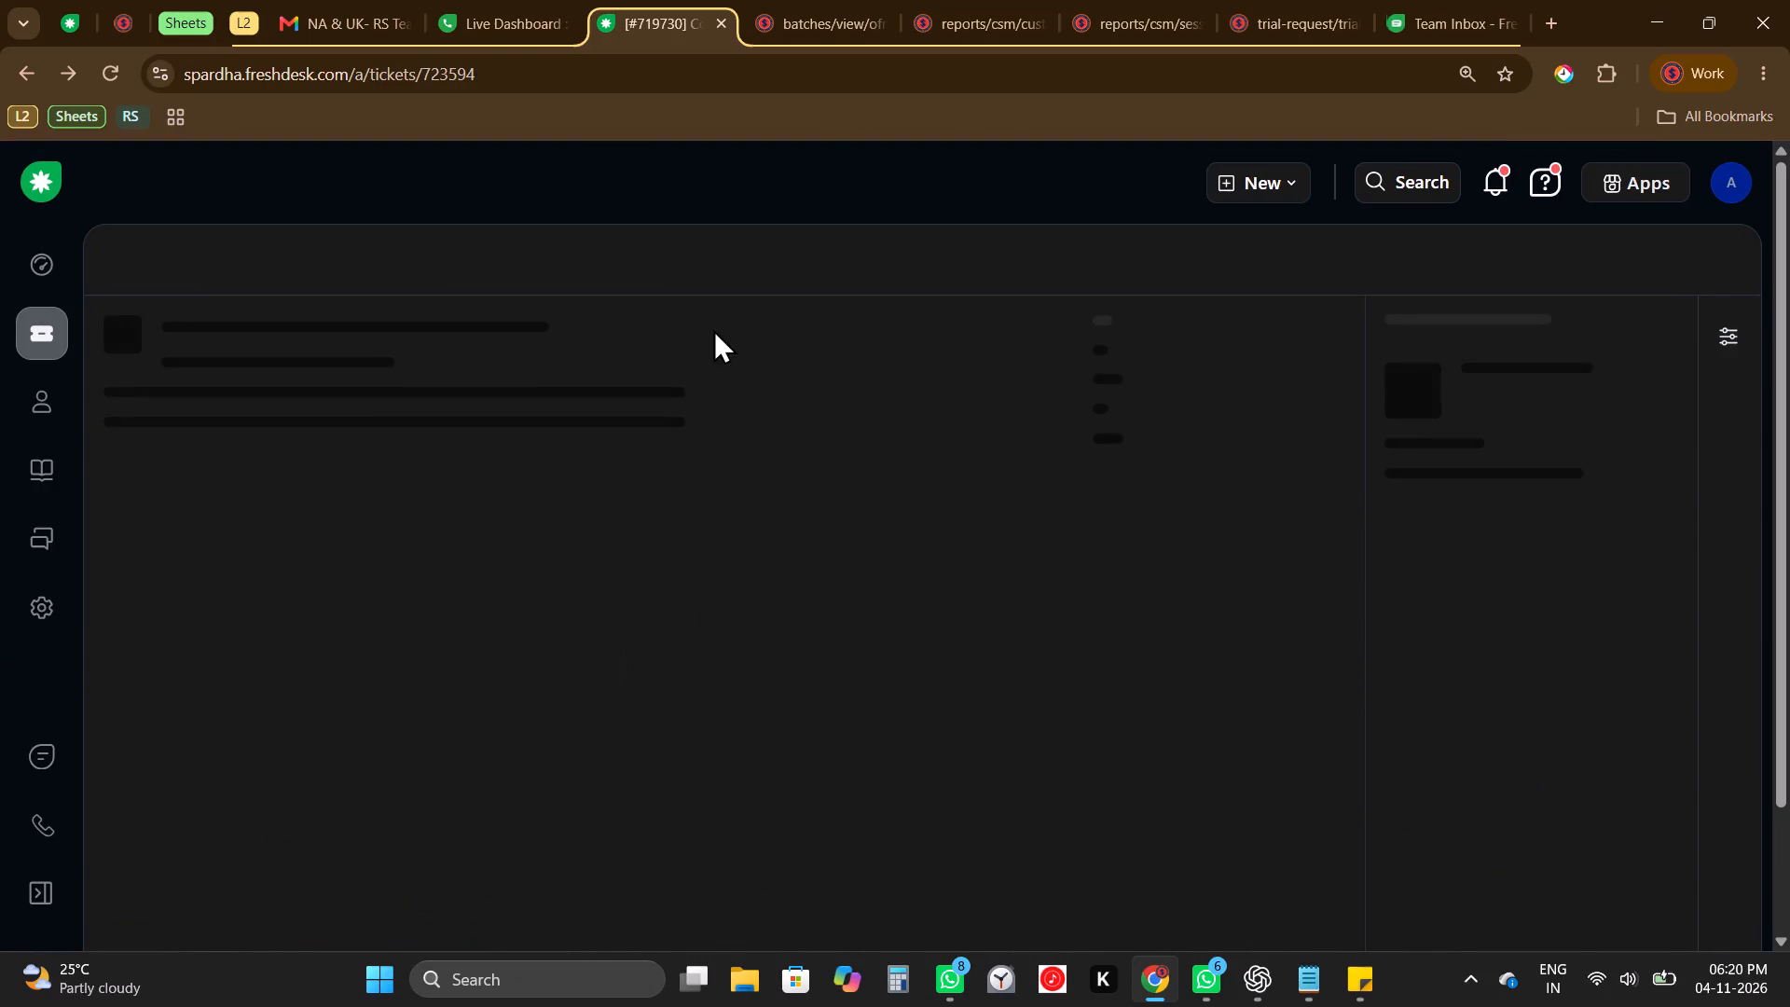
pyautogui.click(632, 561)
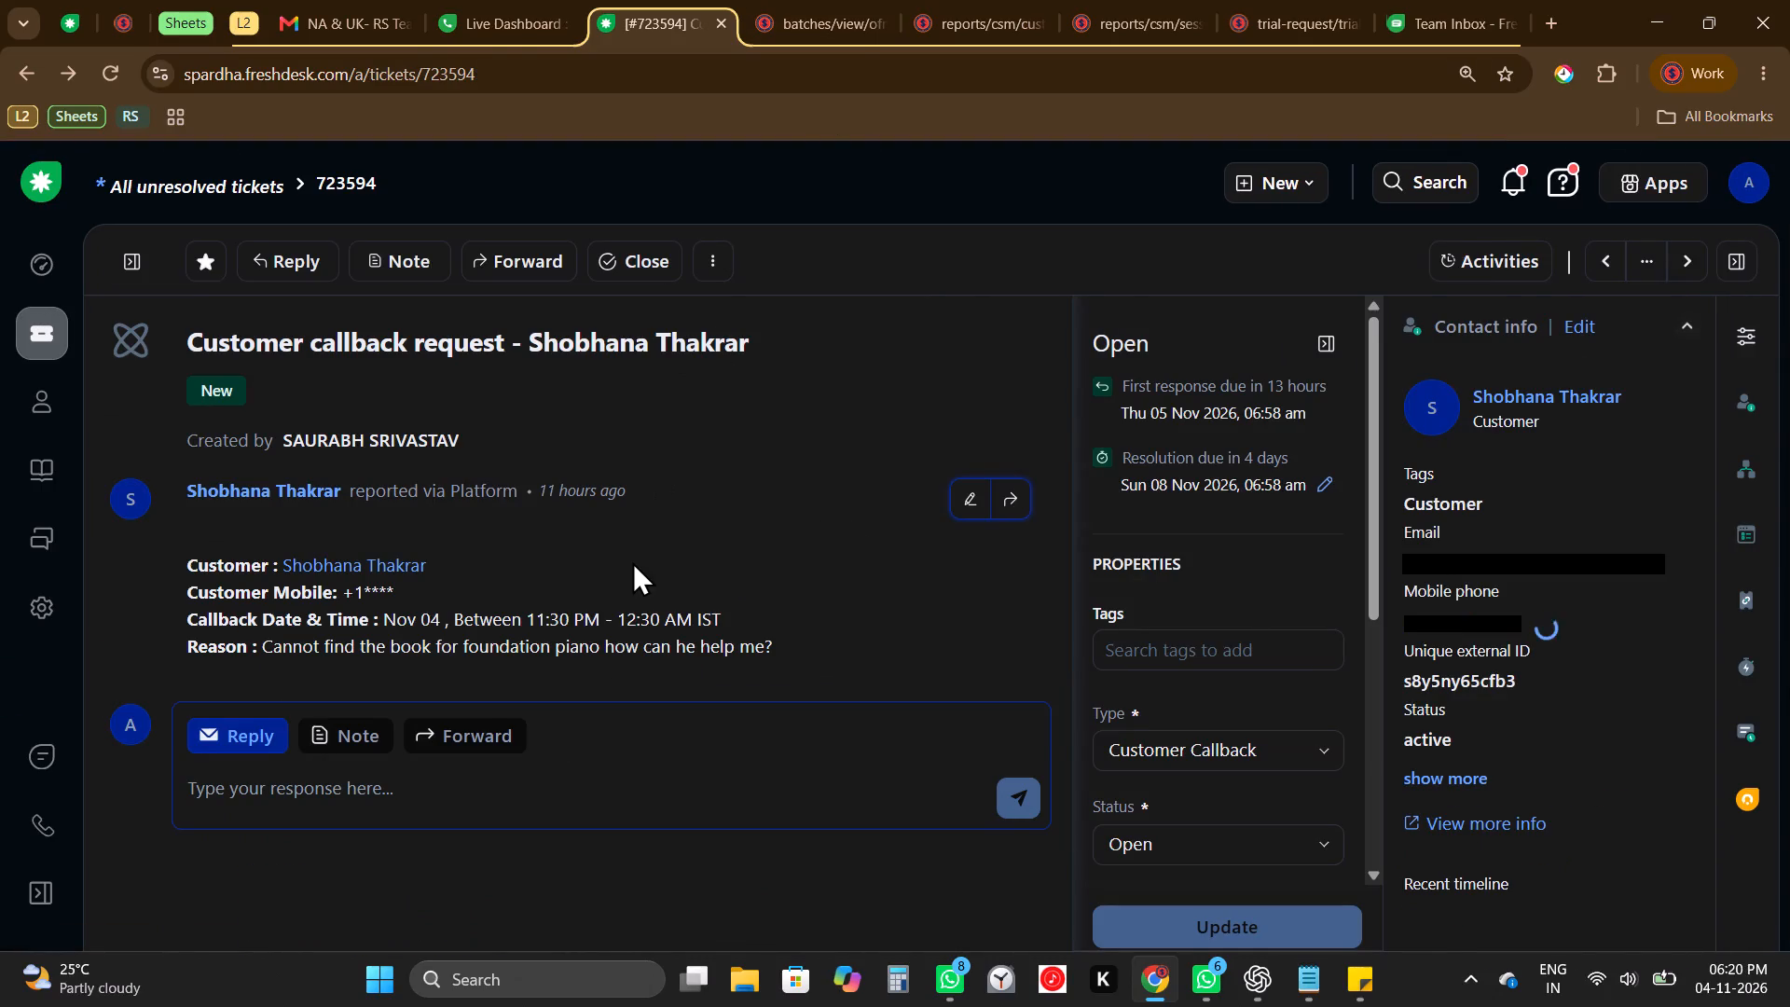
pyautogui.click(333, 655)
pyautogui.moveTo(333, 655); pyautogui.dragTo(821, 679)
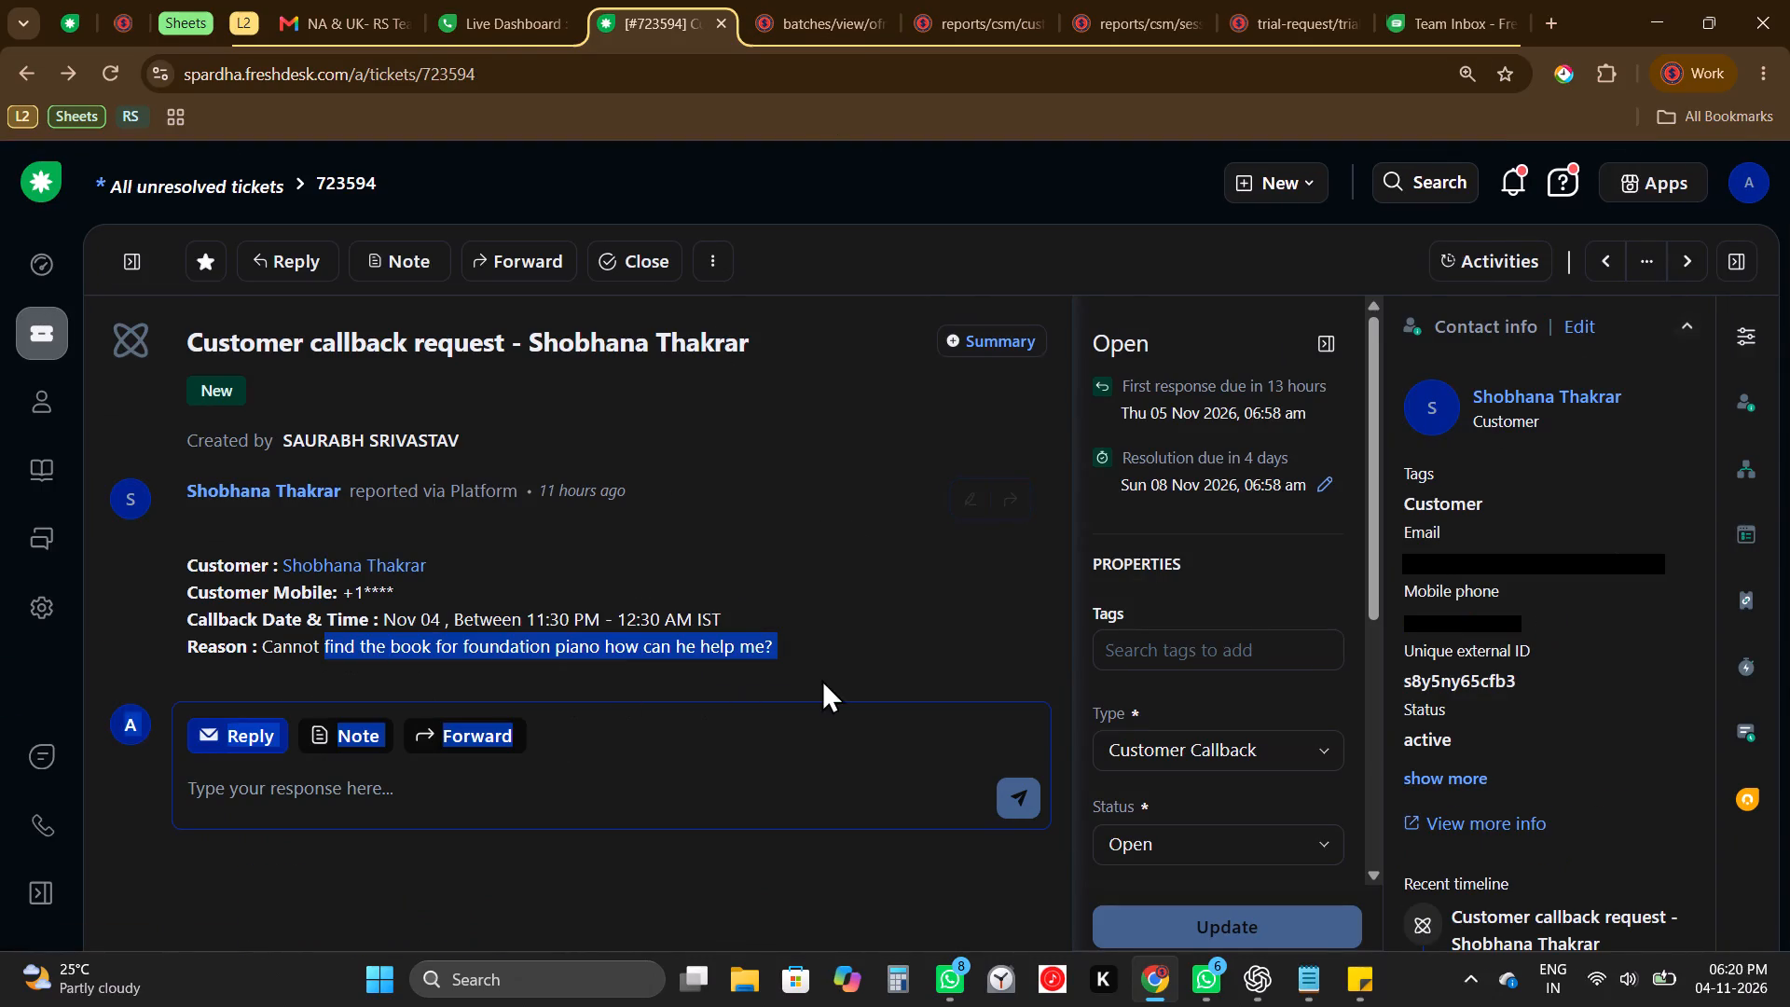
pyautogui.click(821, 679)
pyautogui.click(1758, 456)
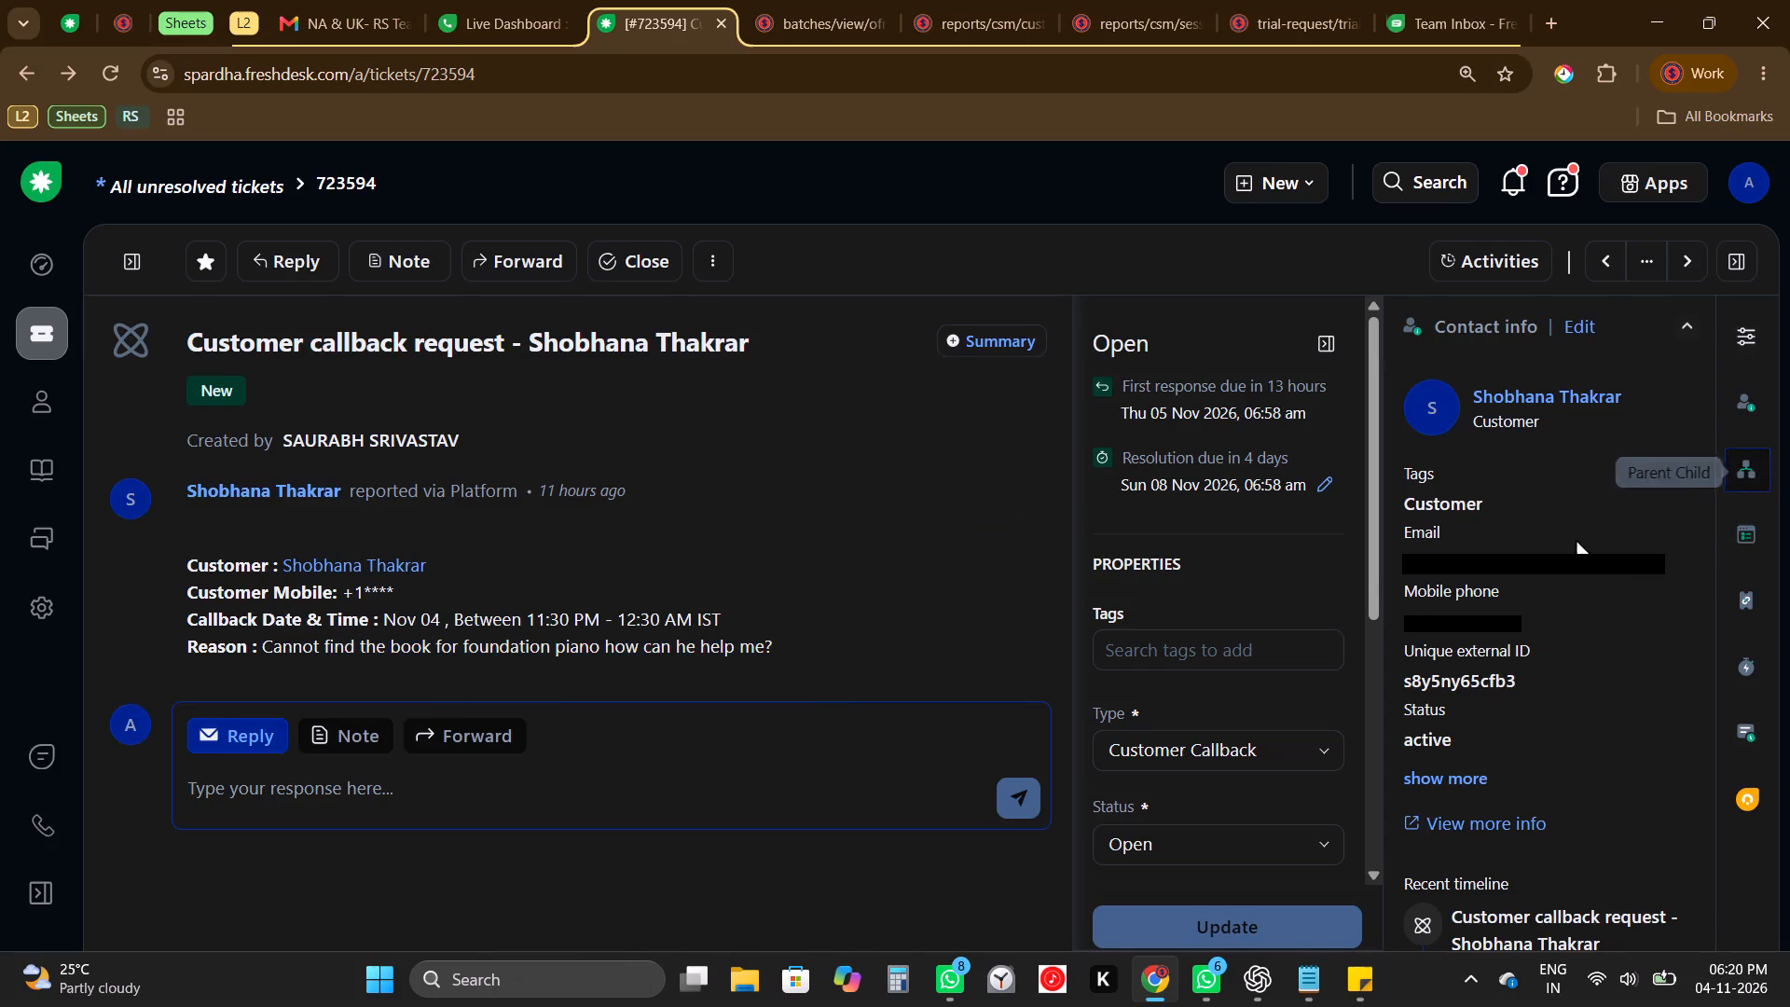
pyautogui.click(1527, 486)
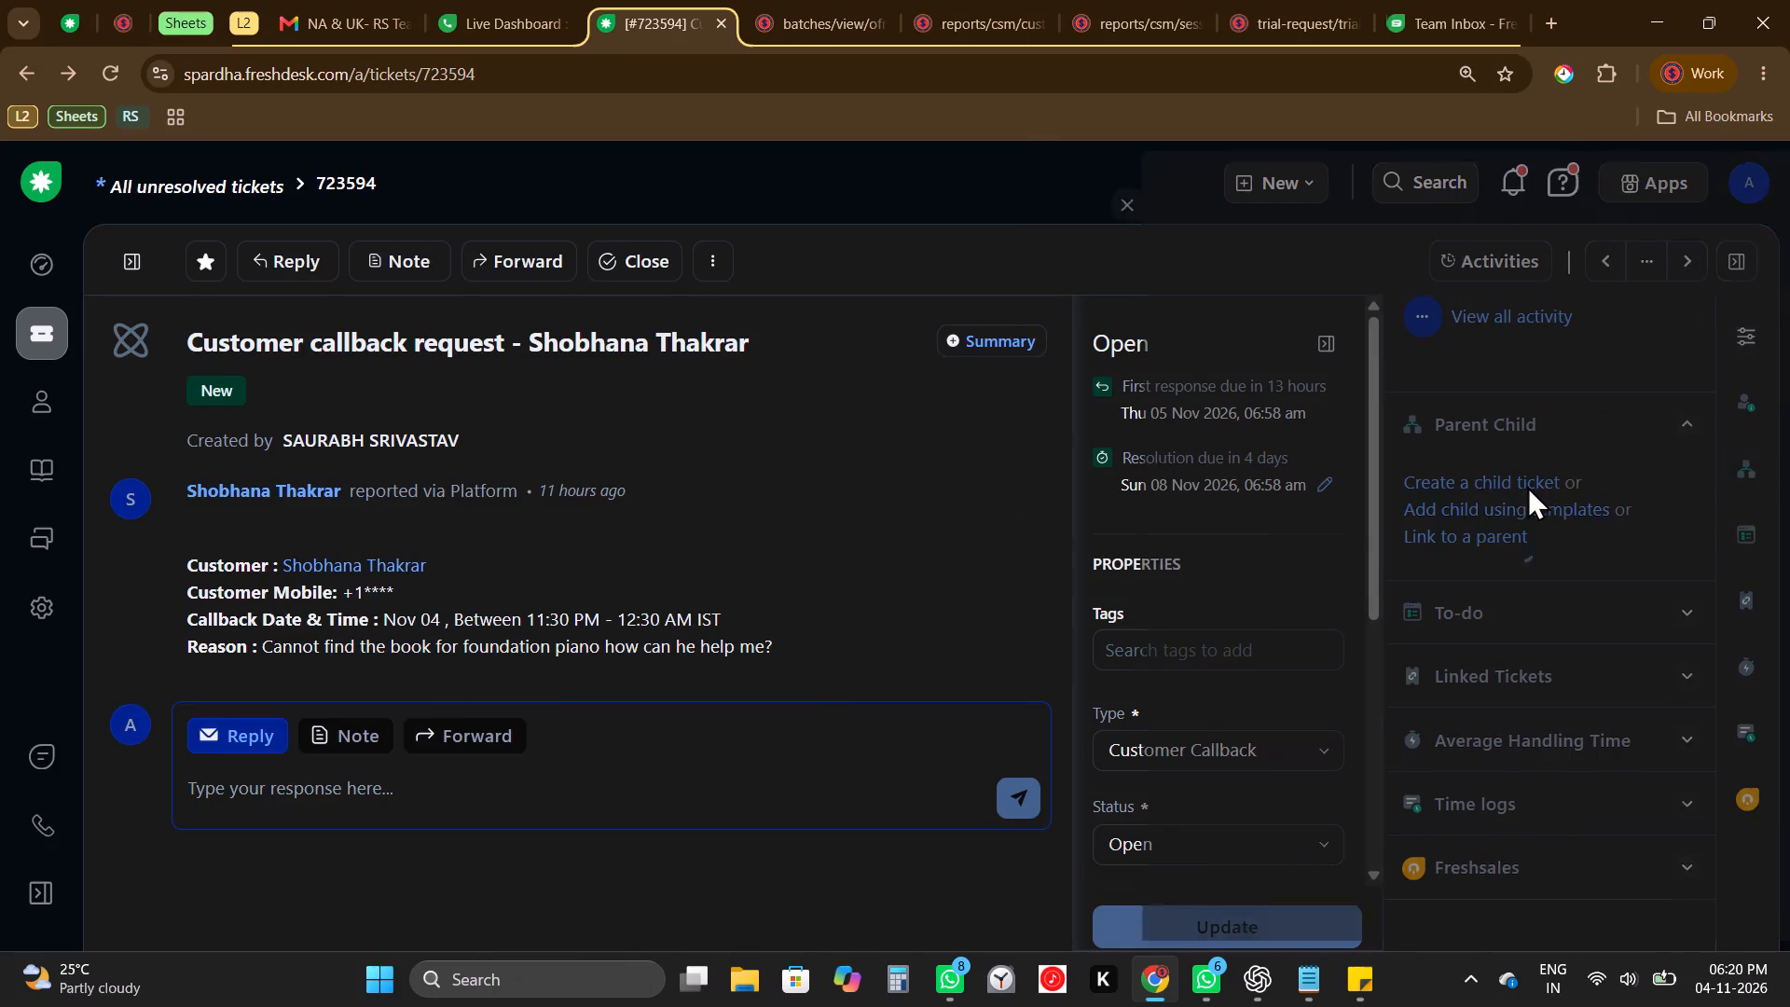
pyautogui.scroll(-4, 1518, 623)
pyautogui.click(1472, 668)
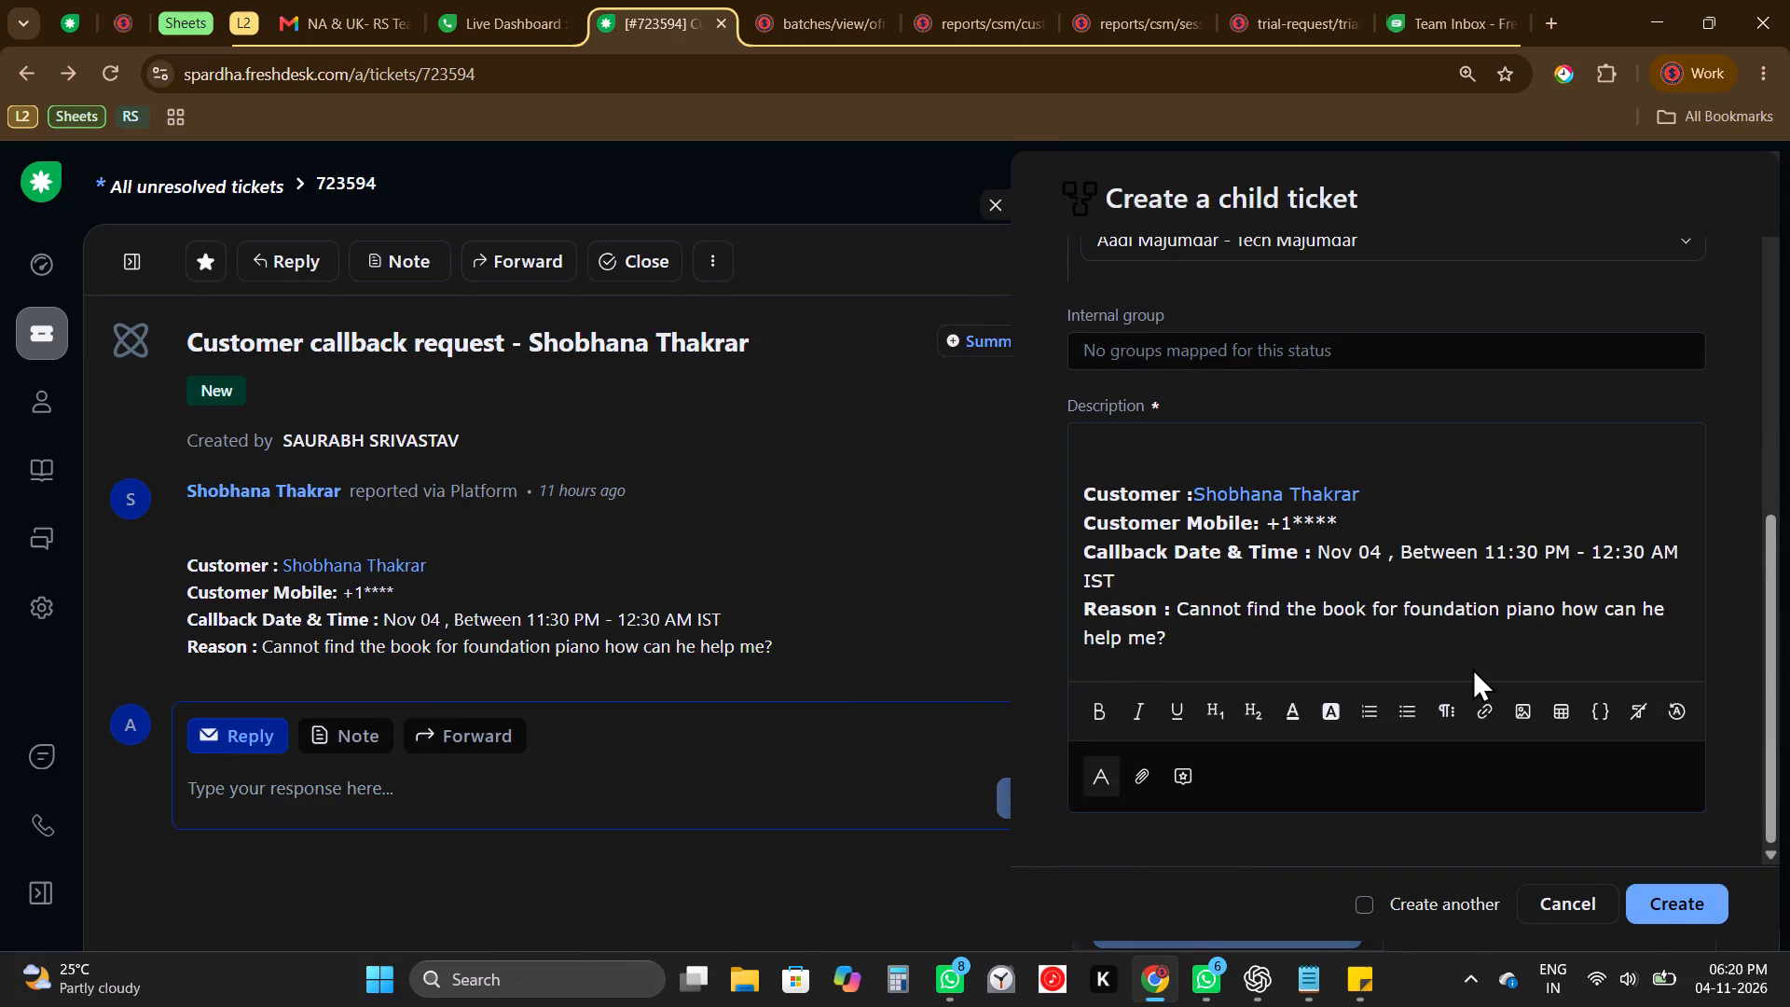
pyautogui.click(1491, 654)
# Send the colleague in the open Gmail direct chat "student journey?" with the link to ticket 723594.
pyautogui.press('Return')
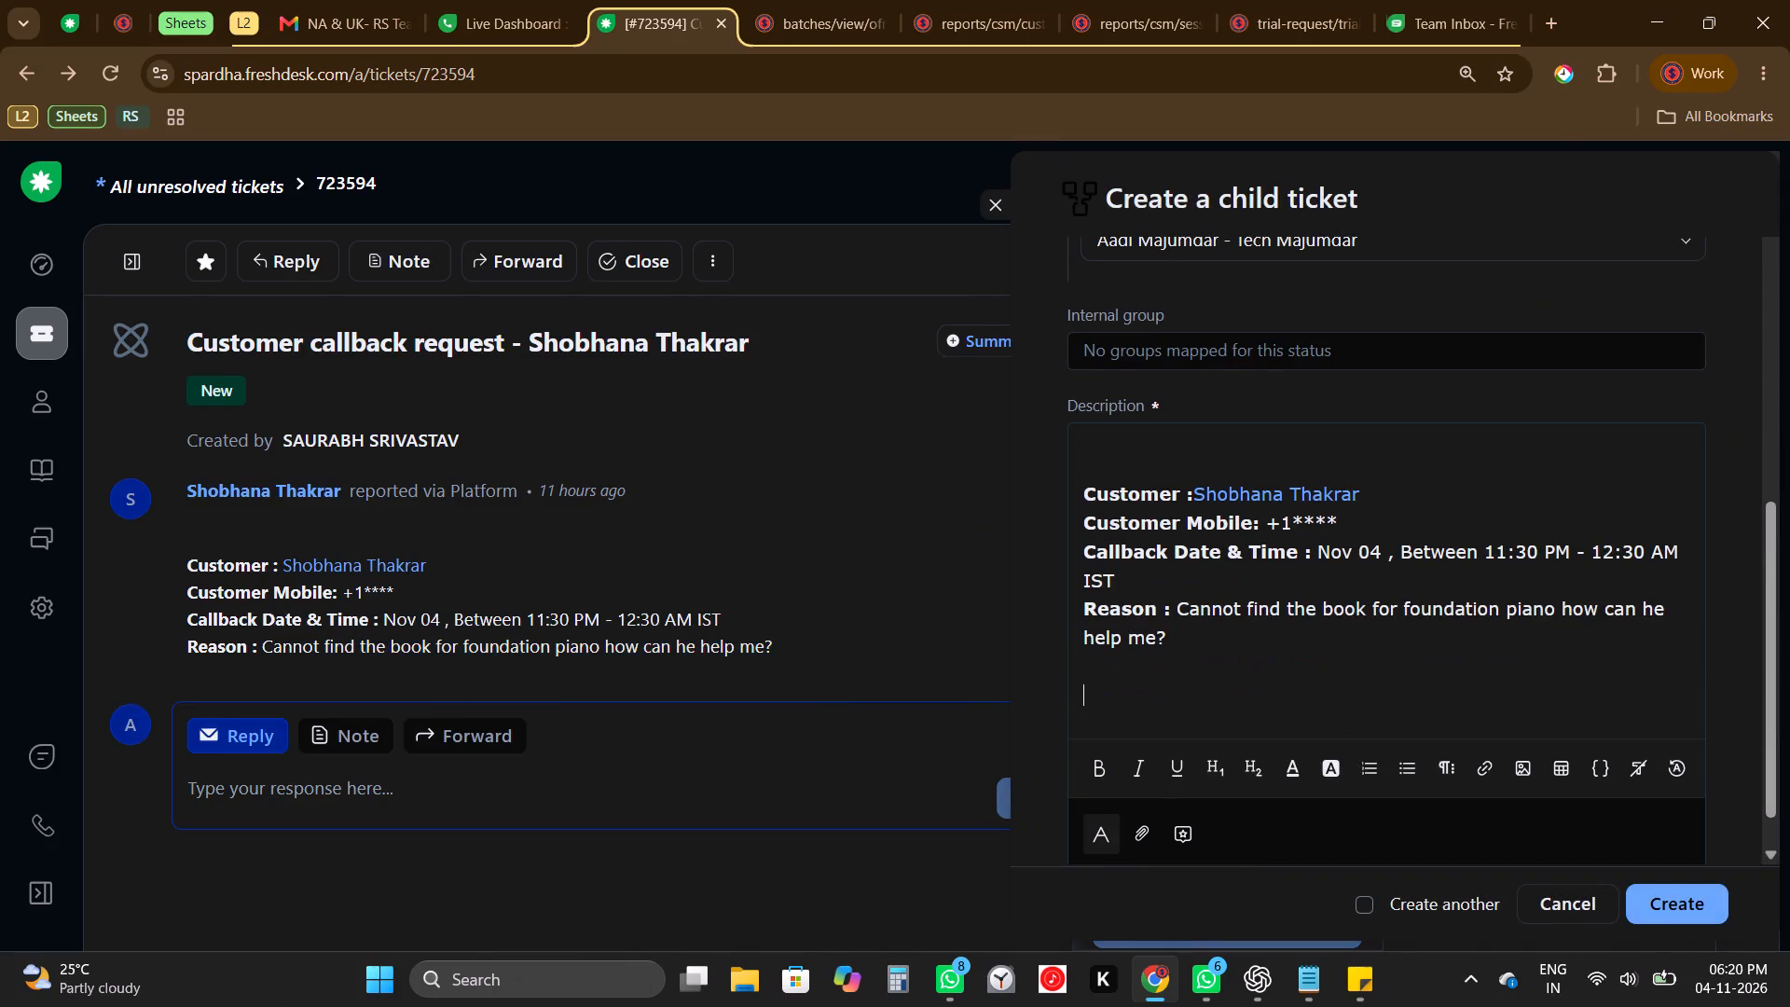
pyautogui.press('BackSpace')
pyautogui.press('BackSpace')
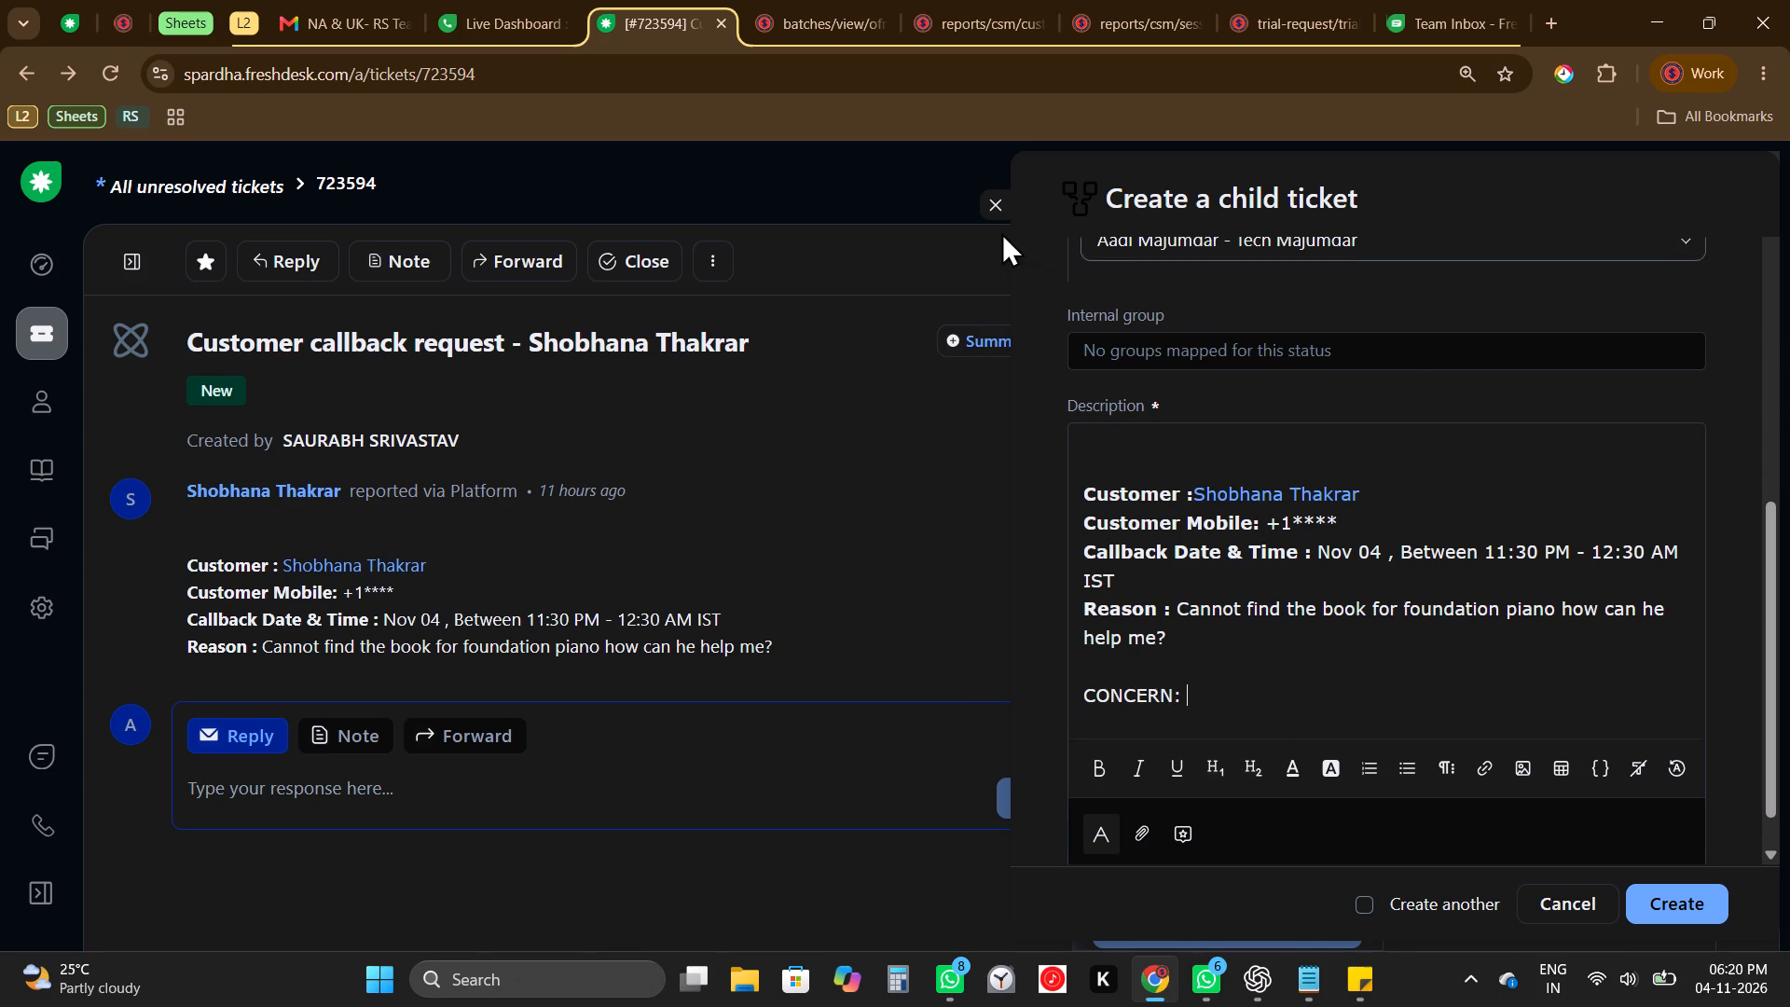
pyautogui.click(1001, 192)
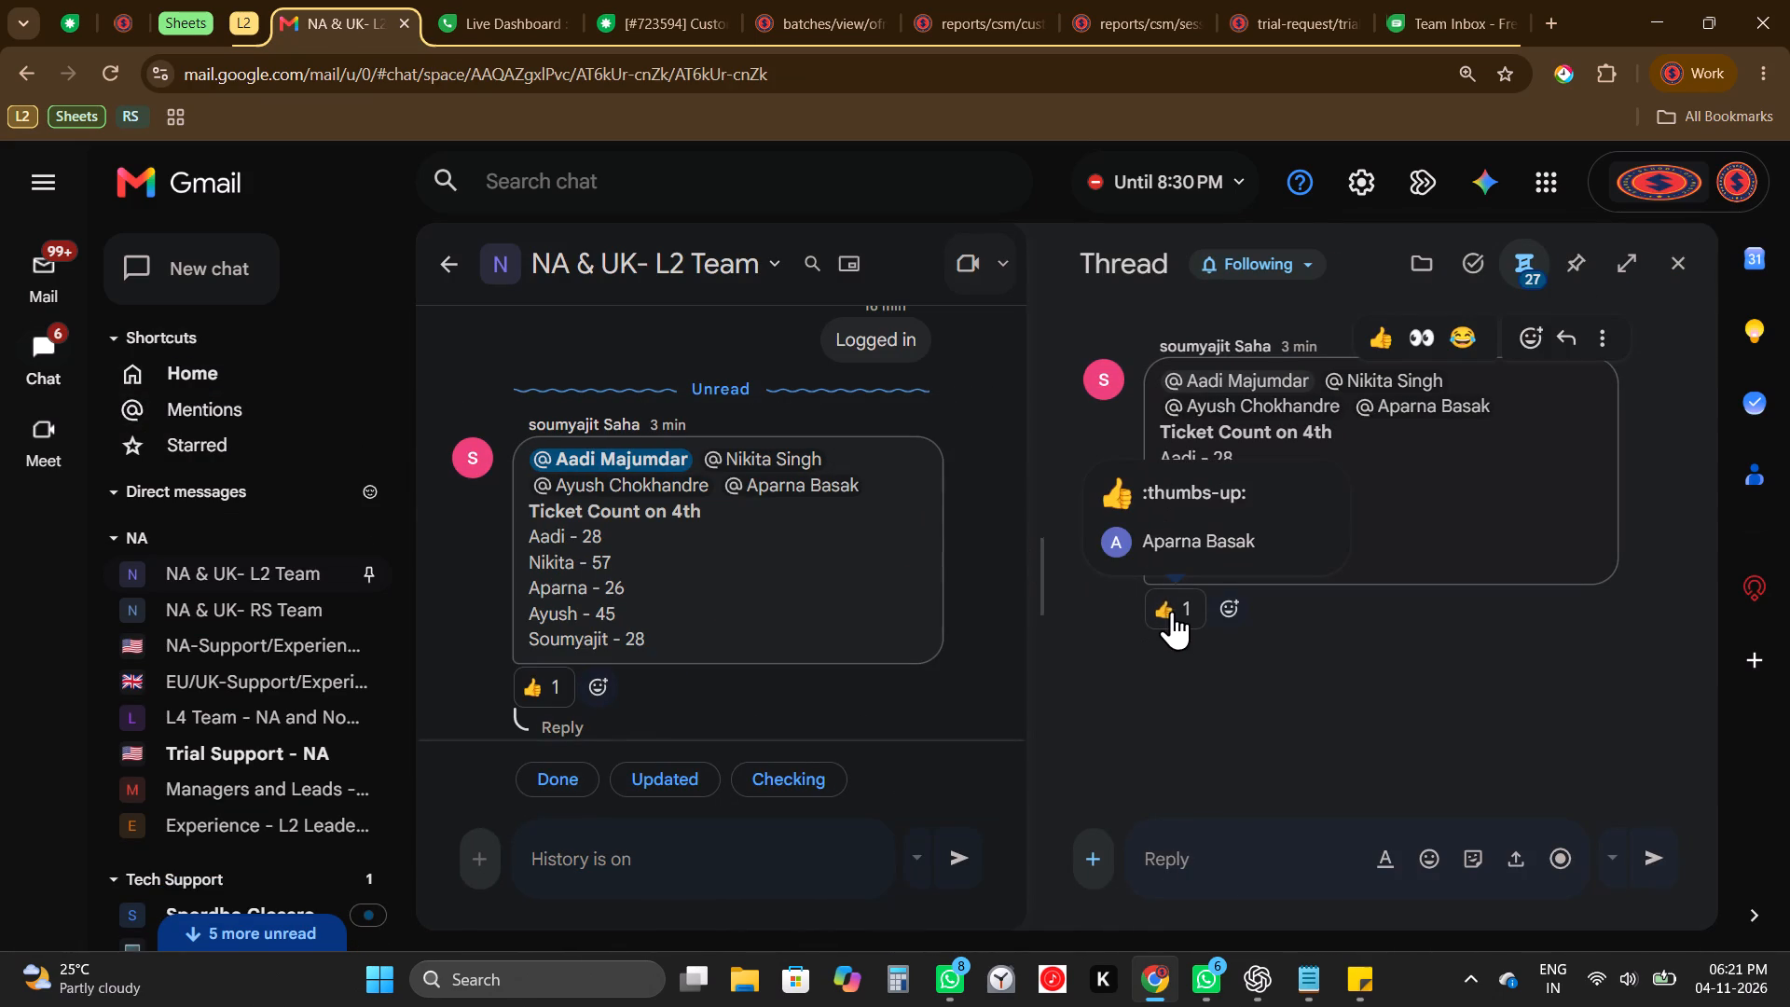
pyautogui.click(1172, 611)
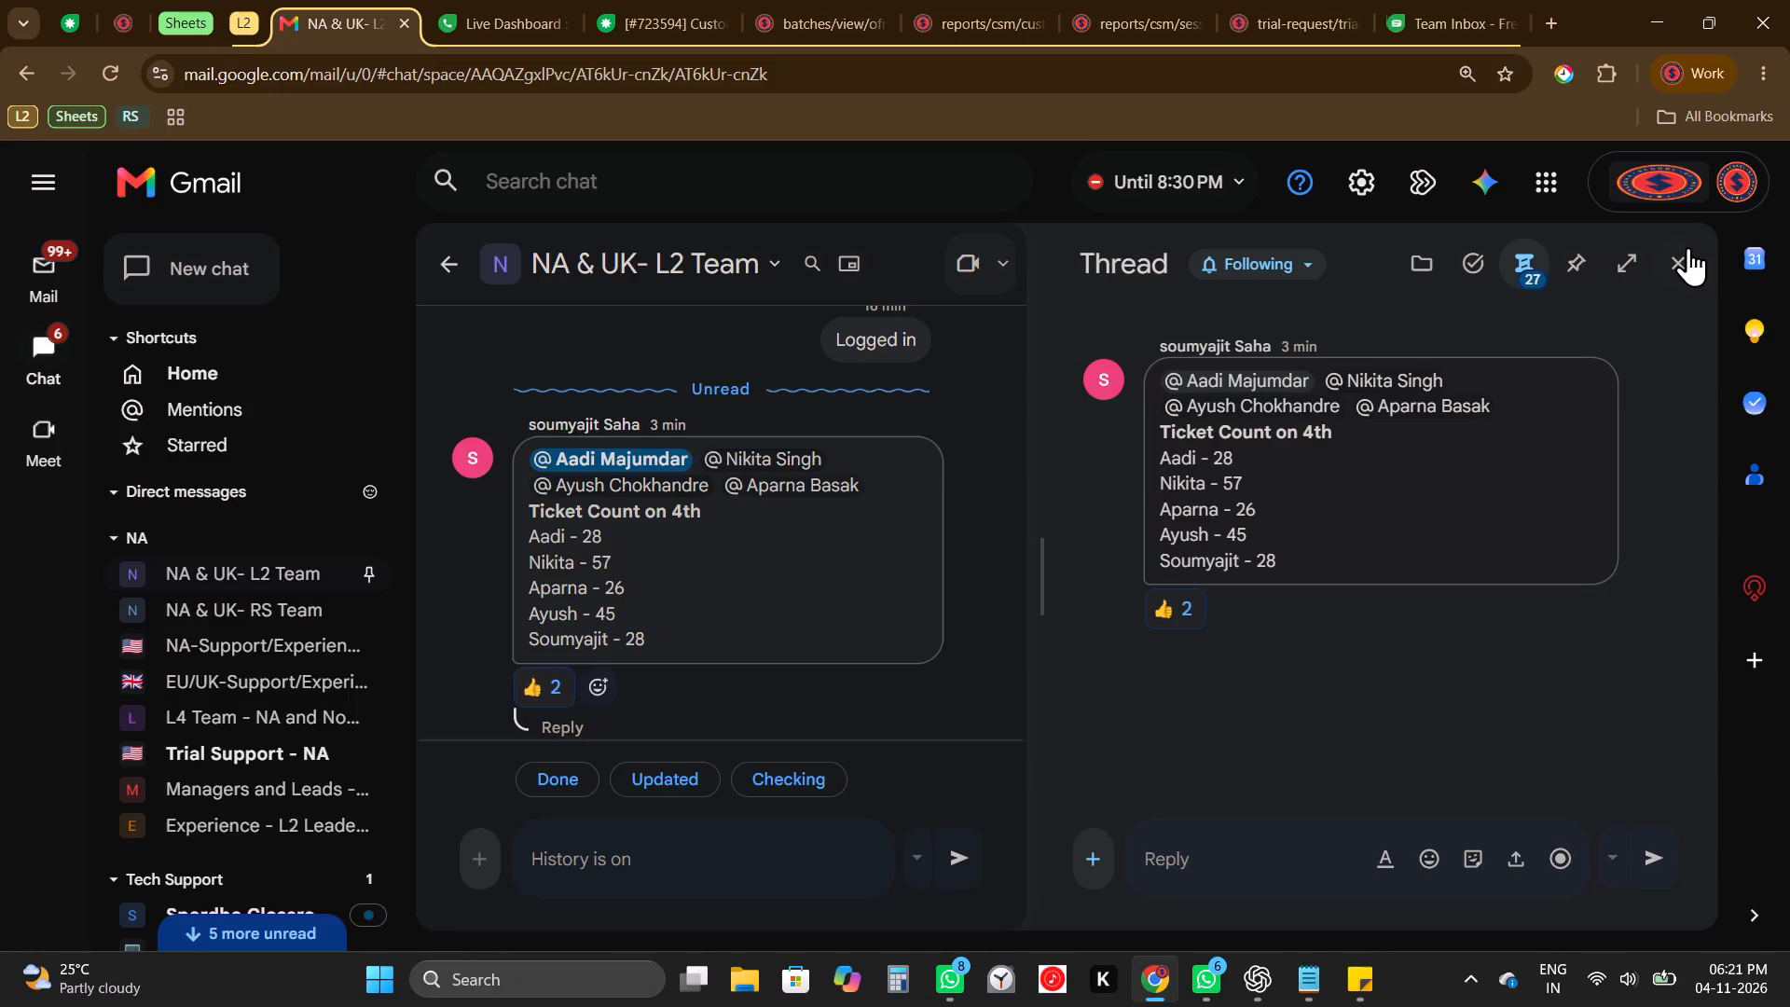
pyautogui.click(1688, 247)
# Look over callback ticket 723594 again and reopen the direct chat with the colleague asked about the student journey.
pyautogui.click(746, 0)
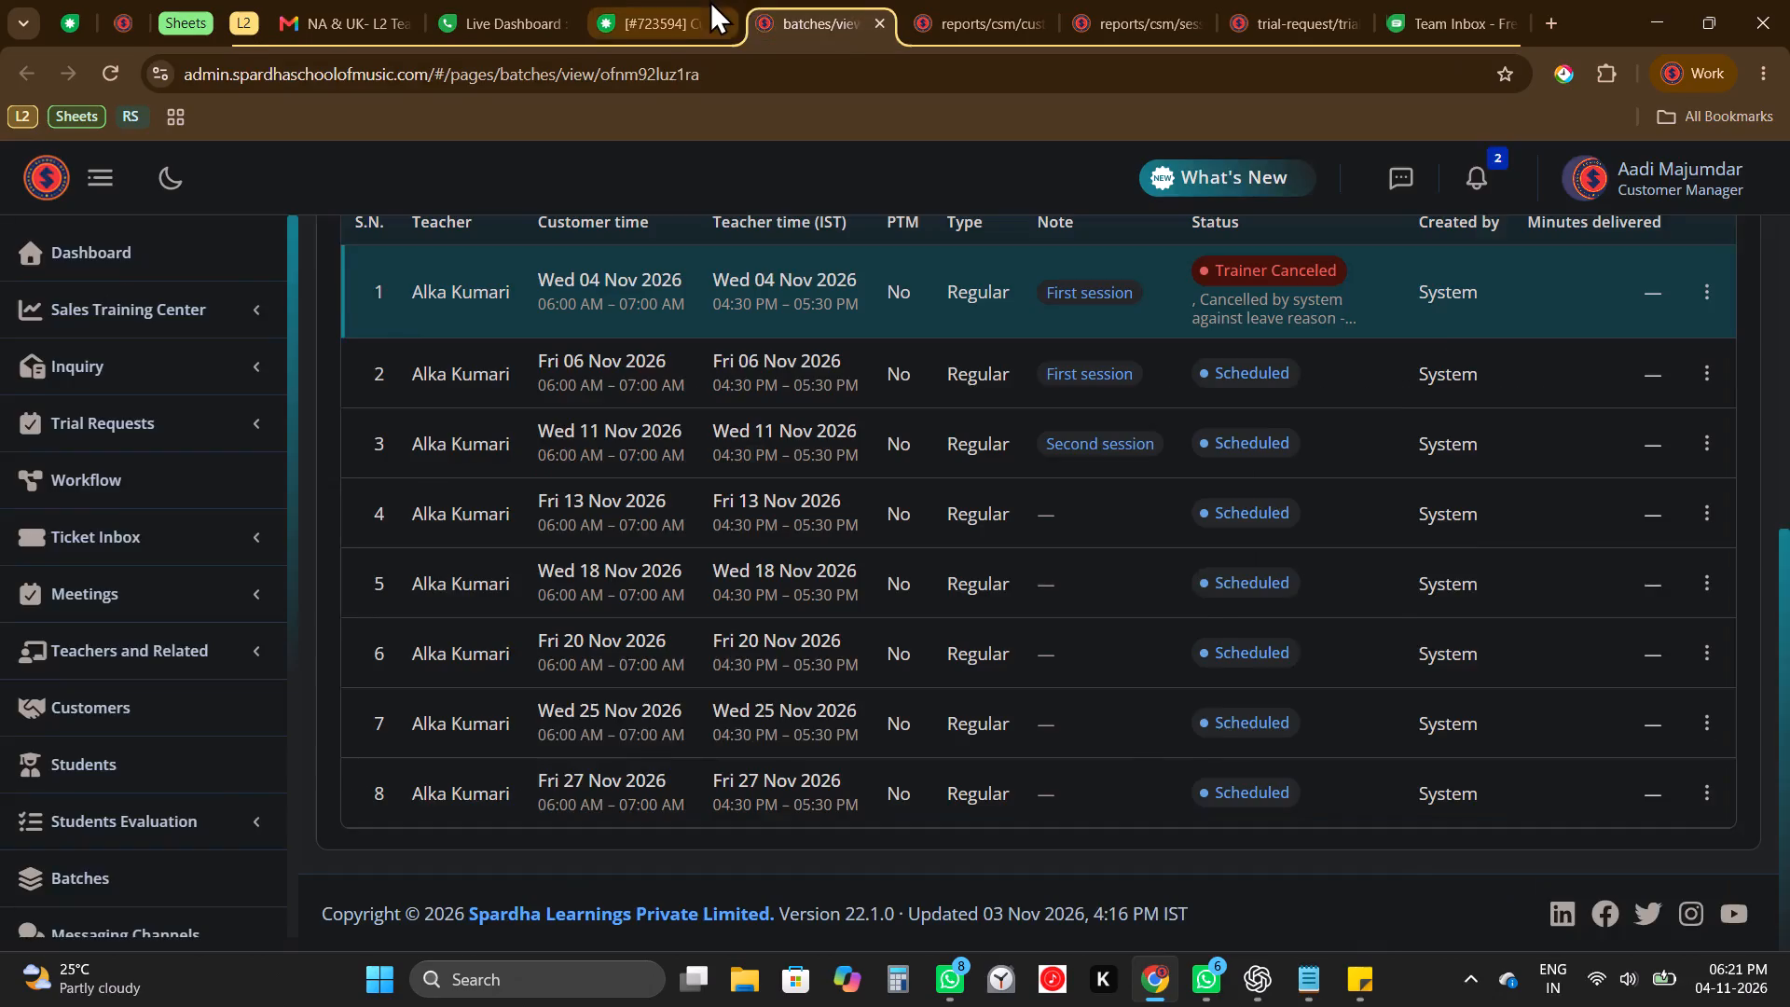
pyautogui.click(709, 0)
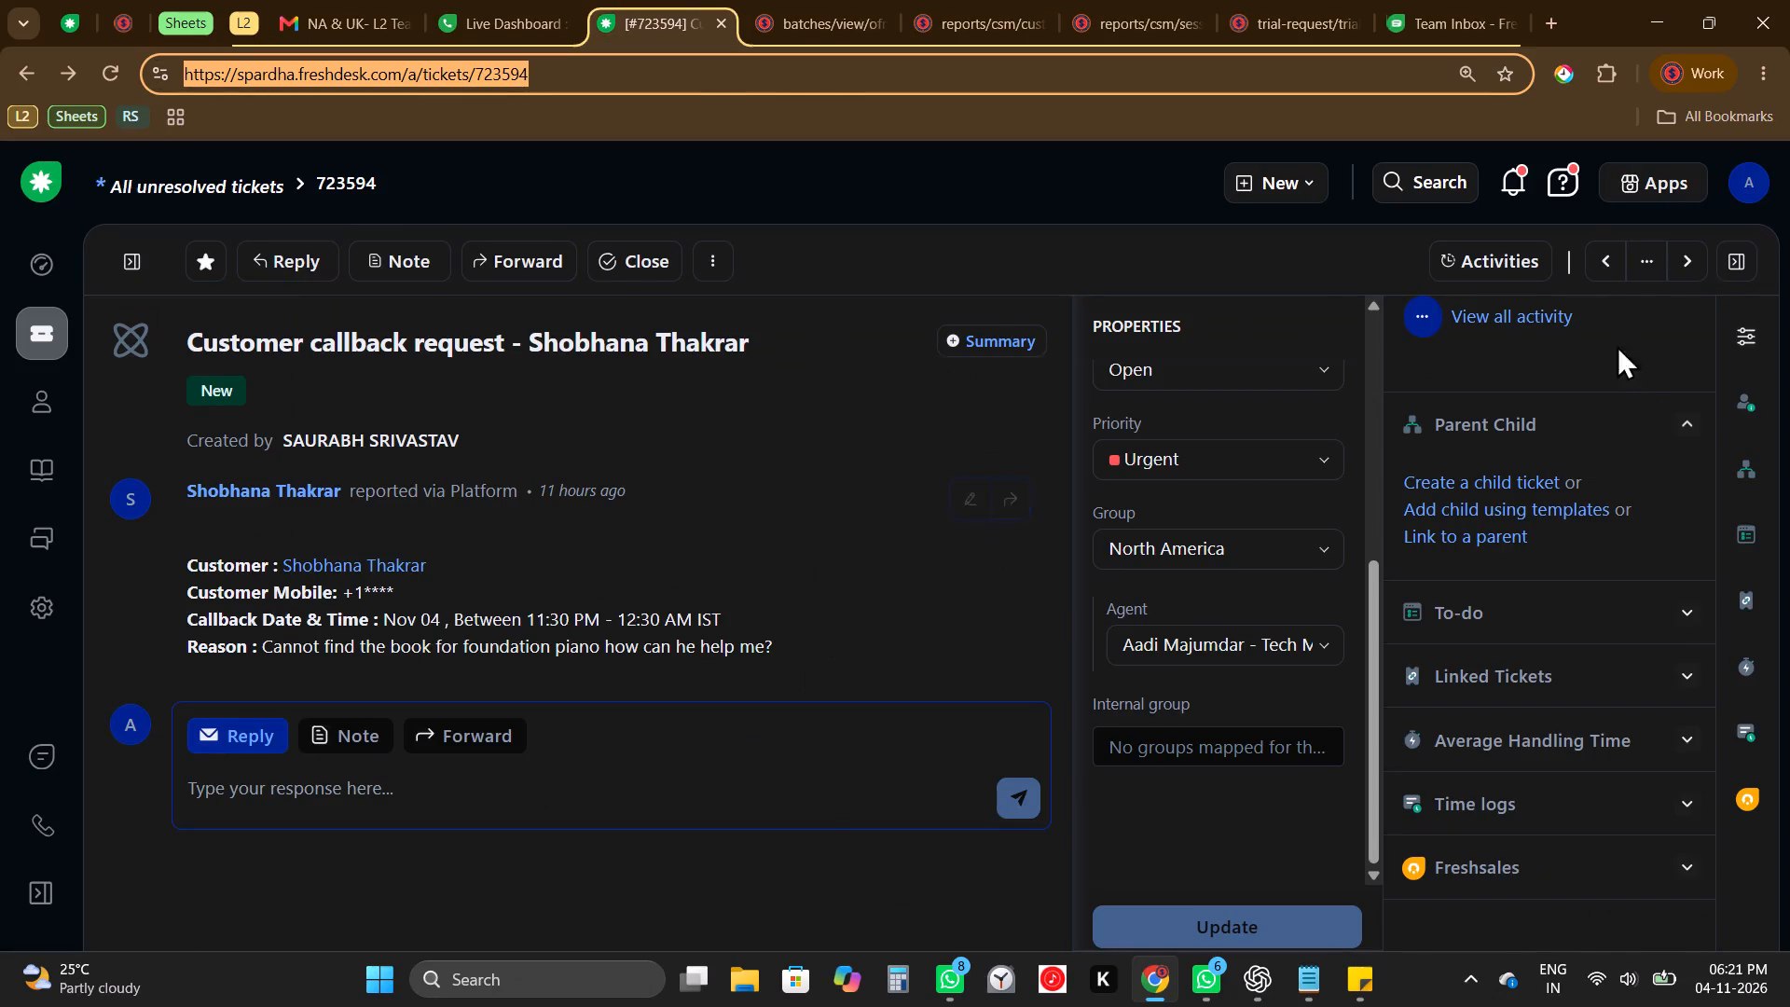
pyautogui.scroll(7, 1651, 468)
pyautogui.click(384, 1)
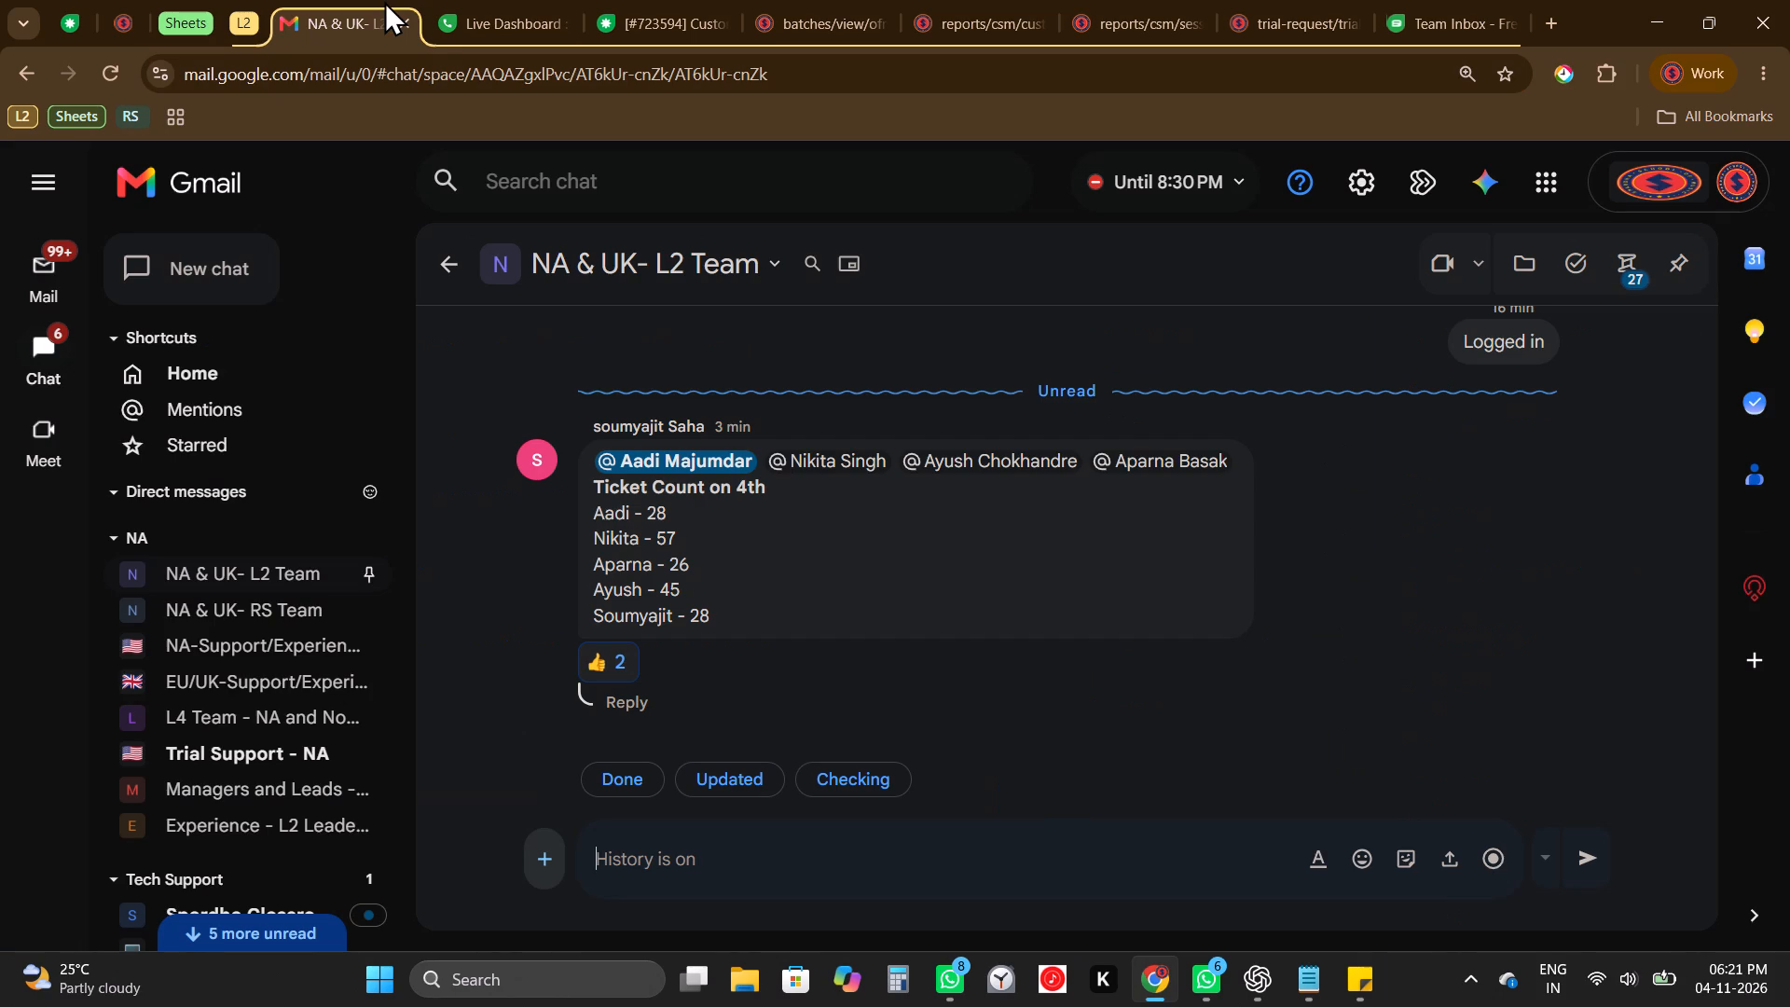
pyautogui.click(543, 465)
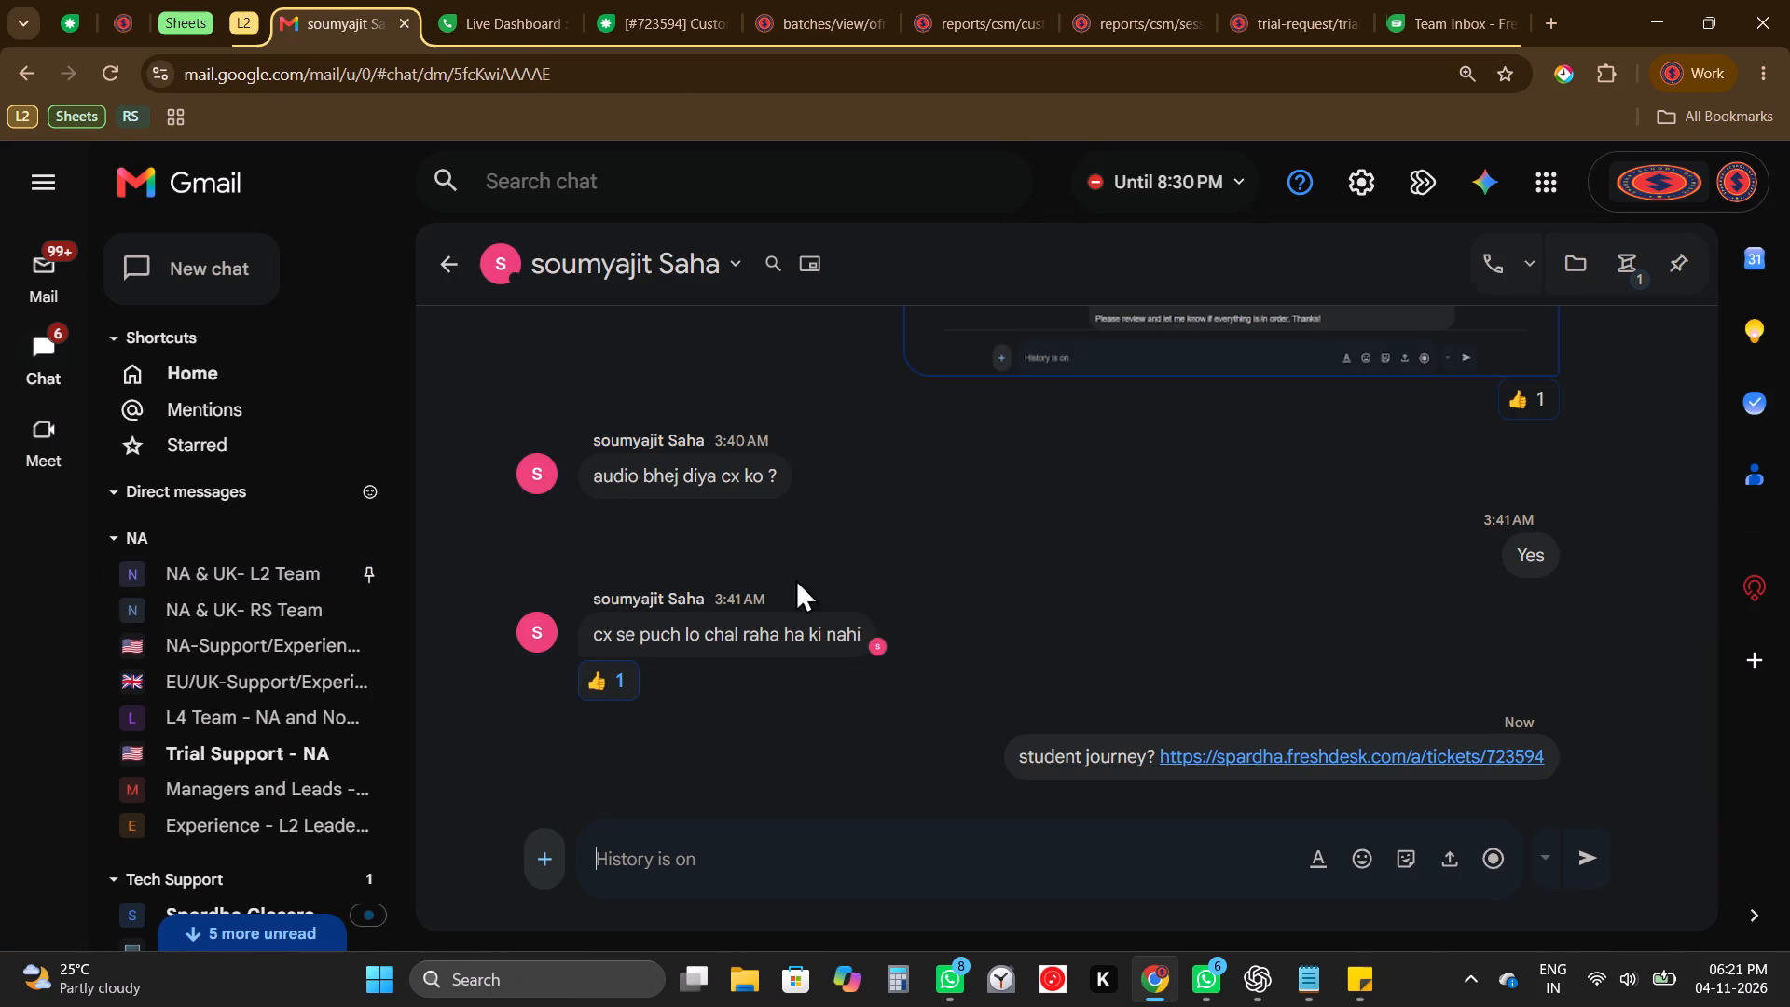
pyautogui.click(657, 2)
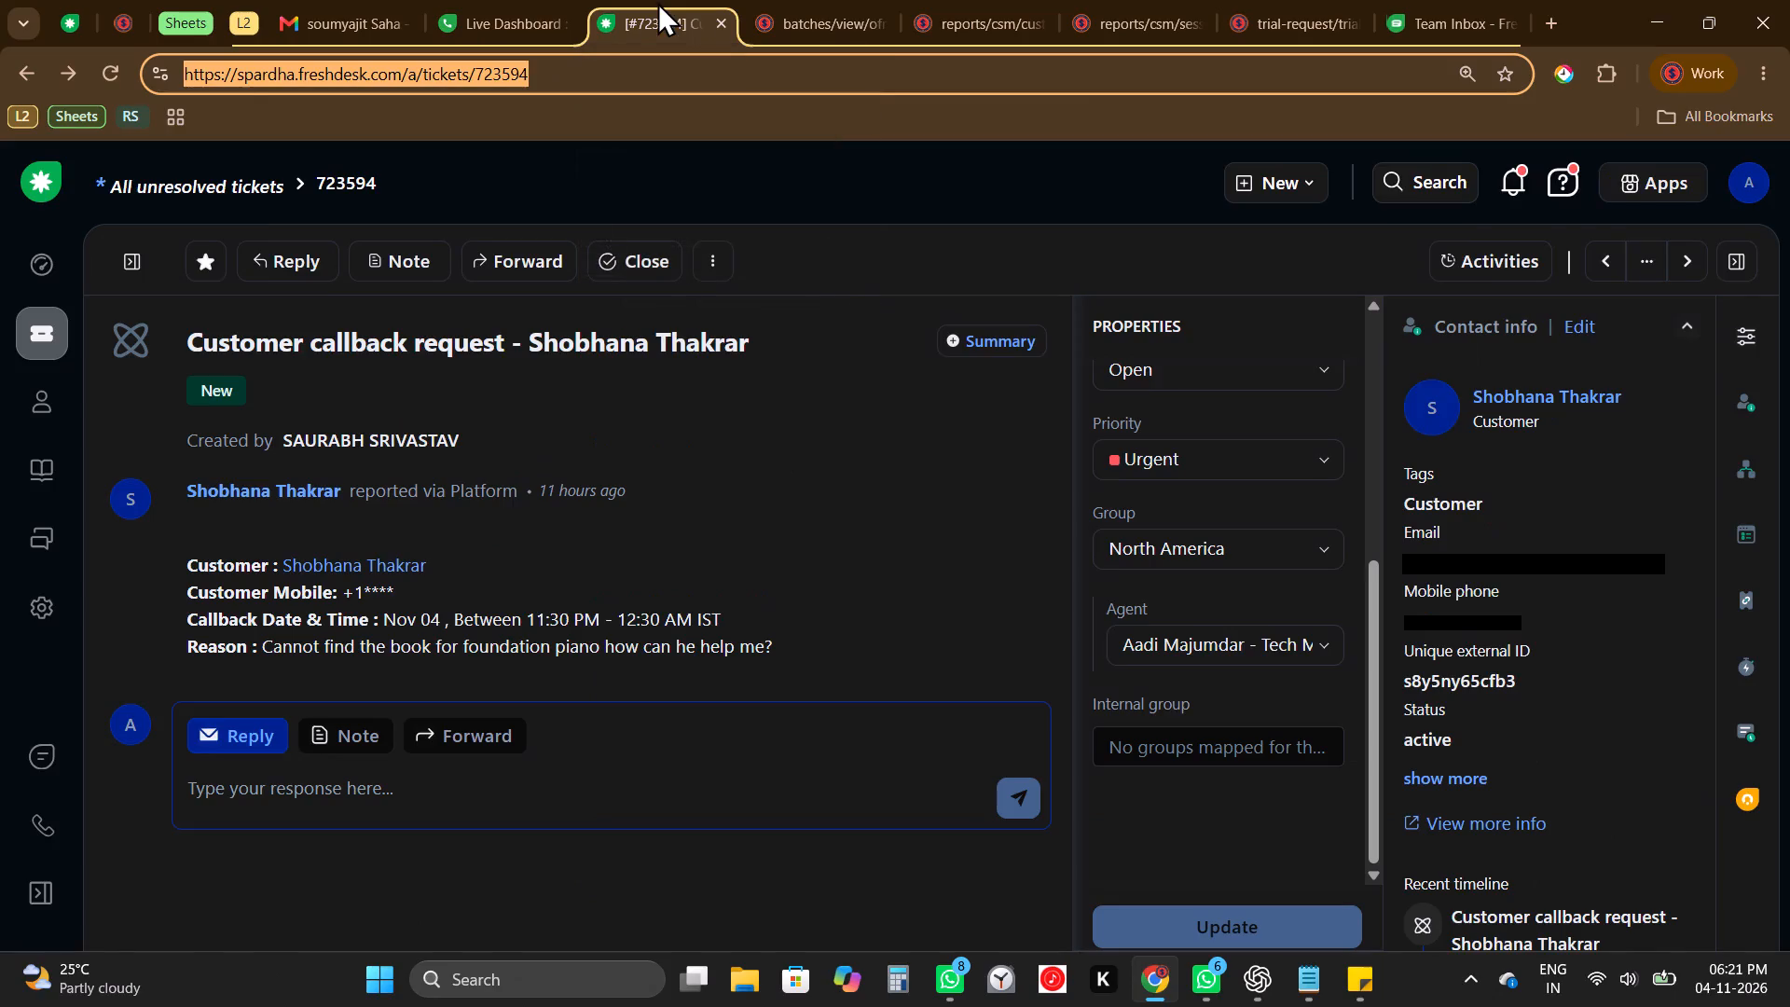
pyautogui.click(1609, 267)
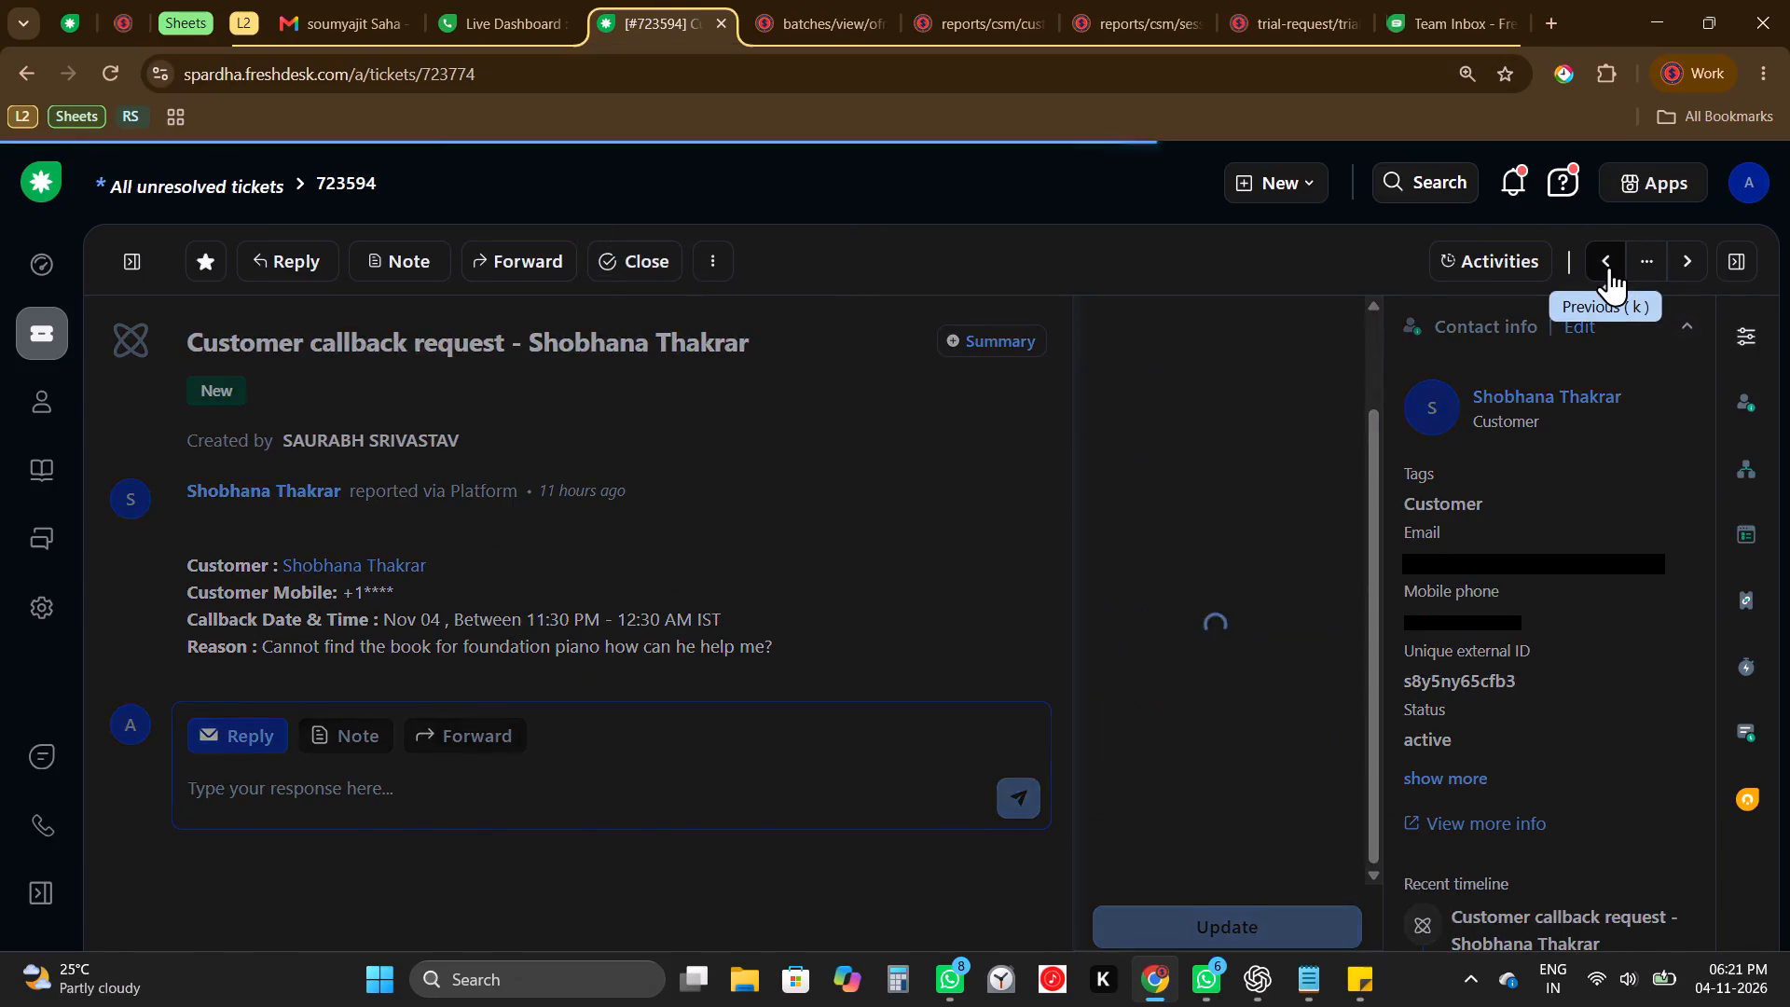
pyautogui.scroll(-1, 574, 686)
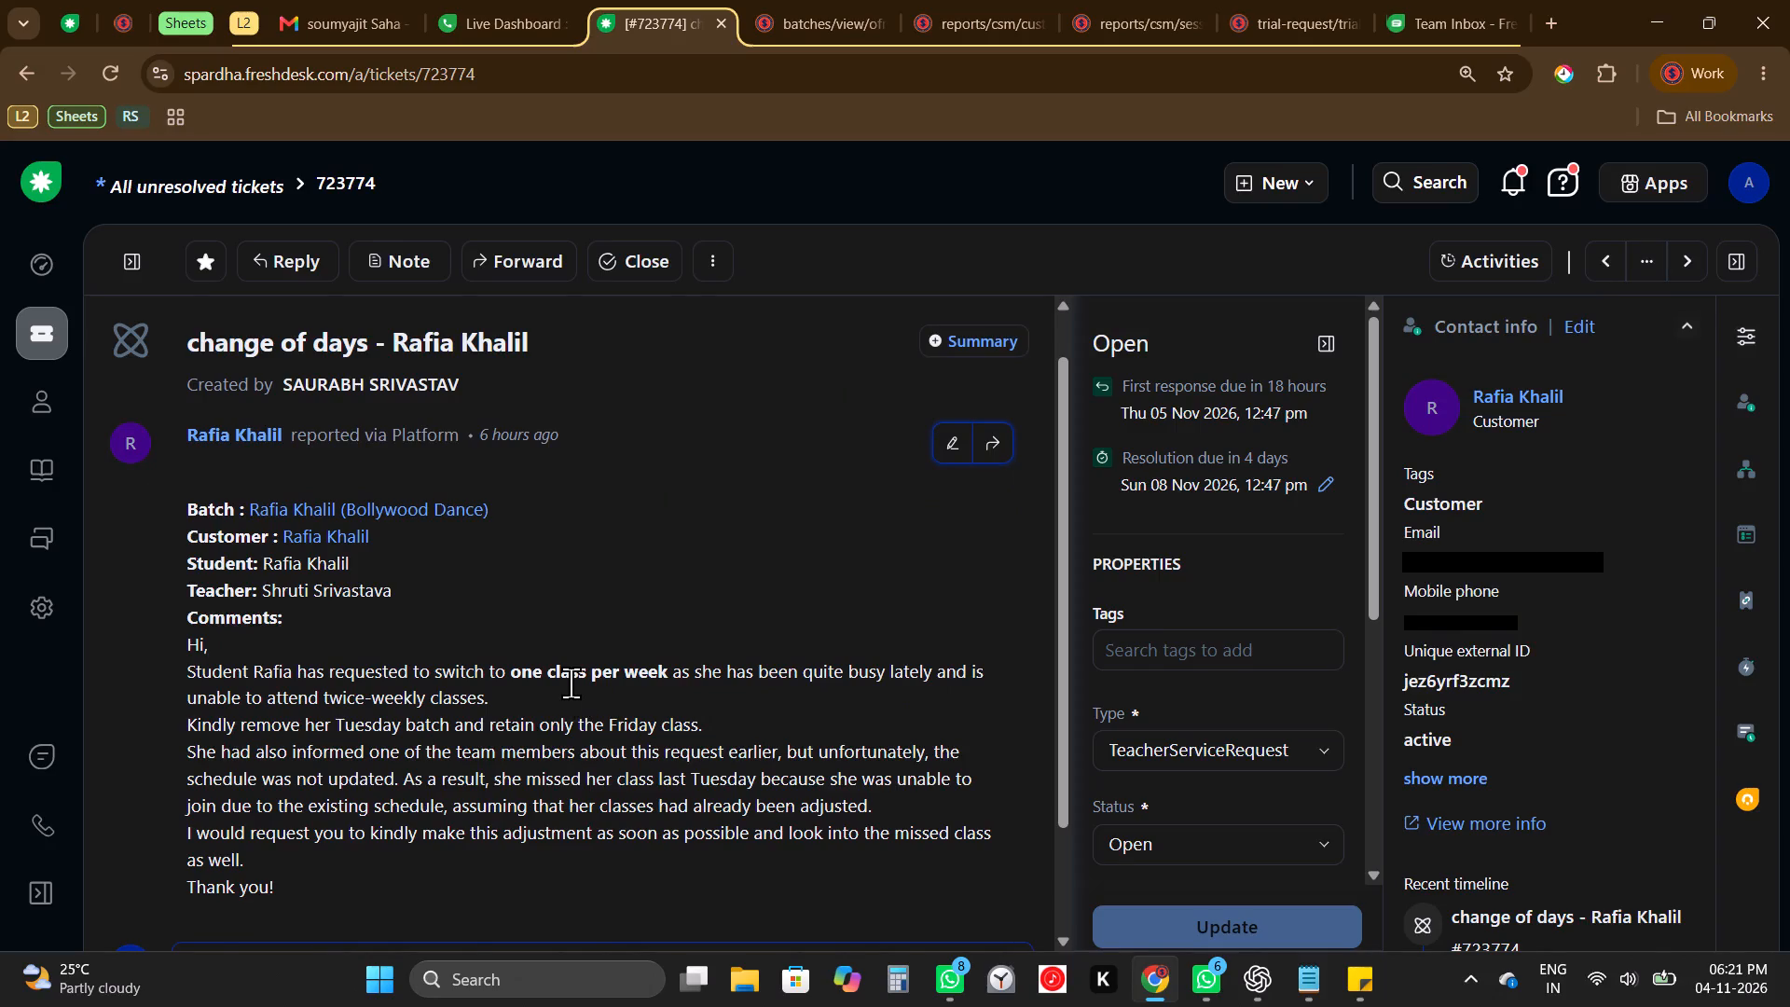
pyautogui.click(558, 675)
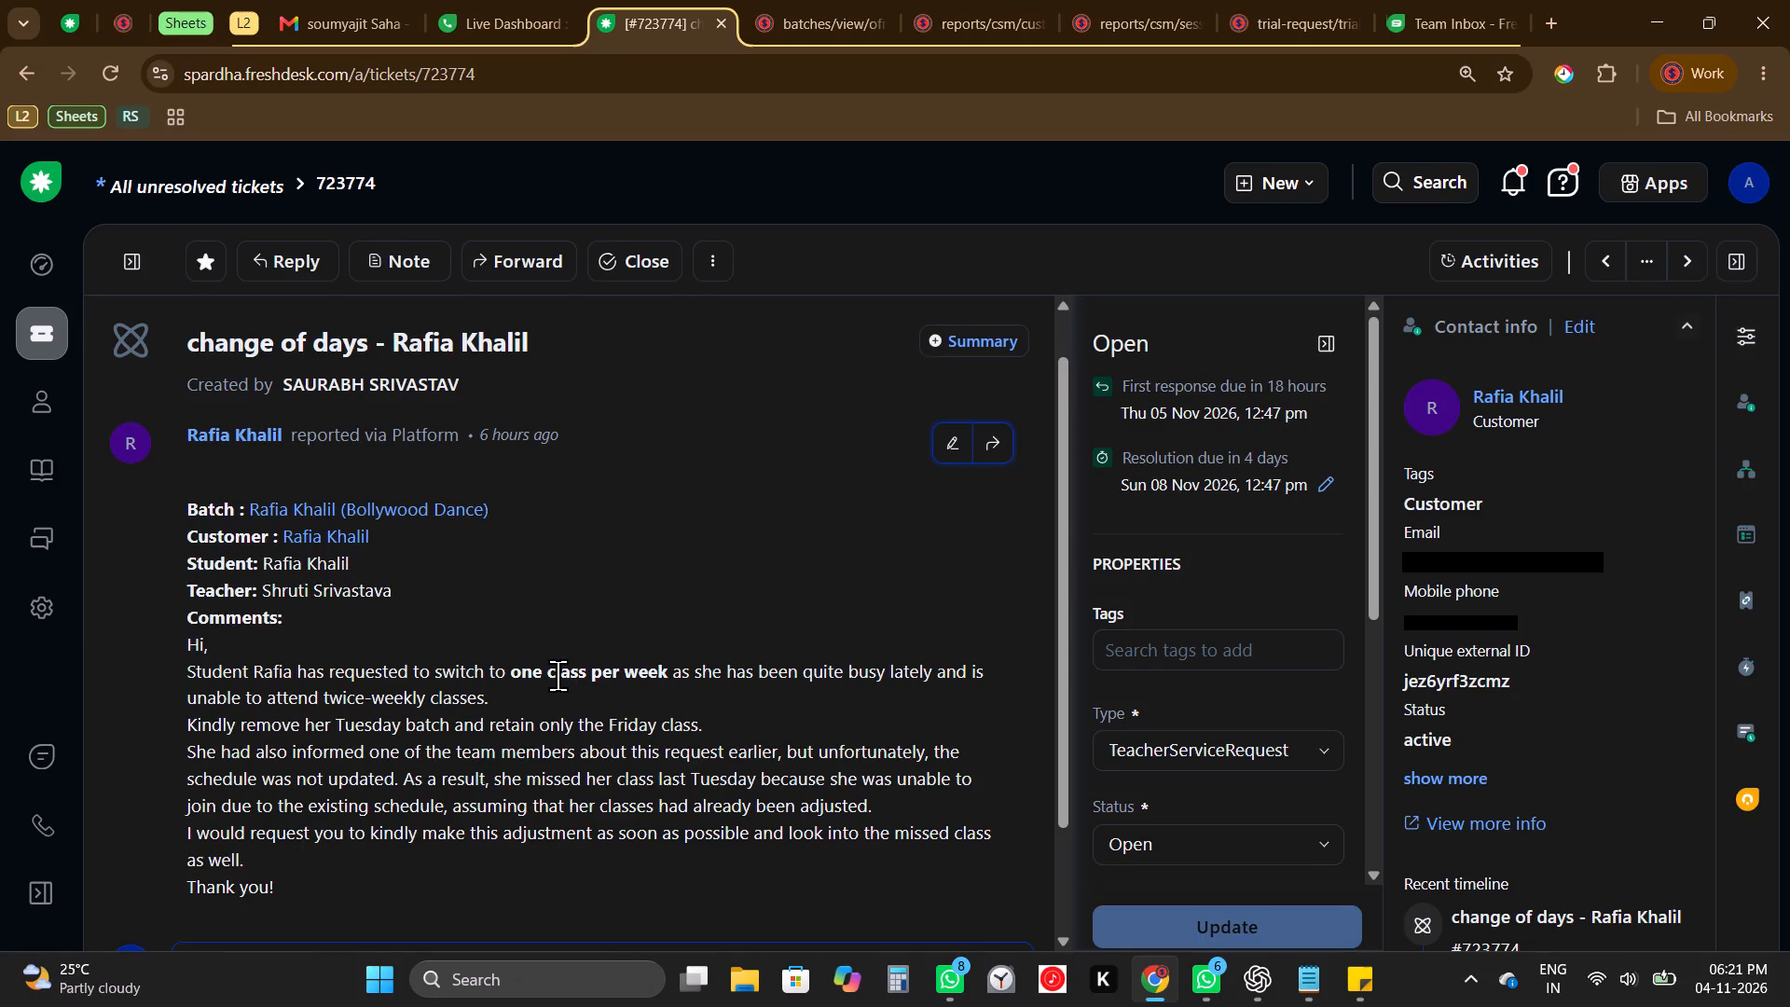
pyautogui.moveTo(558, 675); pyautogui.dragTo(841, 689)
pyautogui.click(841, 689)
pyautogui.click(209, 706)
pyautogui.moveTo(209, 706); pyautogui.dragTo(218, 706)
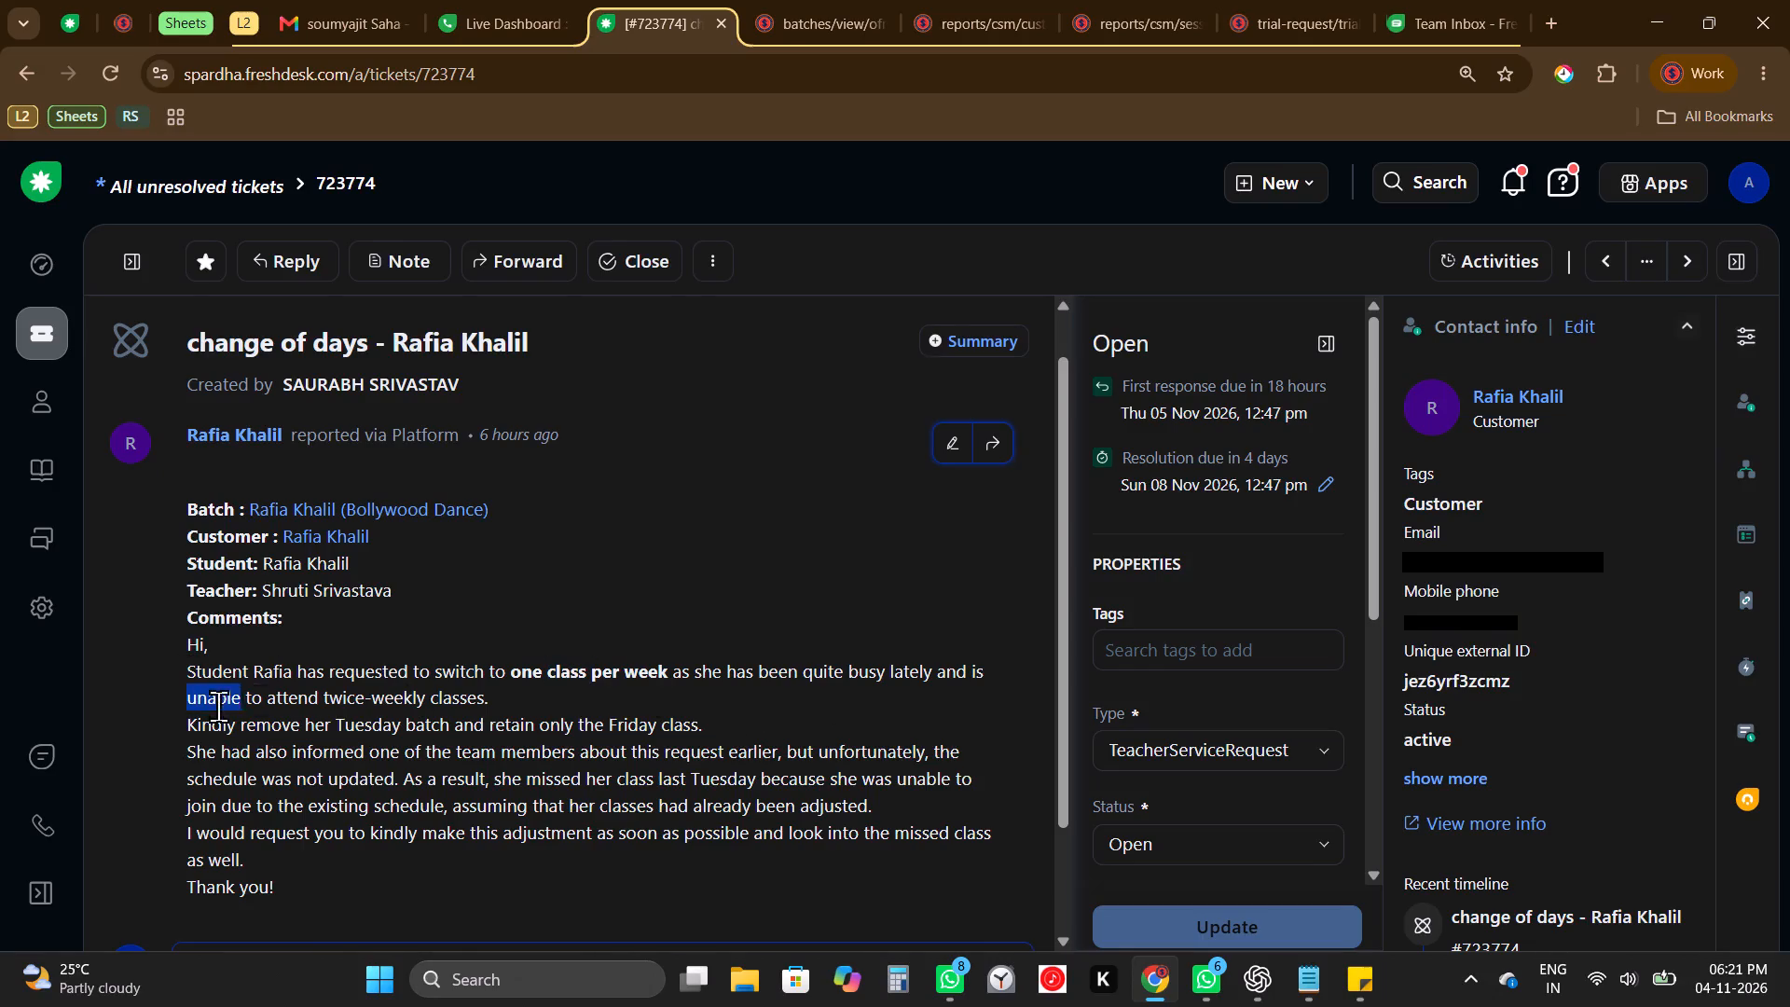
pyautogui.moveTo(218, 706); pyautogui.dragTo(529, 697)
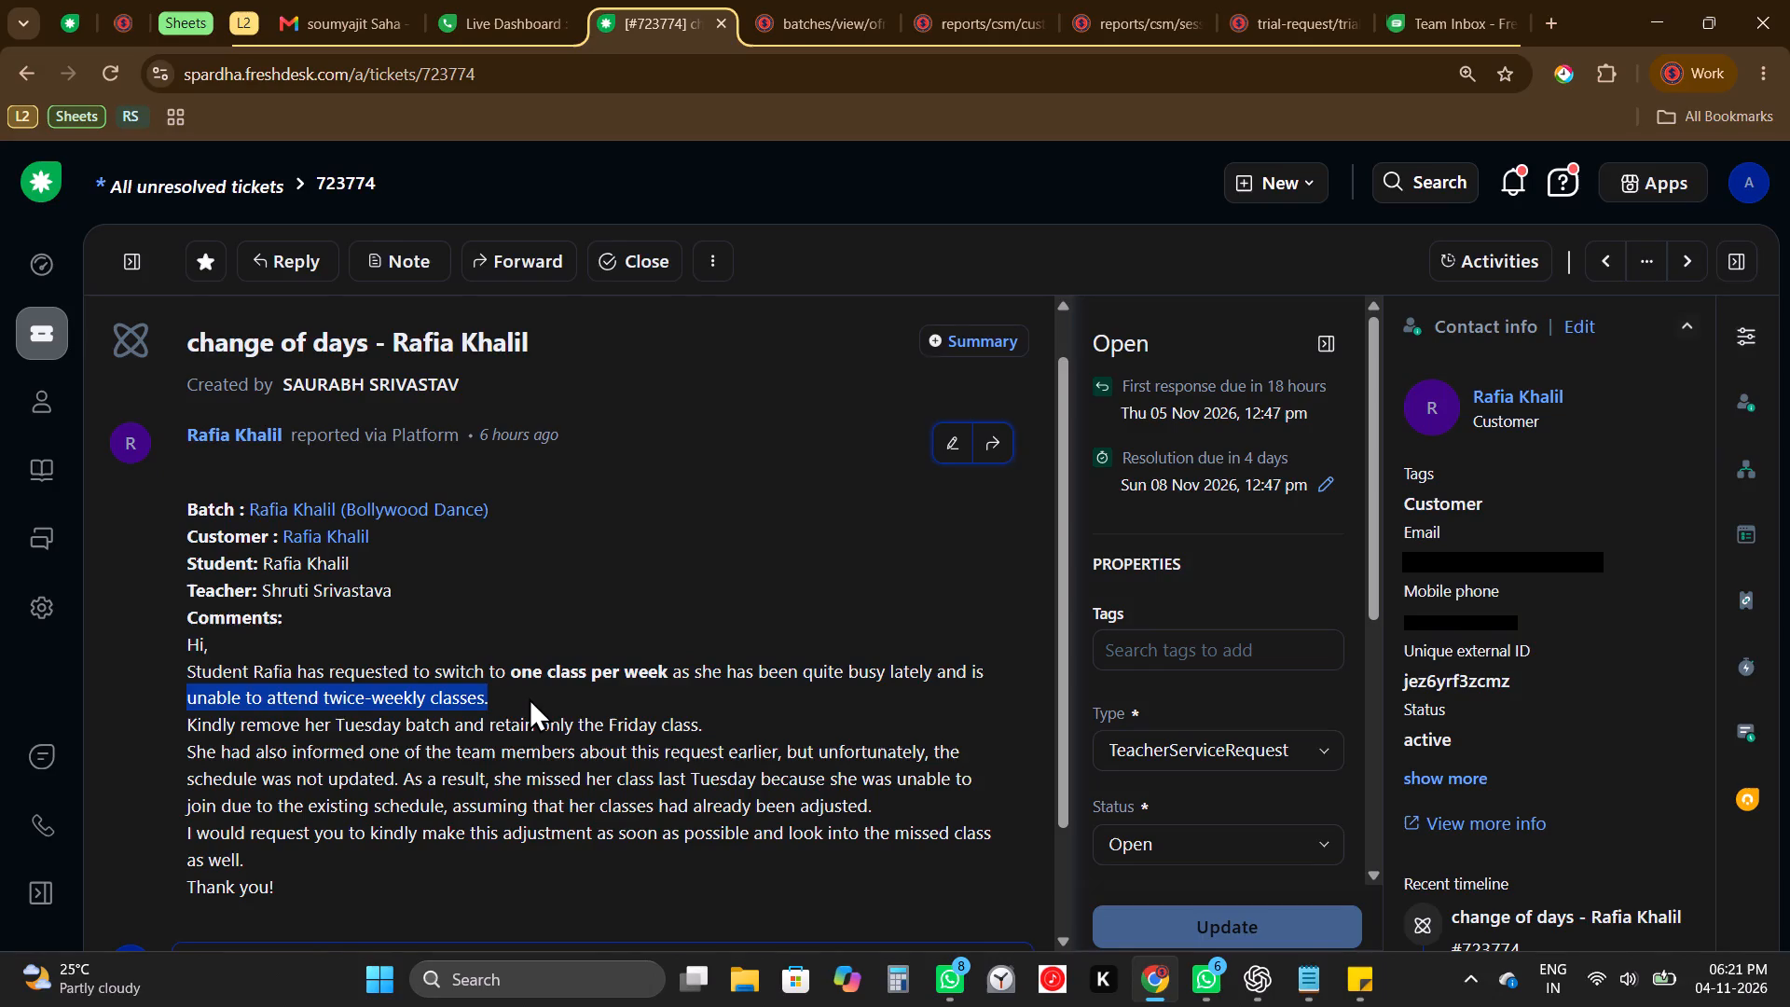
pyautogui.tripleClick(233, 696)
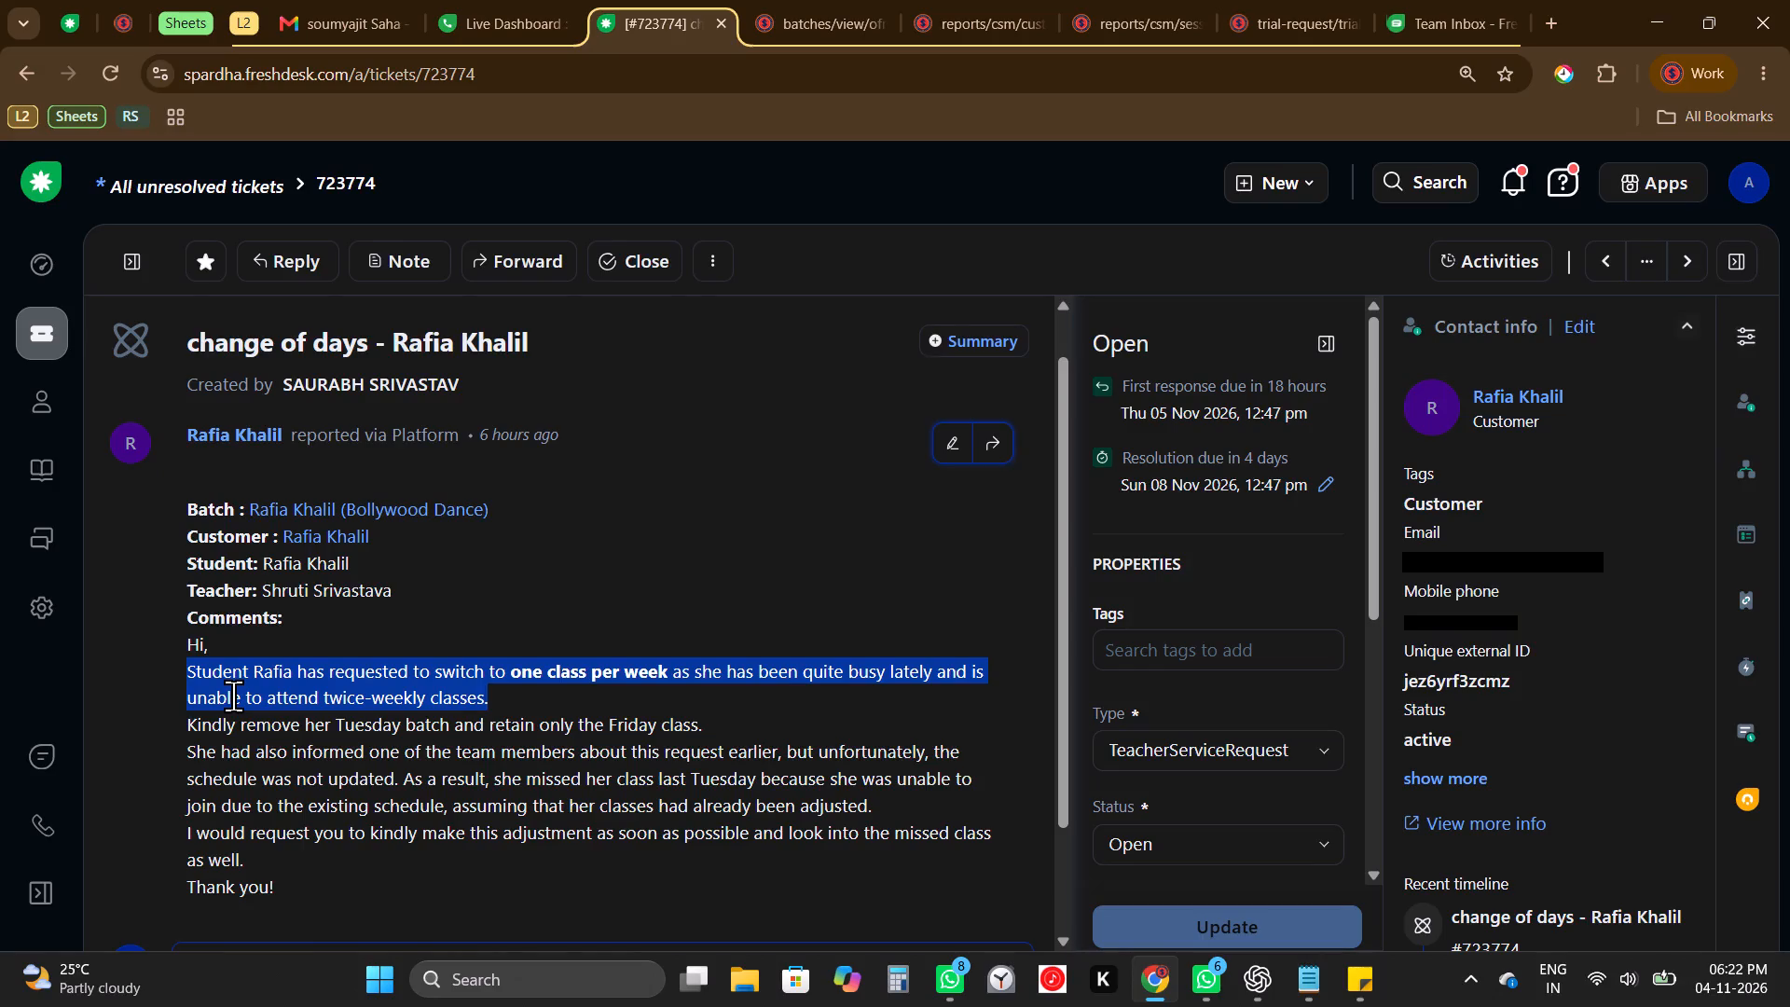
pyautogui.click(233, 696)
pyautogui.moveTo(233, 696); pyautogui.dragTo(216, 613)
pyautogui.doubleClick(216, 613)
pyautogui.moveTo(216, 613); pyautogui.dragTo(641, 655)
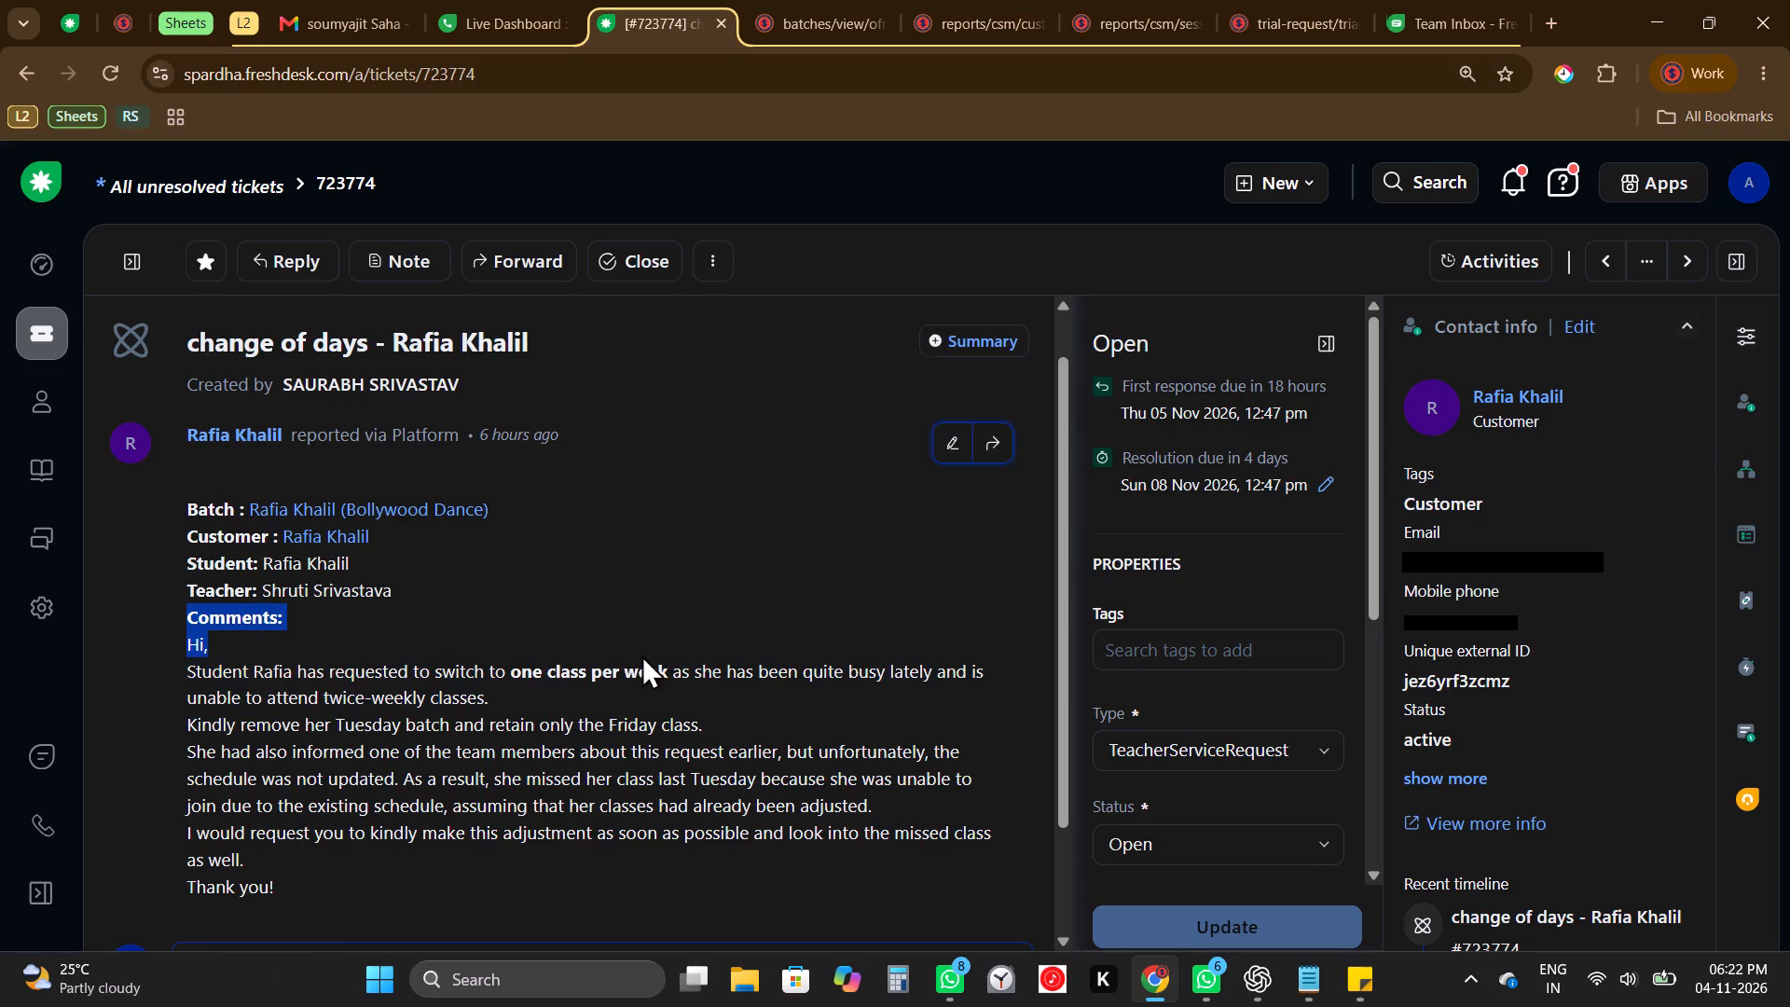
pyautogui.moveTo(641, 655); pyautogui.dragTo(650, 671)
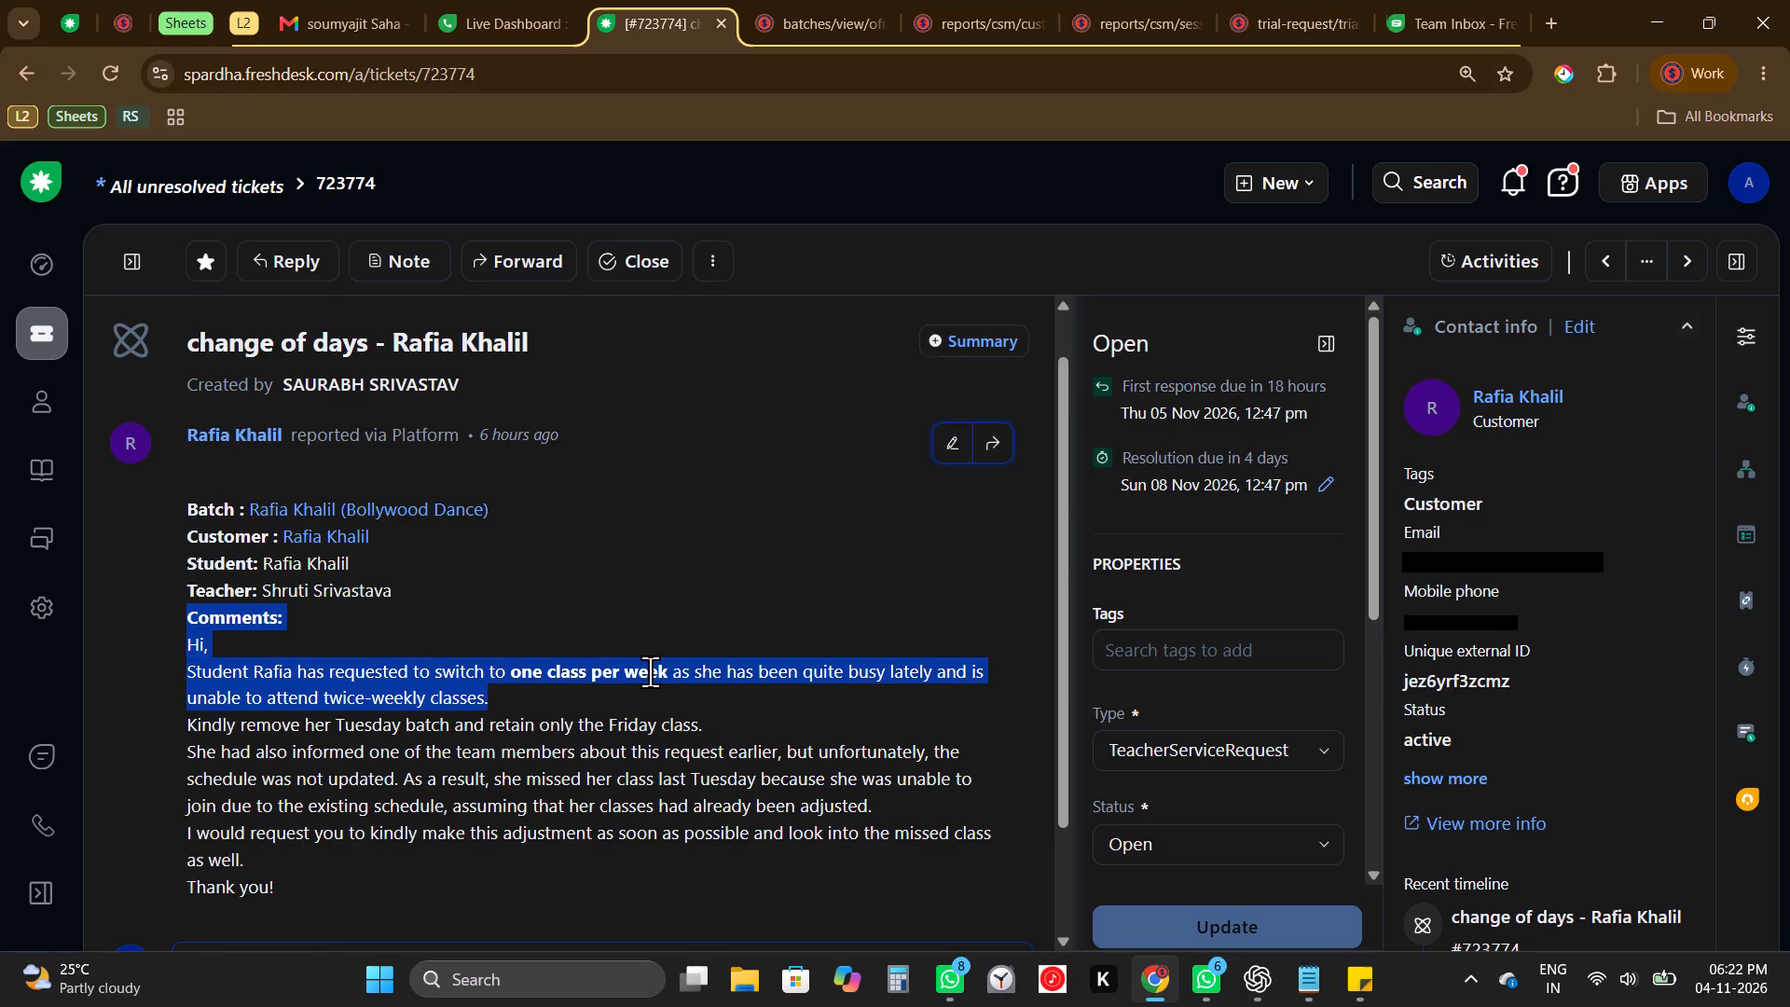
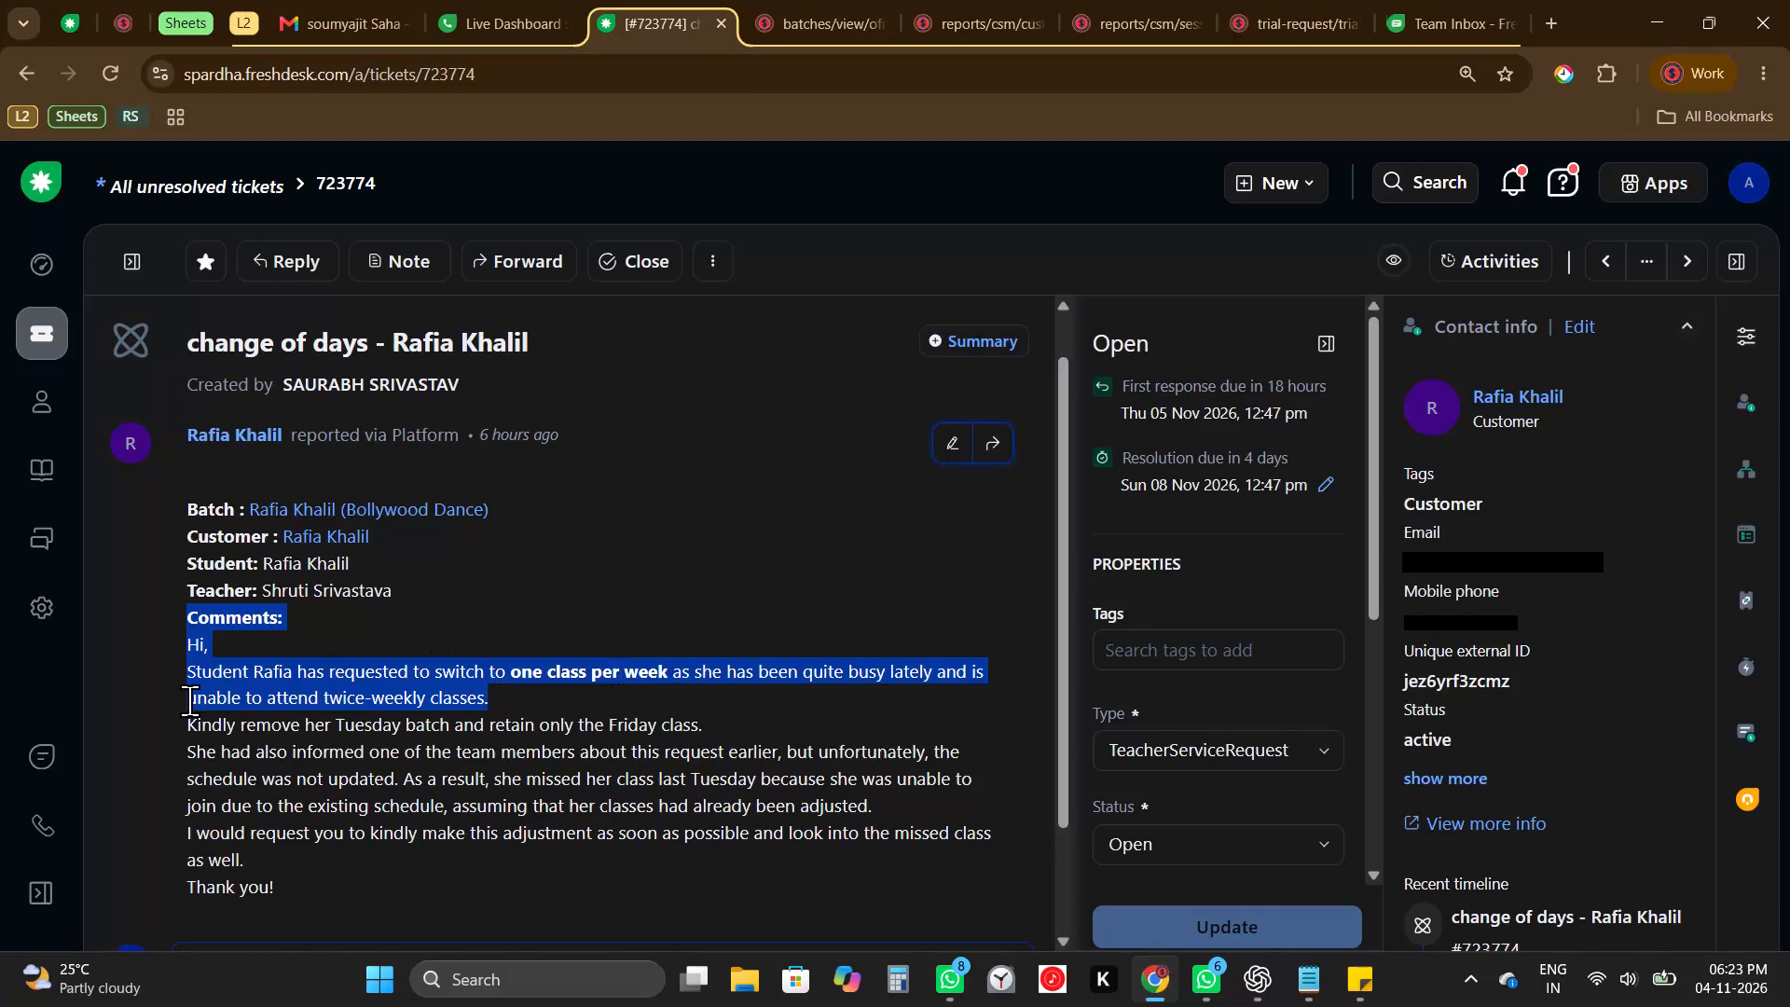
# From ticket 723774, open the linked Bollywood Dance batch in a separate tab, close the old batch tab and return to the ticket.
pyautogui.tripleClick(226, 688)
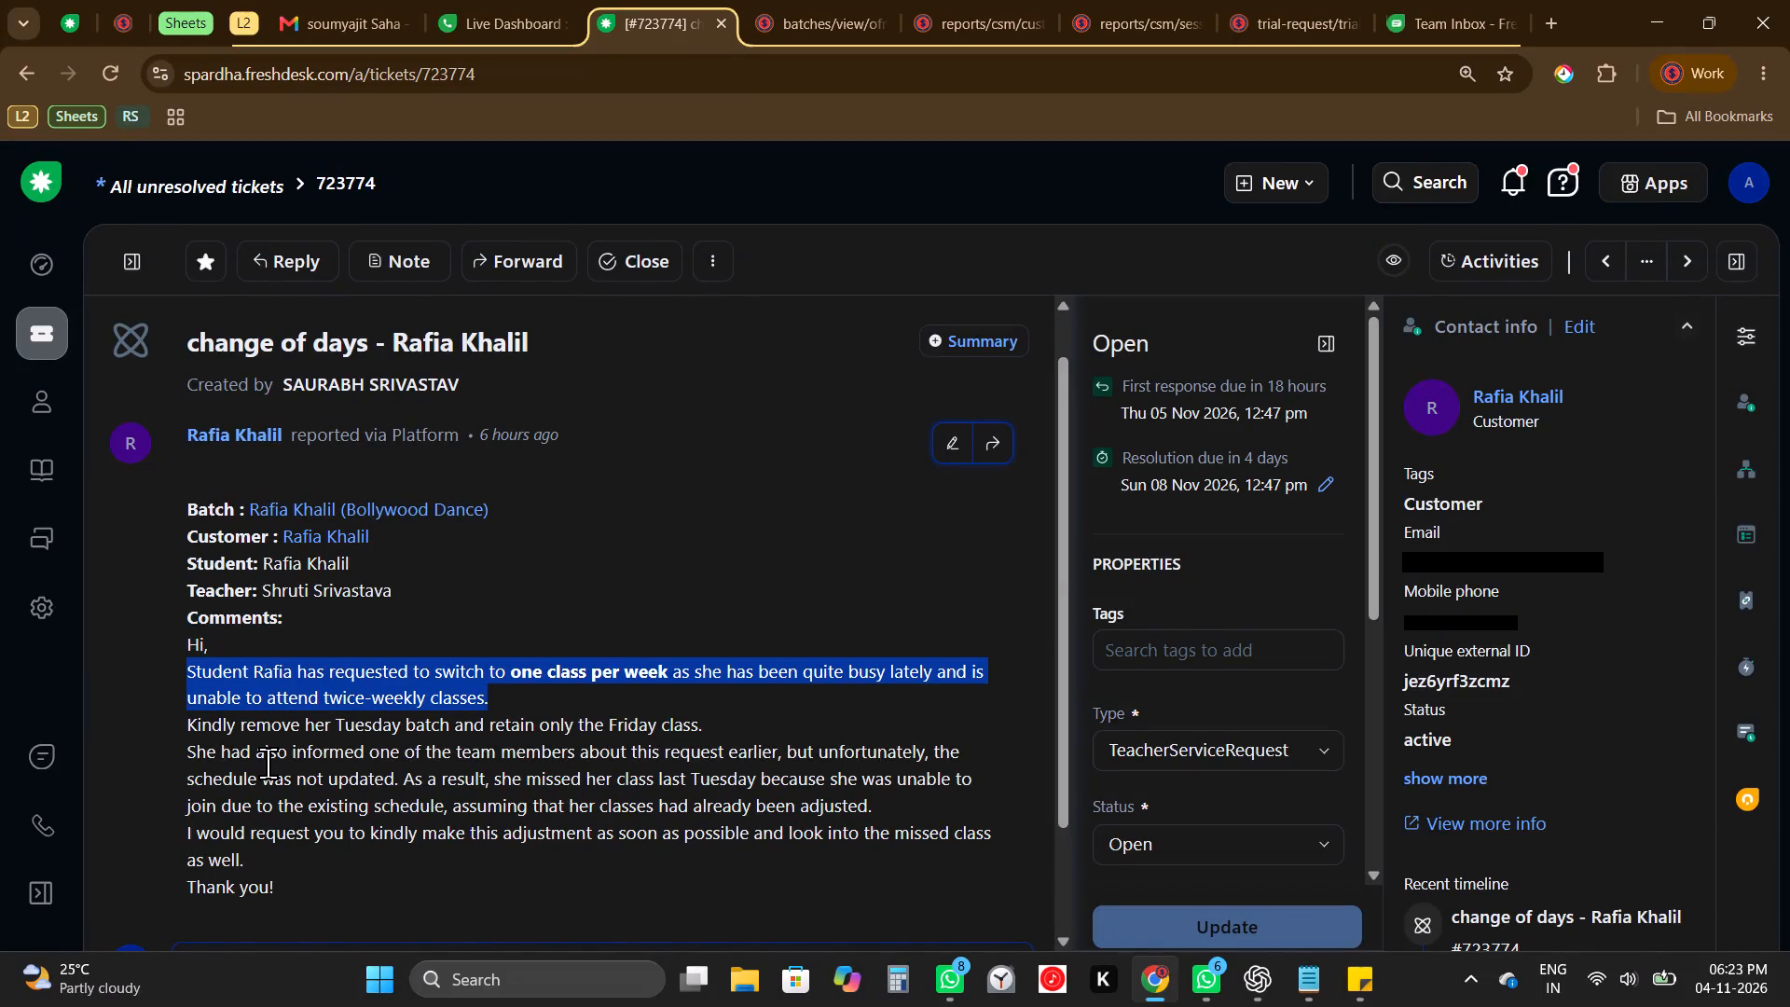
pyautogui.scroll(-1, 282, 767)
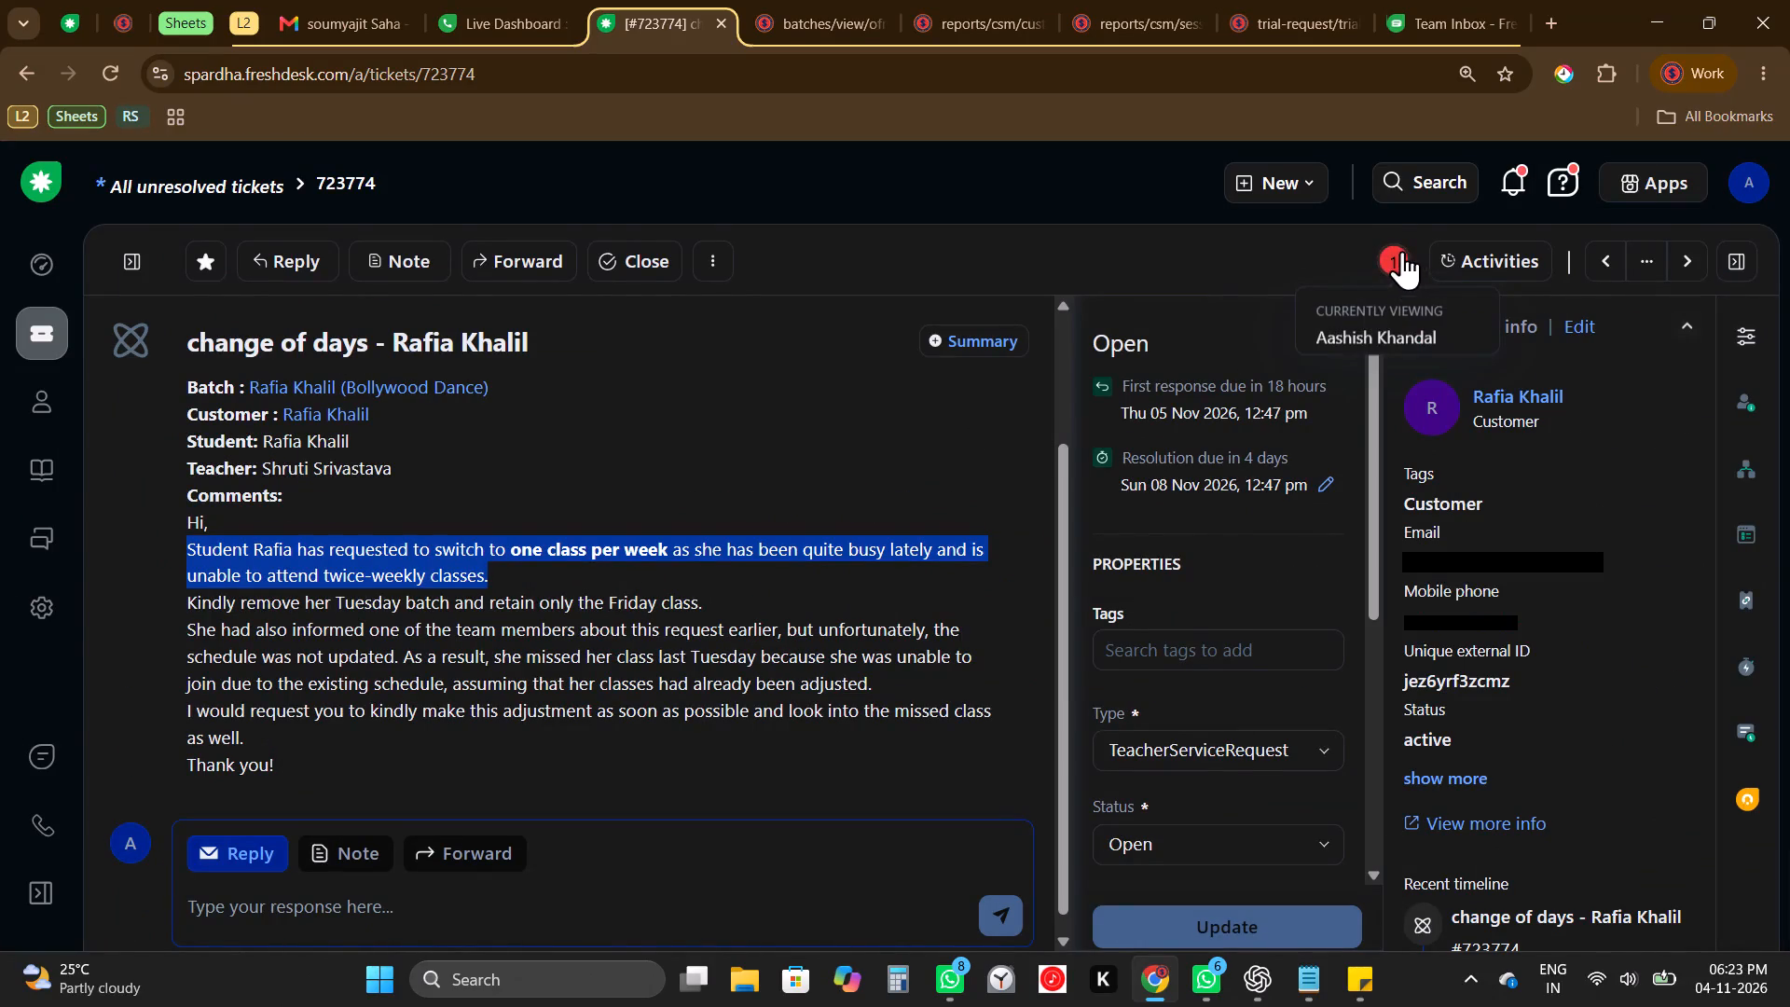
pyautogui.click(368, 394)
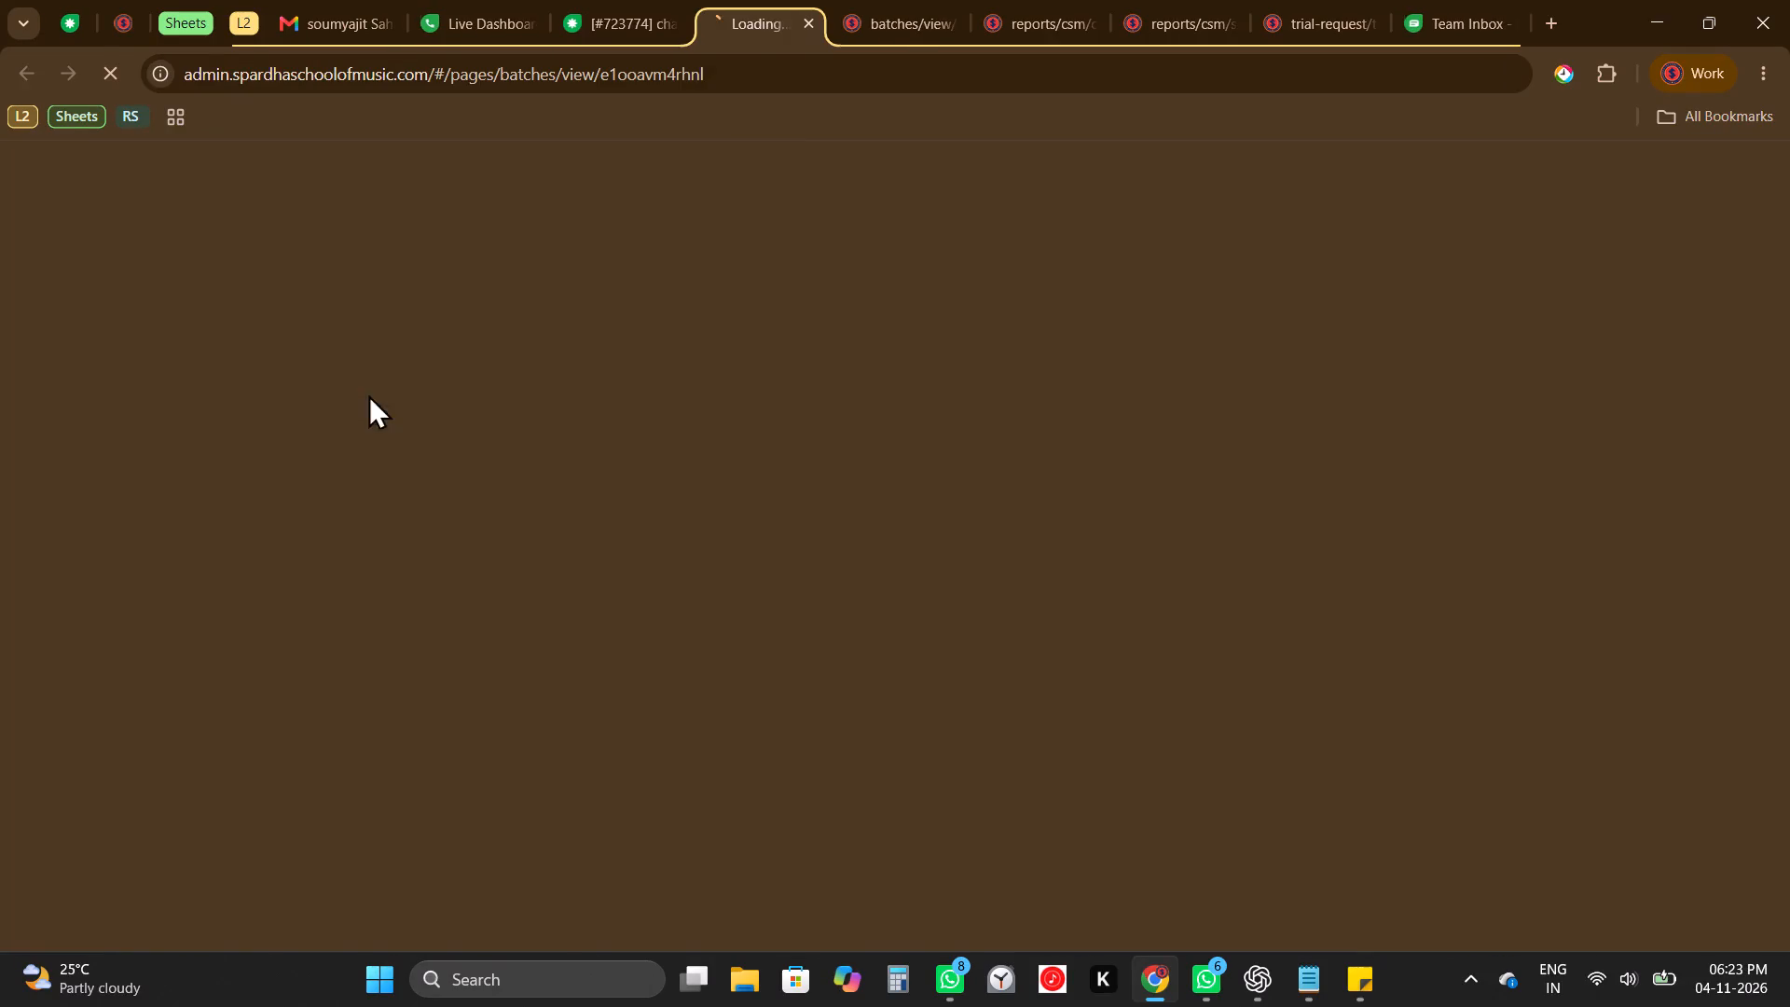
pyautogui.click(950, 29)
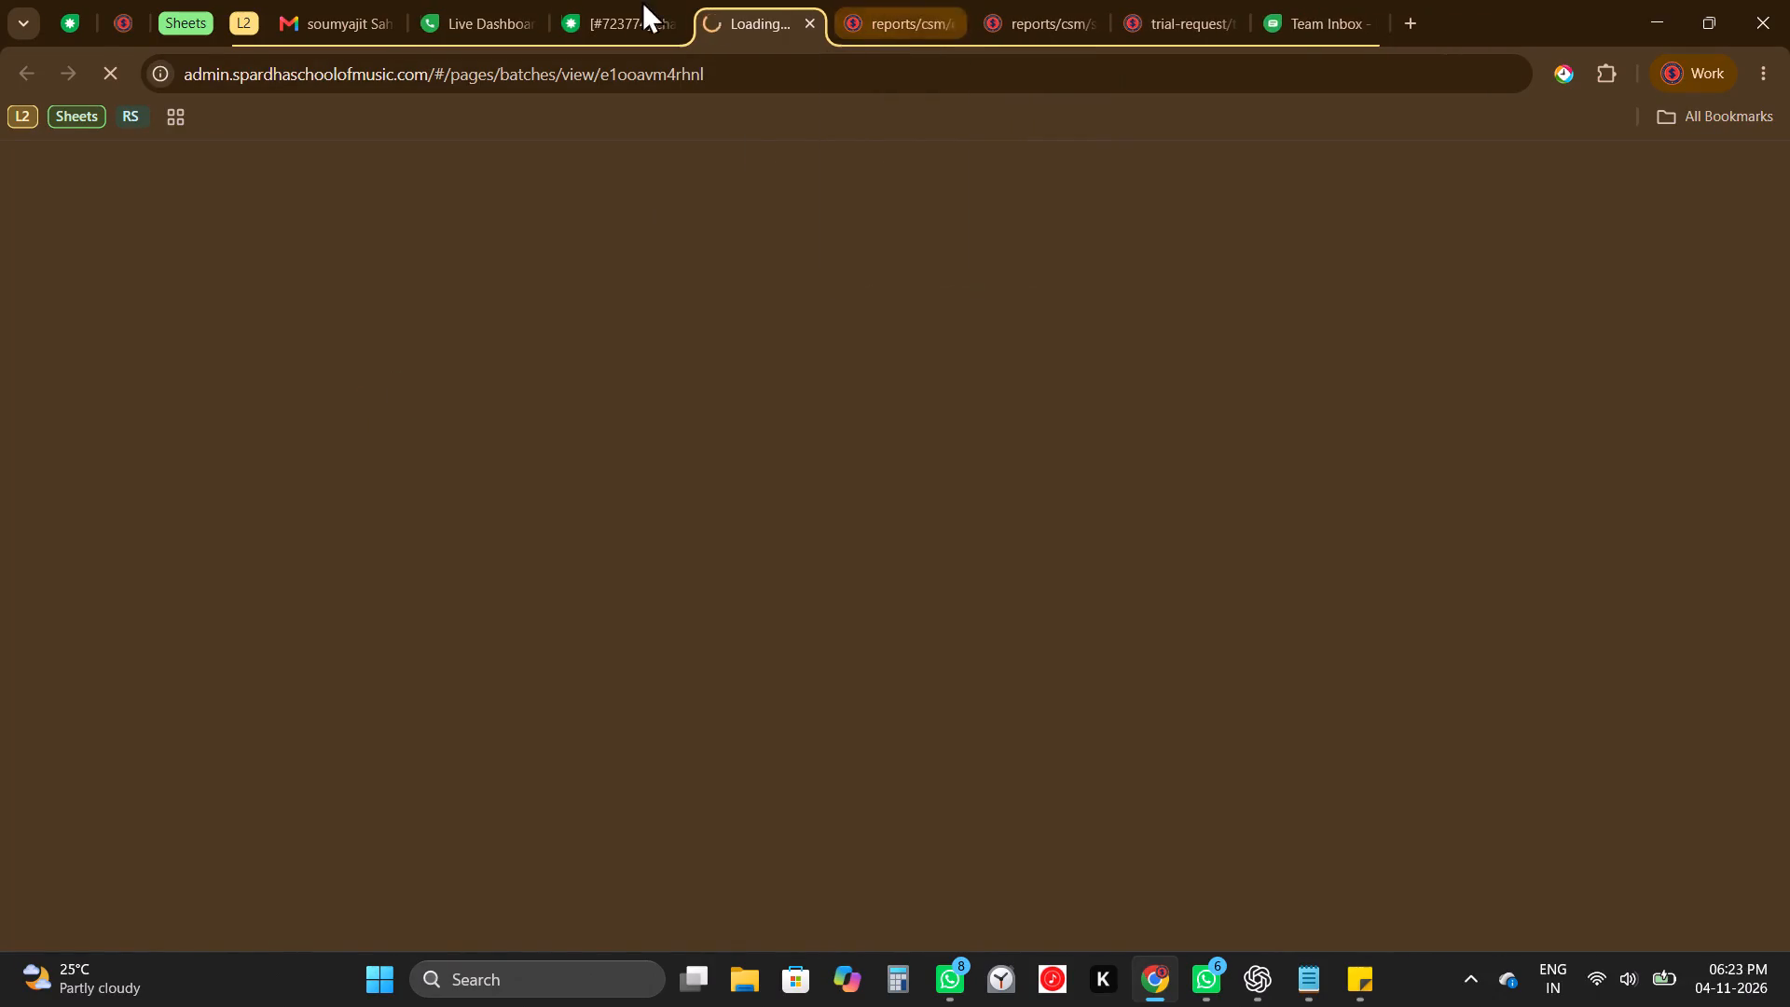
pyautogui.click(613, 0)
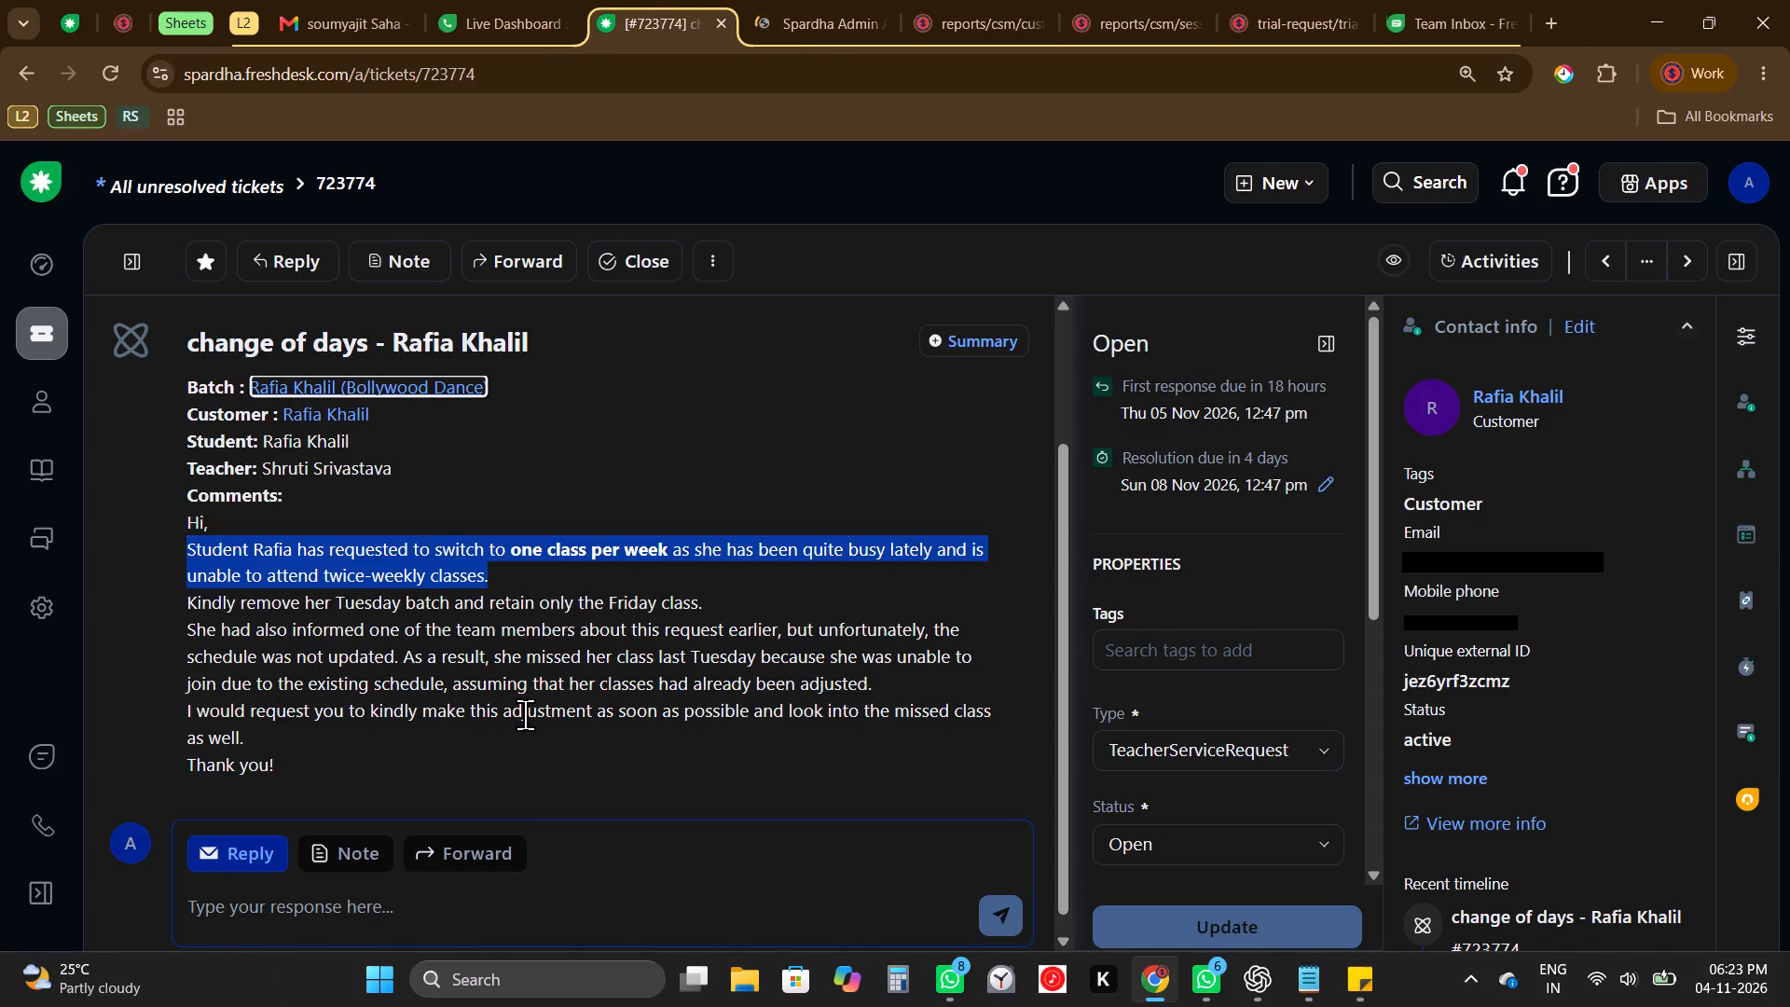
# Examine the ticket comments on the customer's earlier request, the schedule that was not updated and the missed class.
pyautogui.click(225, 639)
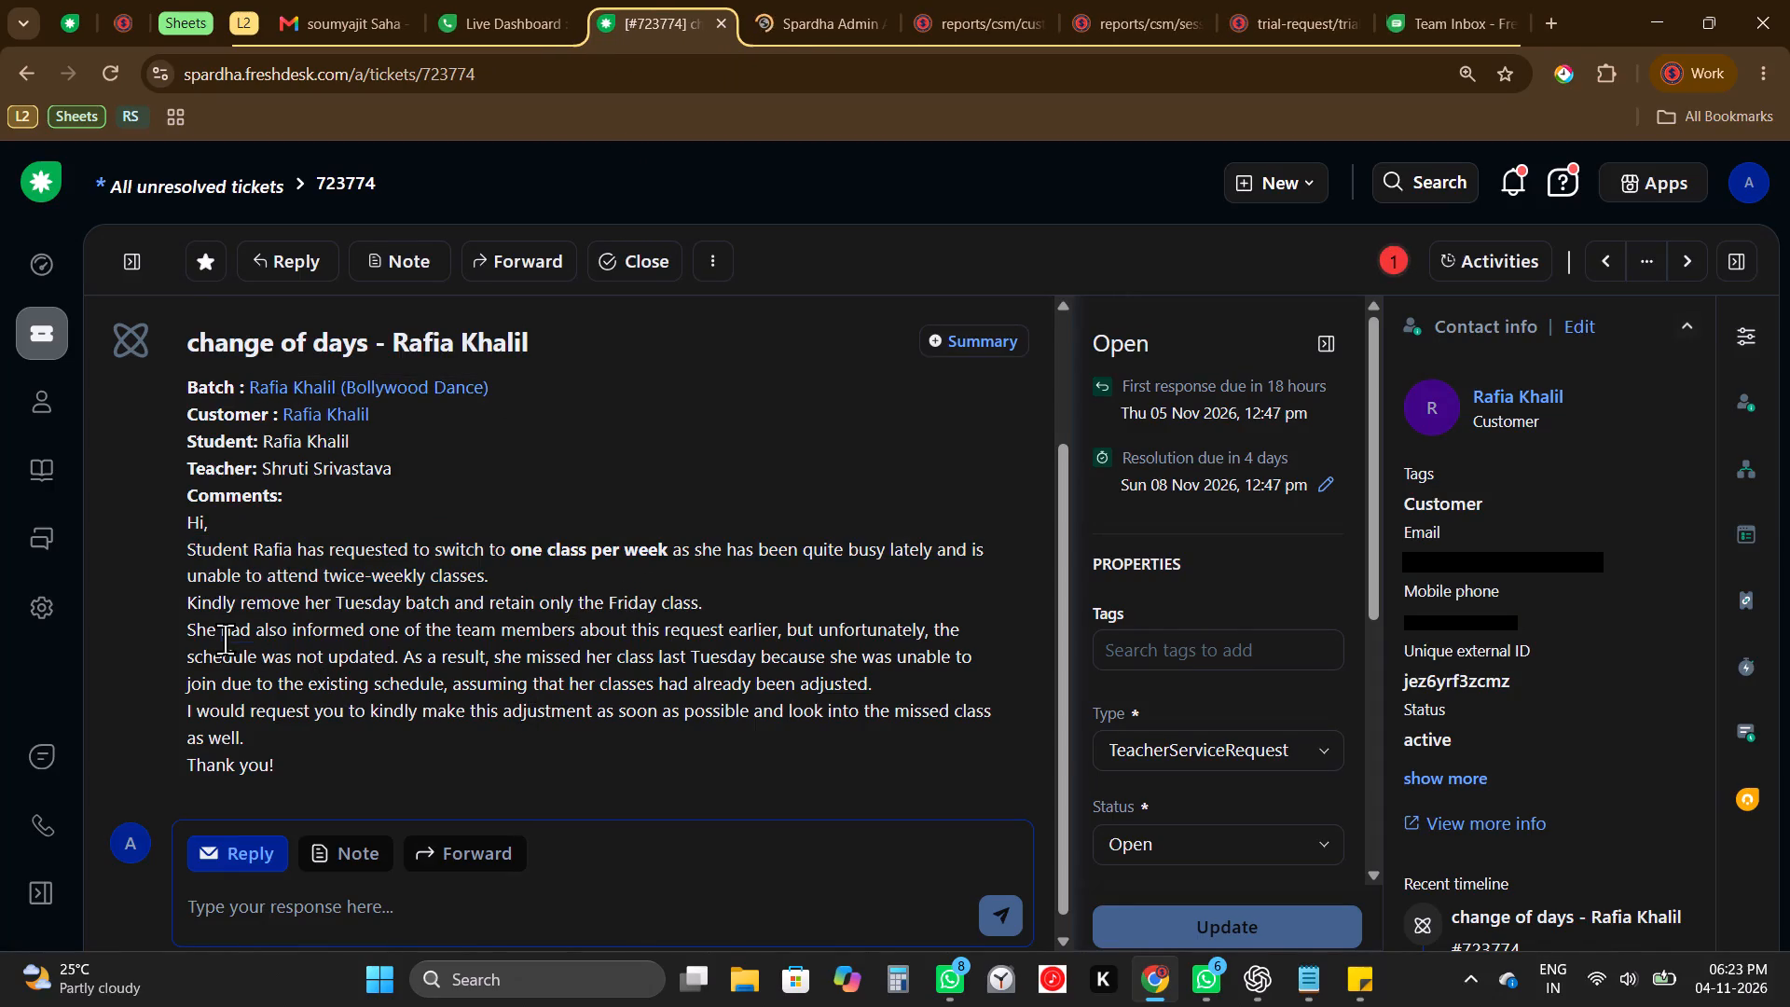
pyautogui.moveTo(225, 639); pyautogui.dragTo(874, 625)
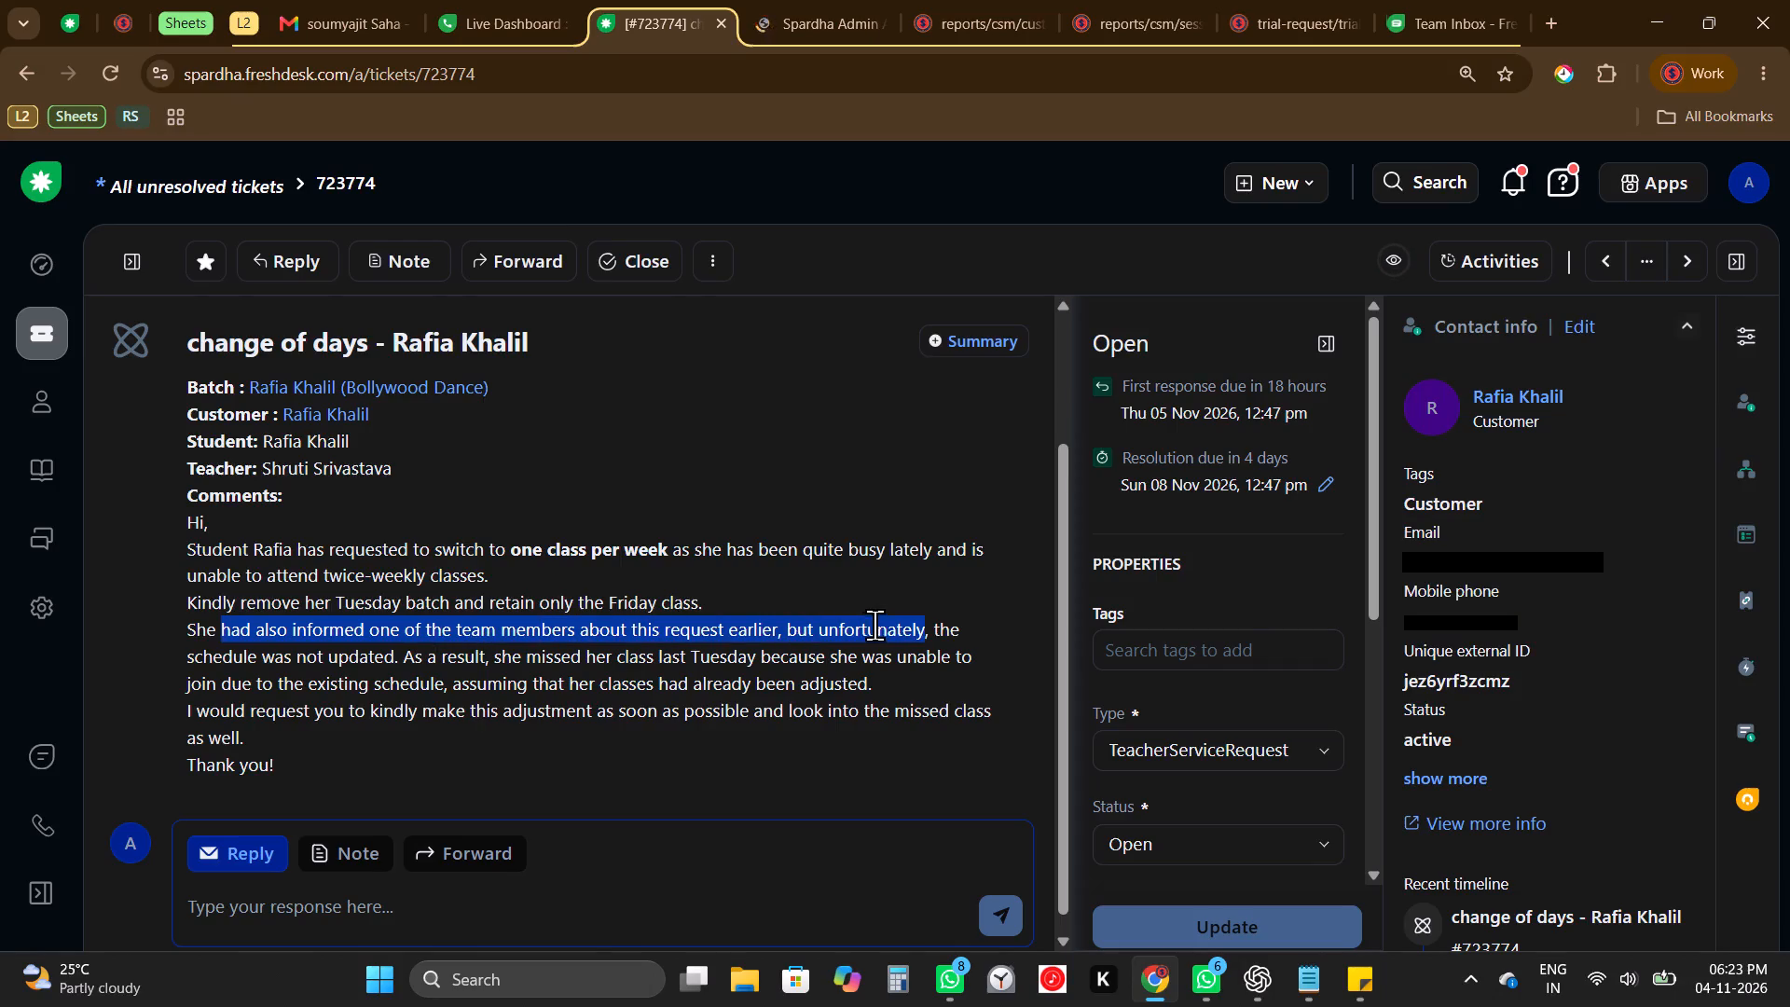
pyautogui.moveTo(874, 625); pyautogui.dragTo(875, 626)
pyautogui.click(875, 626)
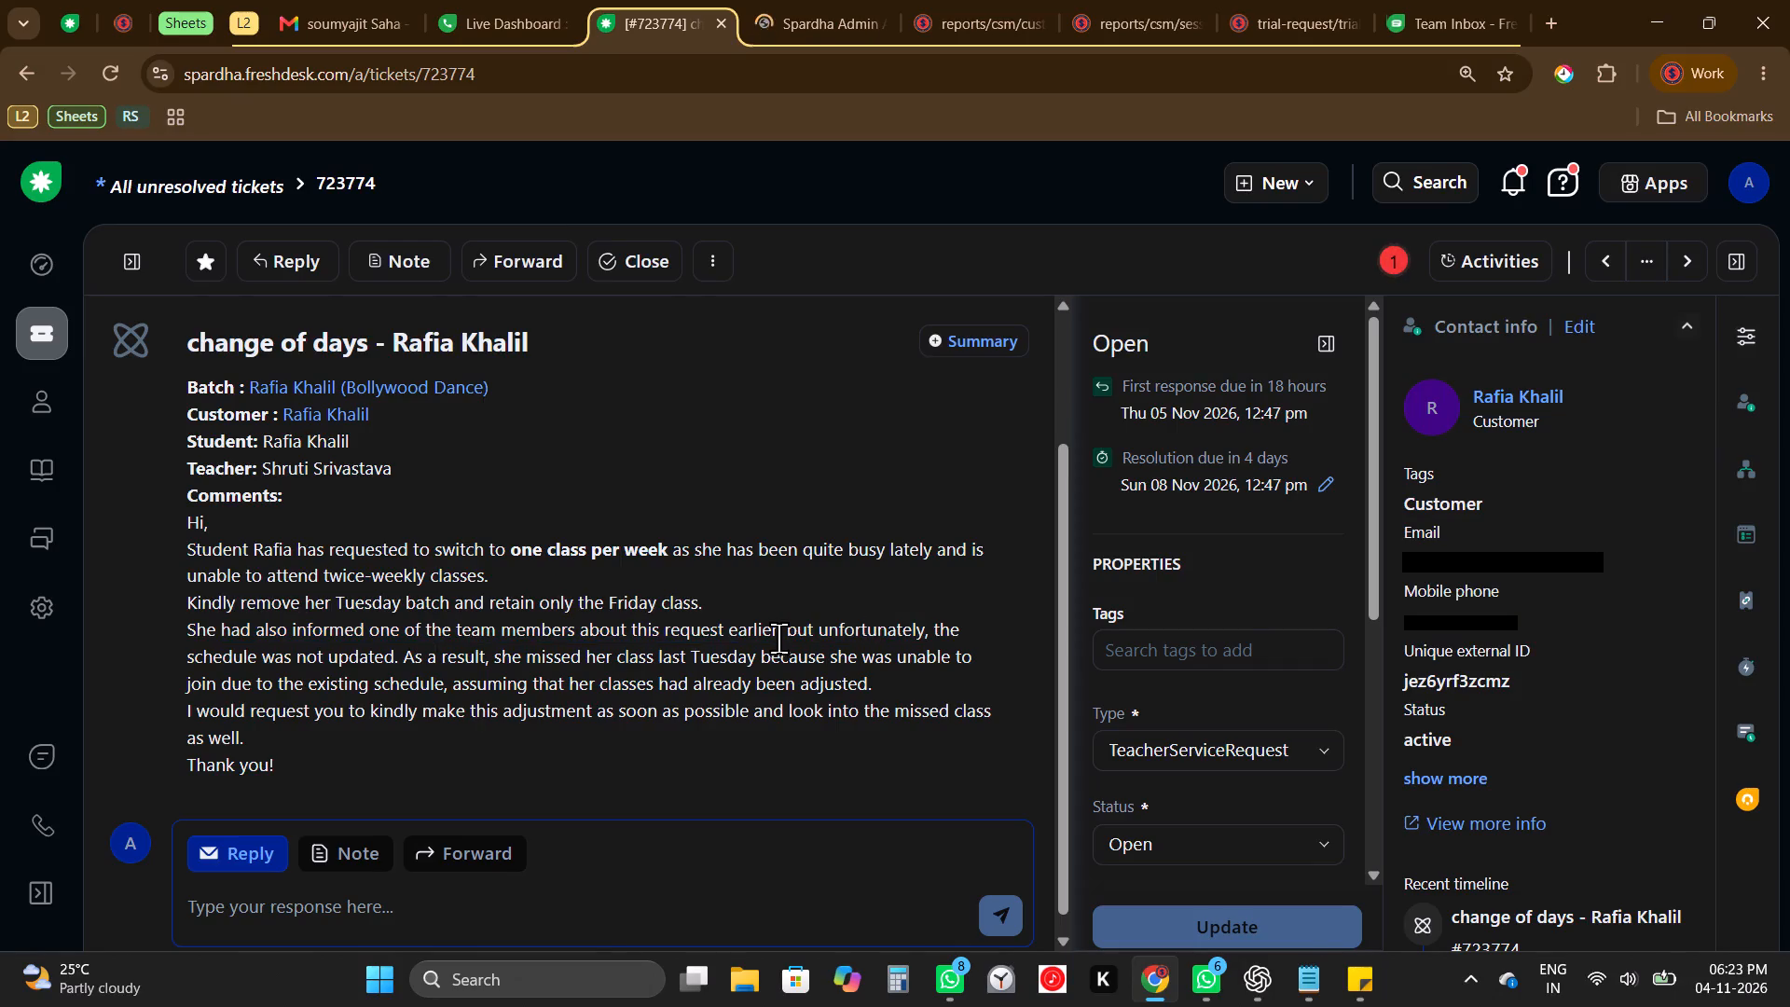
pyautogui.click(776, 638)
pyautogui.click(221, 654)
pyautogui.moveTo(221, 654); pyautogui.dragTo(881, 656)
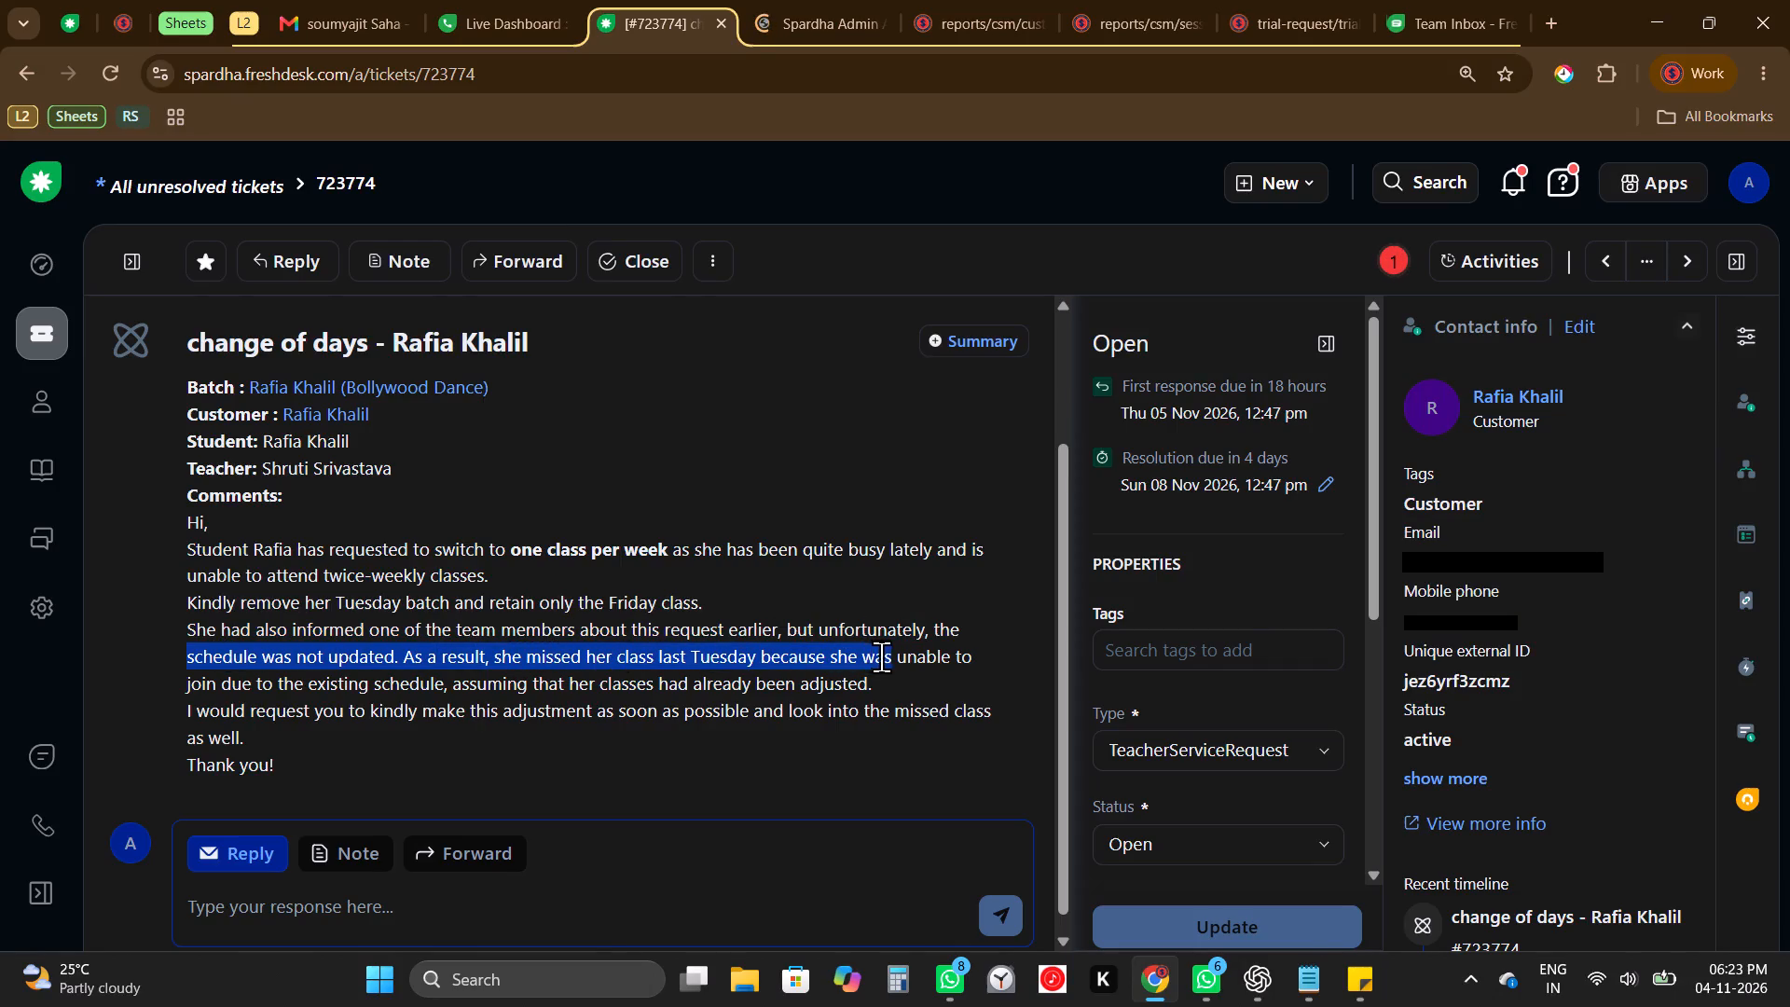
pyautogui.moveTo(881, 656); pyautogui.dragTo(882, 683)
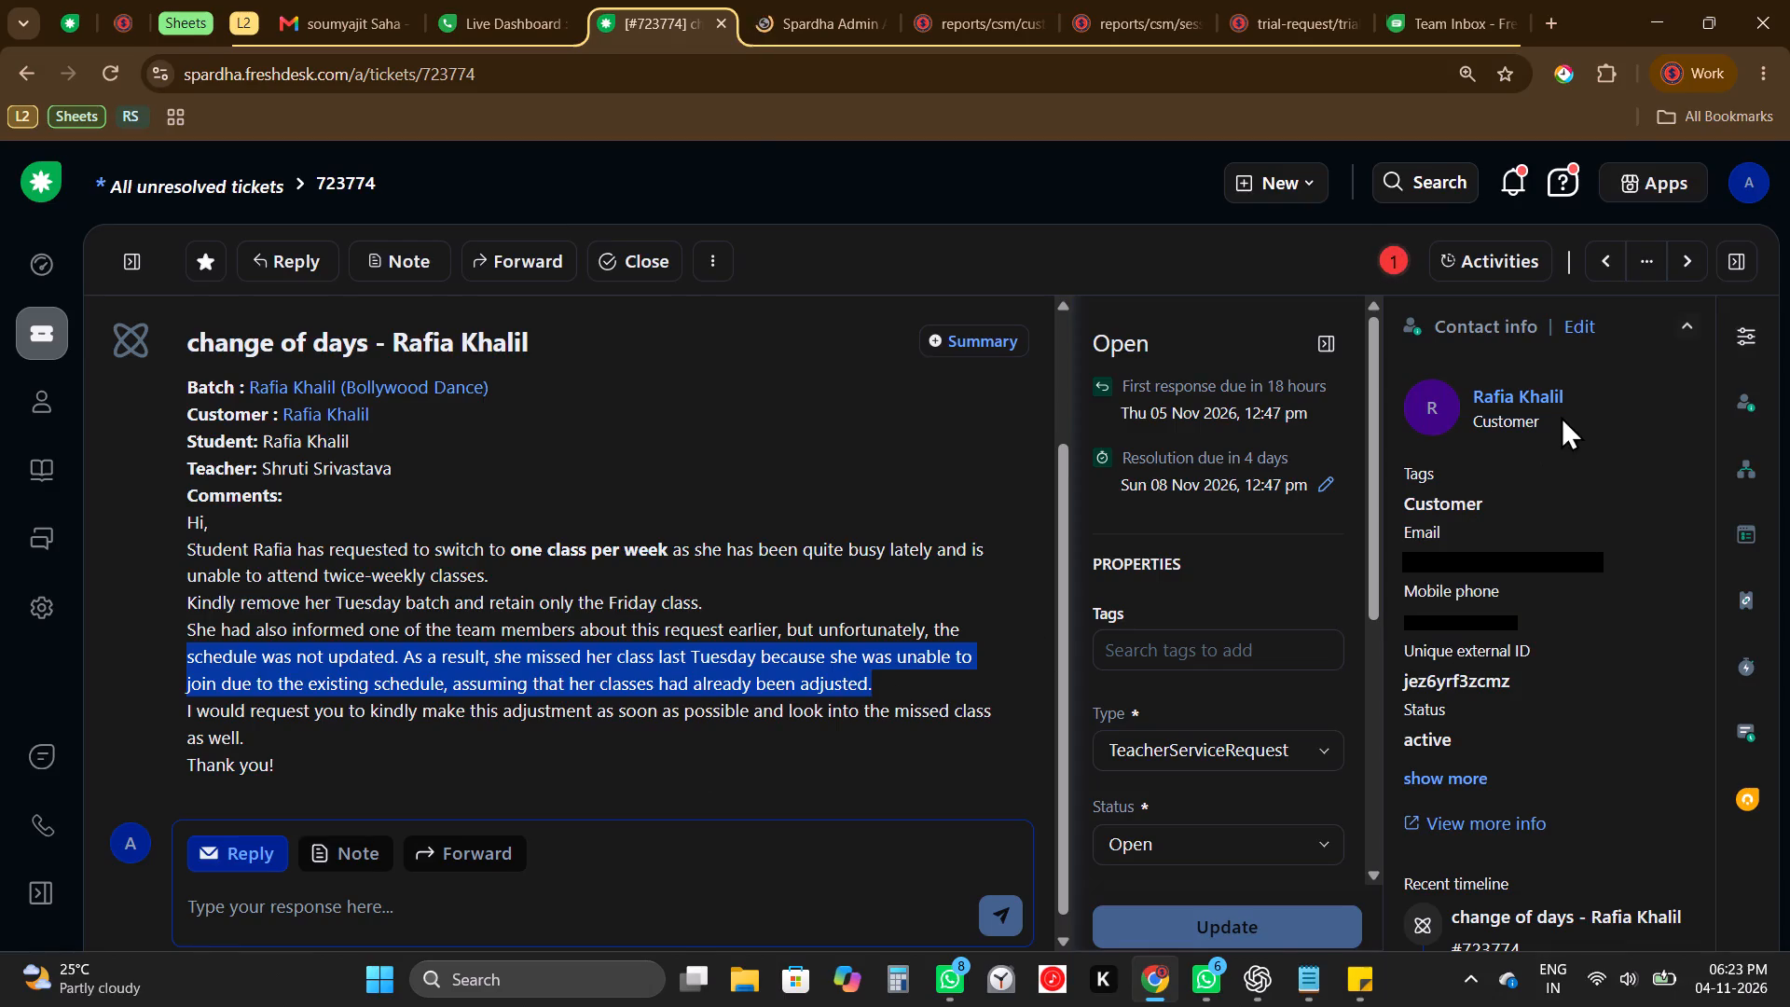
pyautogui.click(846, 718)
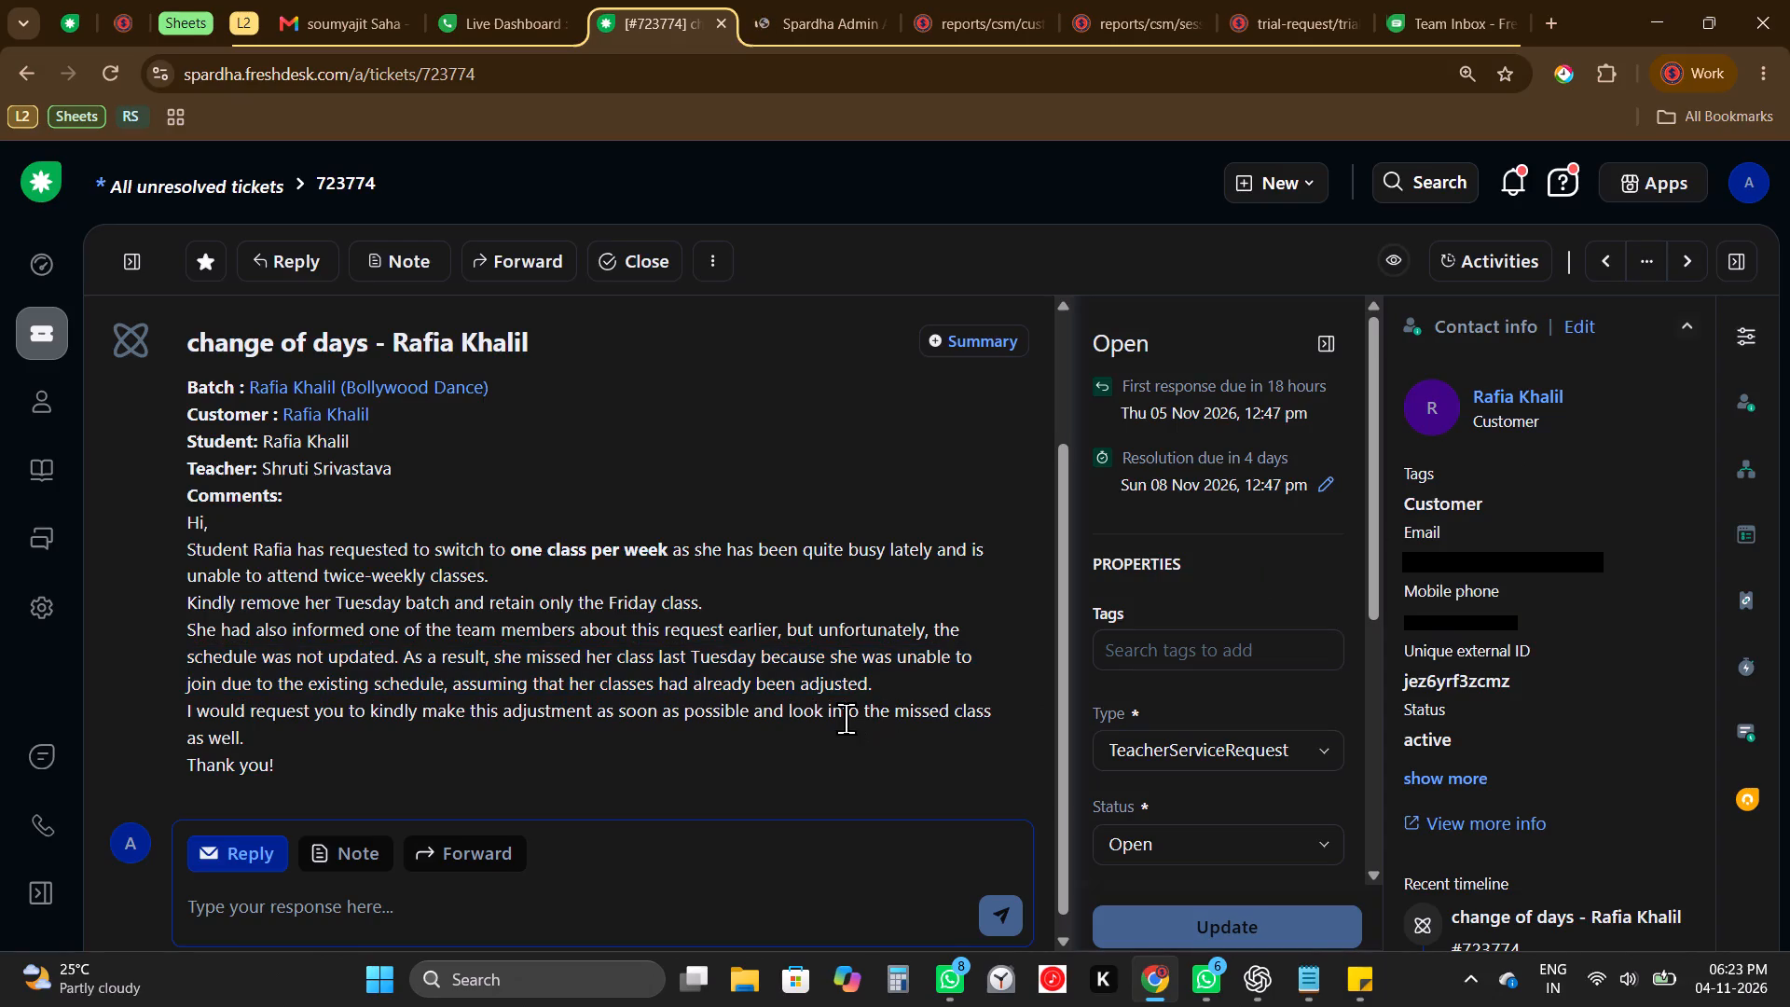
pyautogui.moveTo(846, 718); pyautogui.dragTo(932, 736)
pyautogui.click(932, 736)
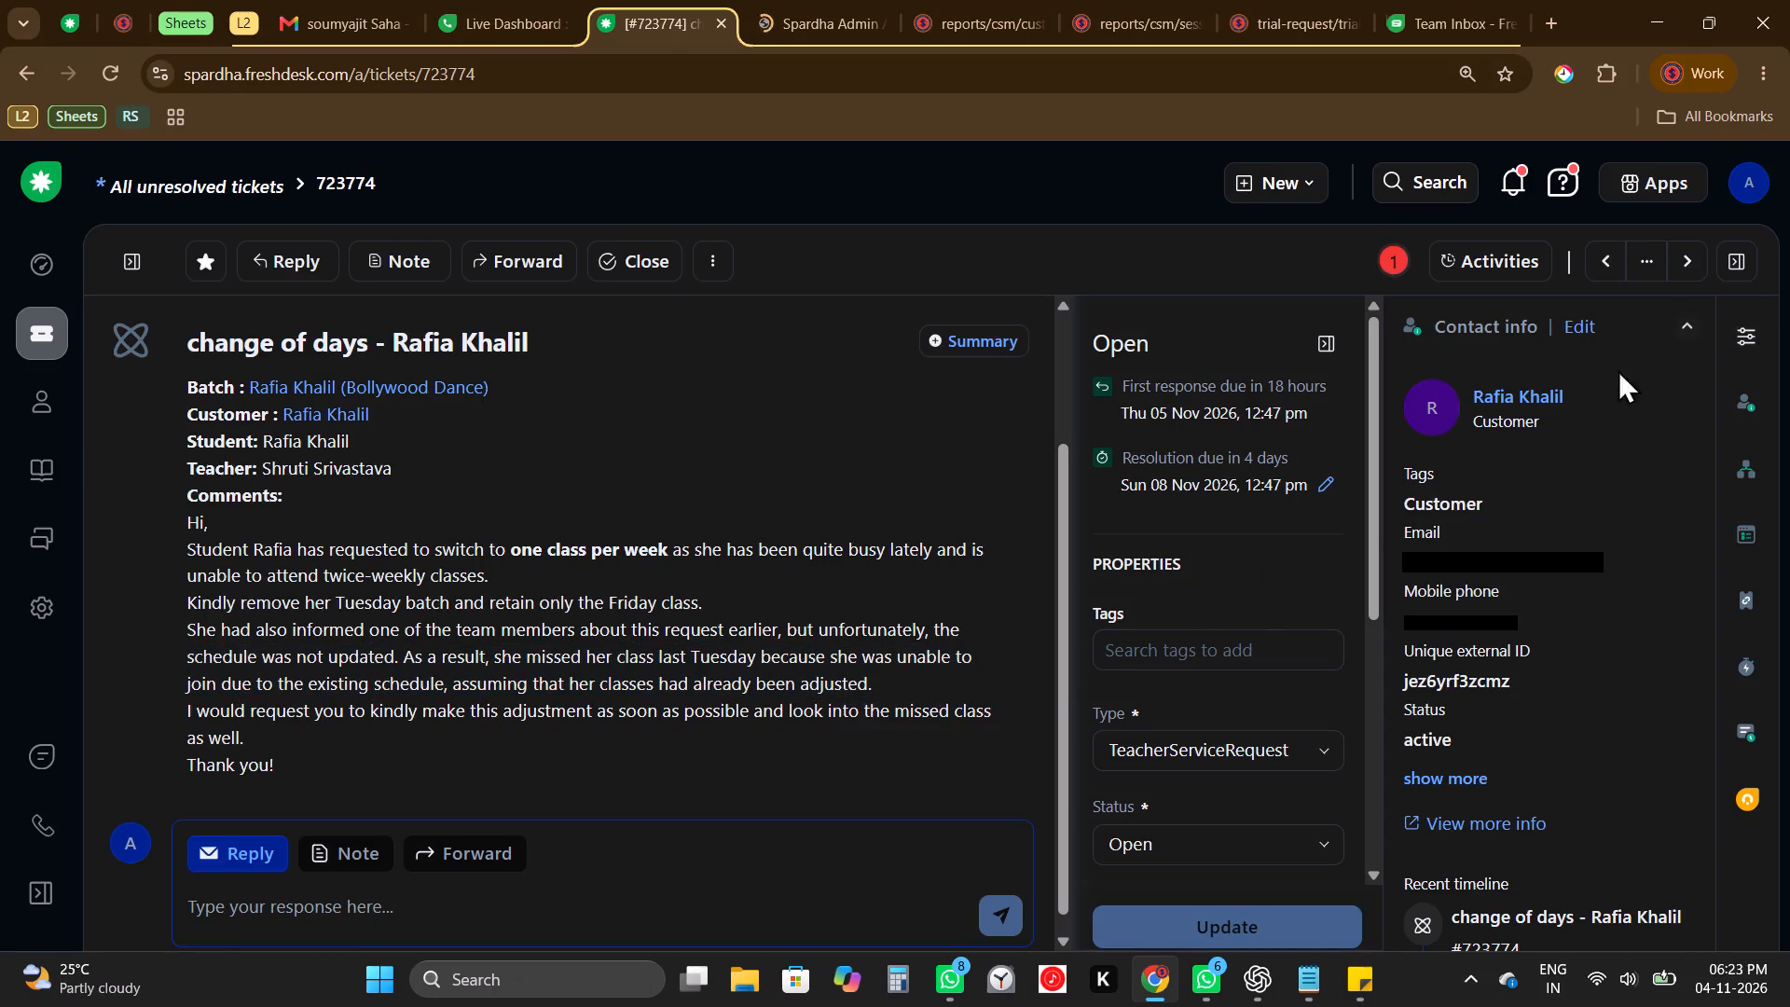
# Examine the customer's contact timeline and open the closed ticket 723143 about the upgraded course level to see how it was handled.
pyautogui.click(1572, 384)
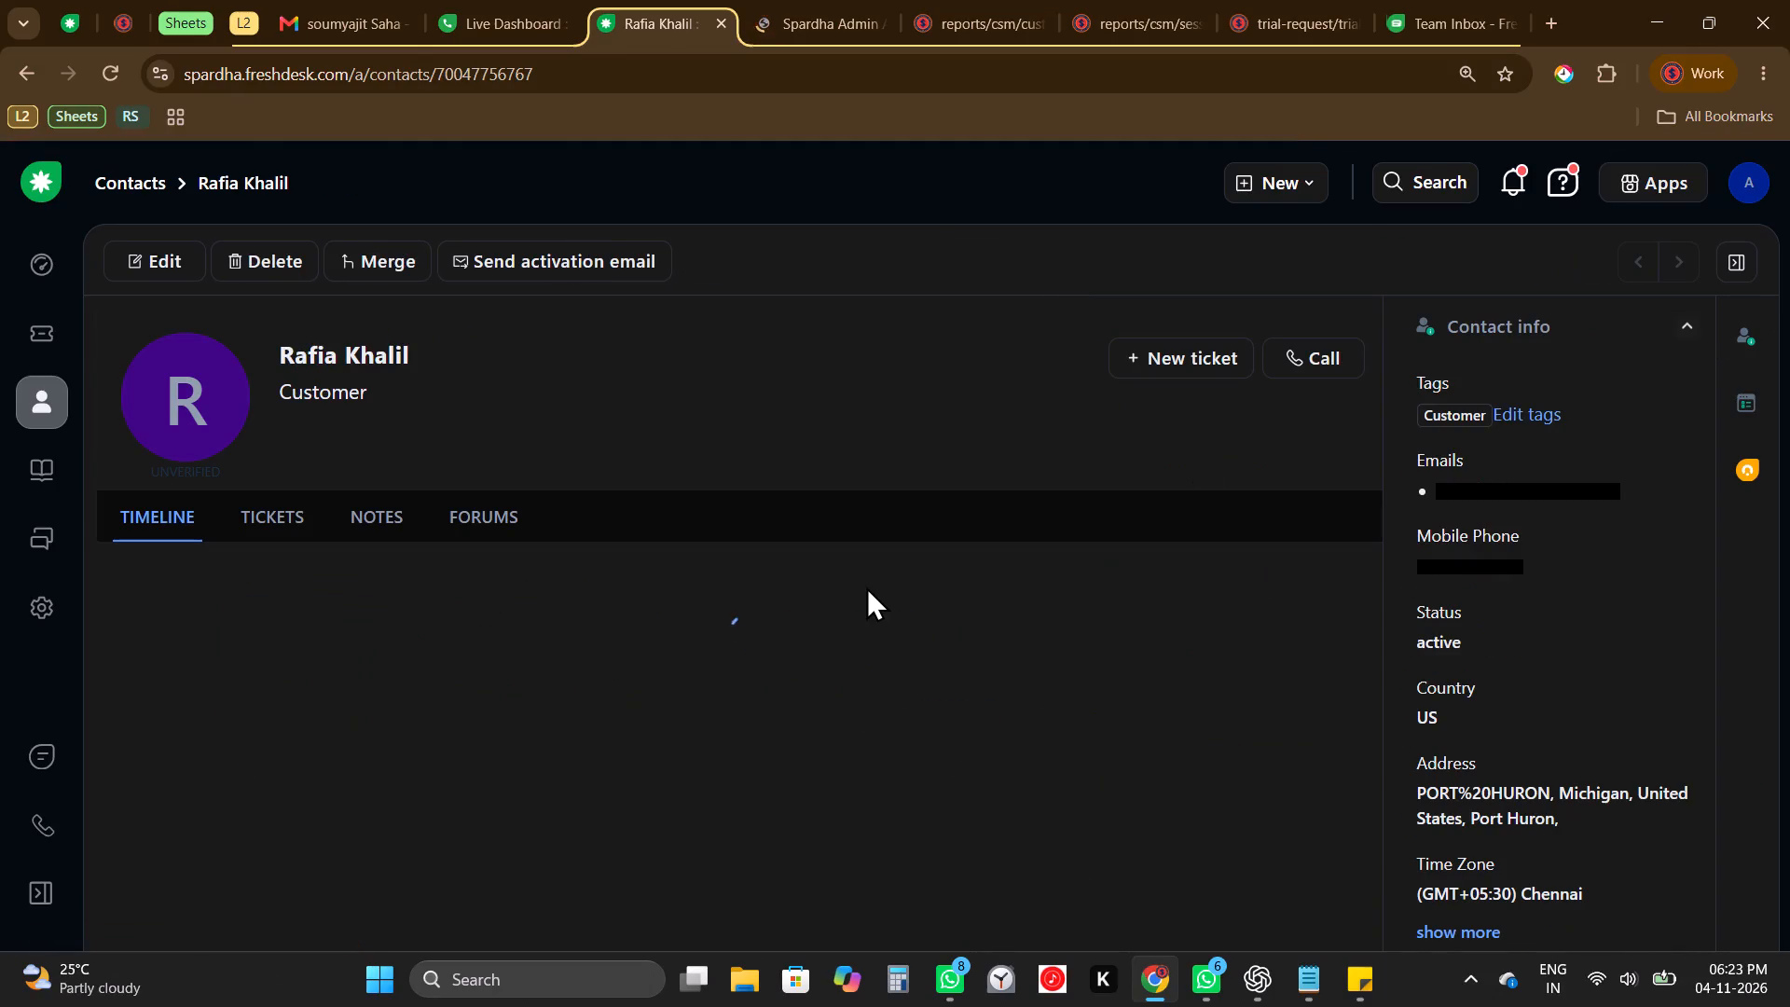
pyautogui.scroll(-1, 866, 586)
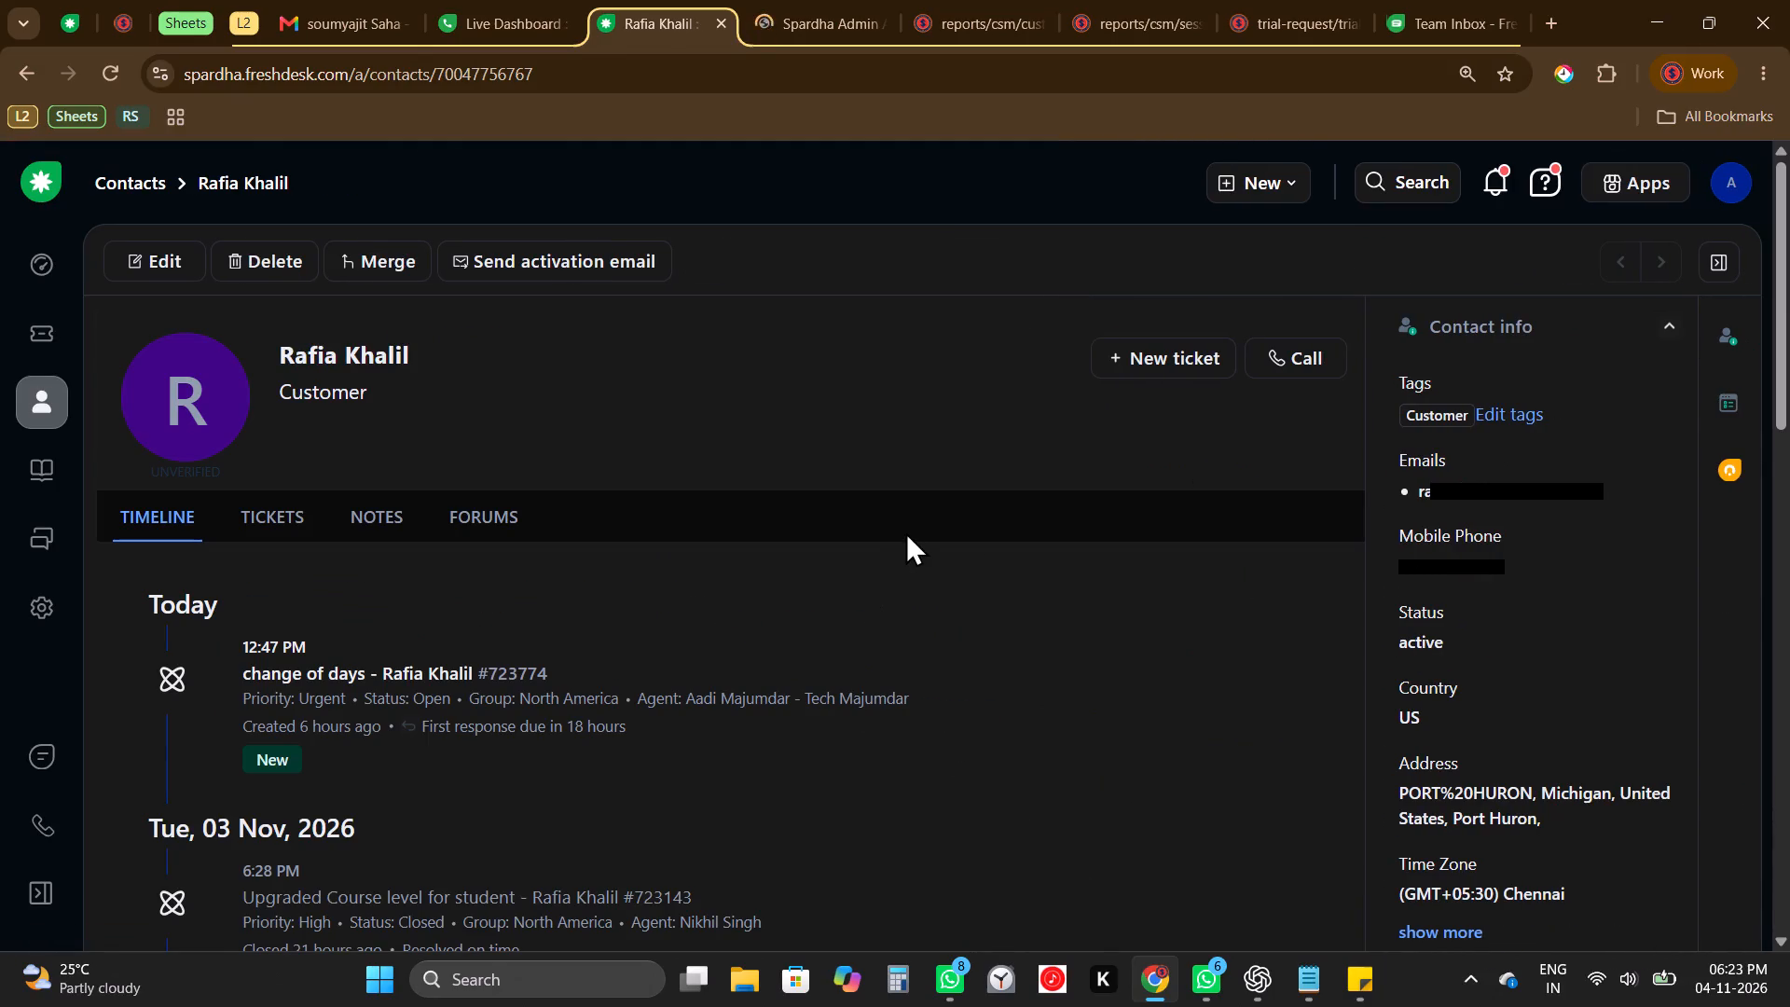
pyautogui.scroll(-3, 905, 531)
pyautogui.hscroll(2, 905, 531)
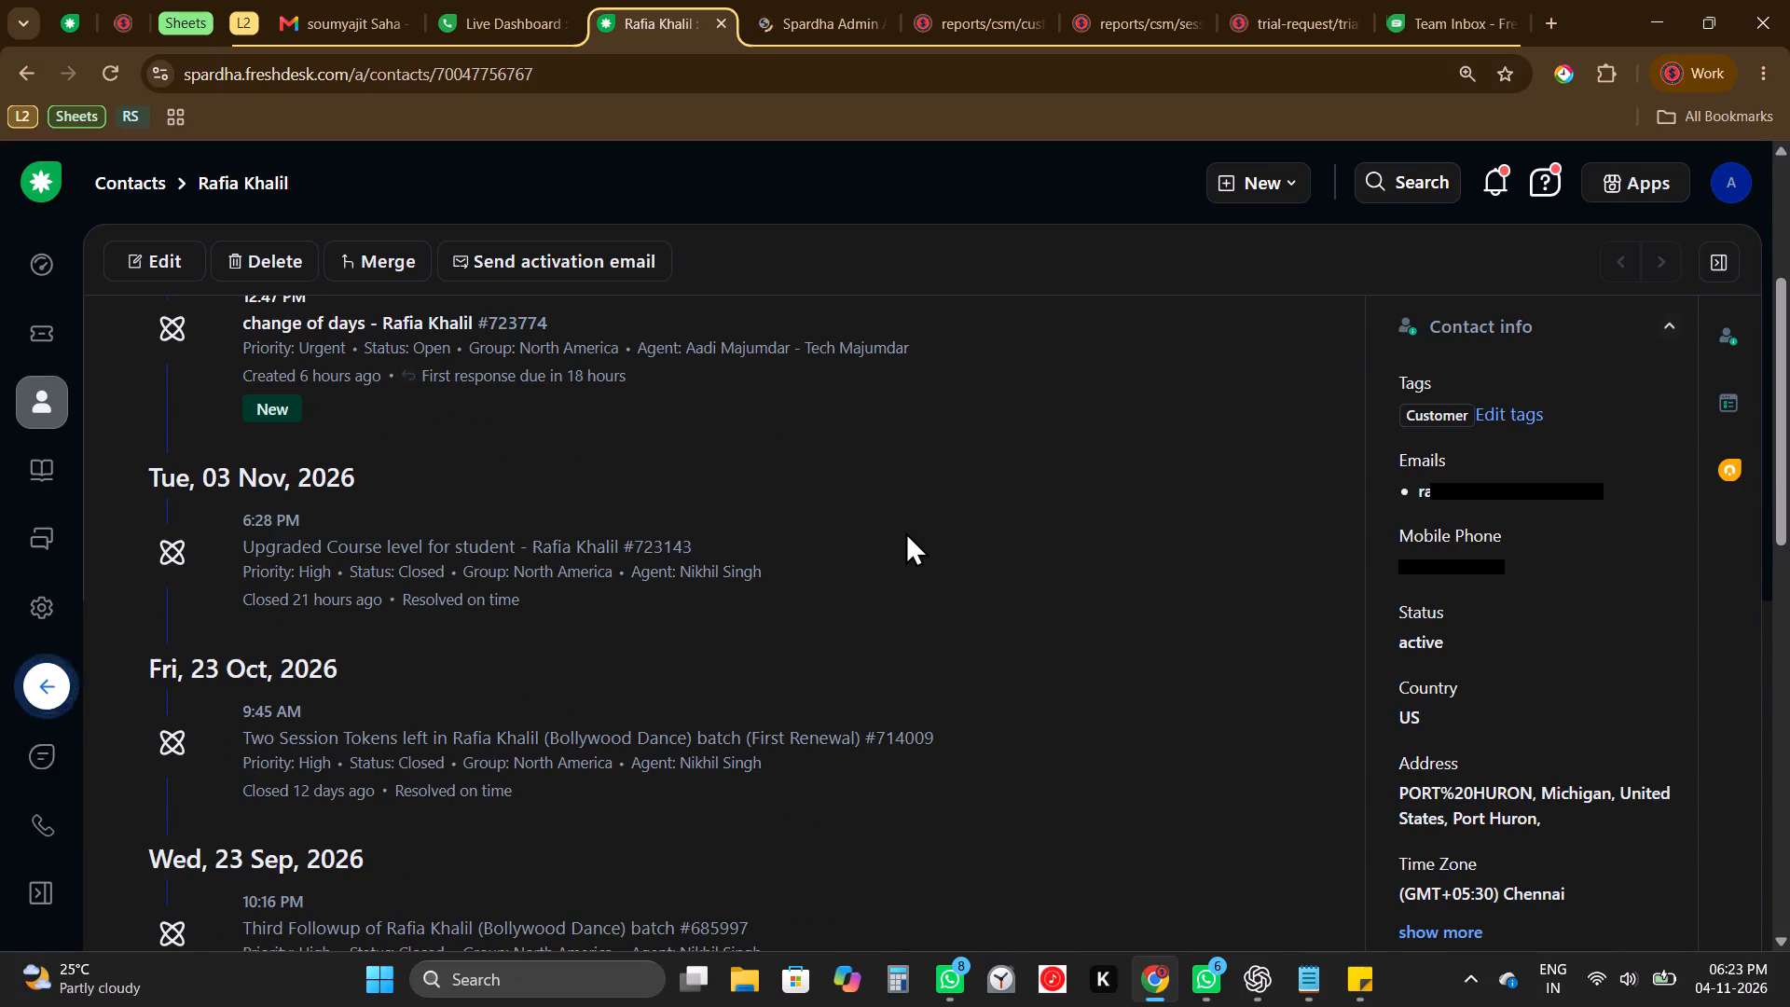
pyautogui.hscroll(2, 905, 531)
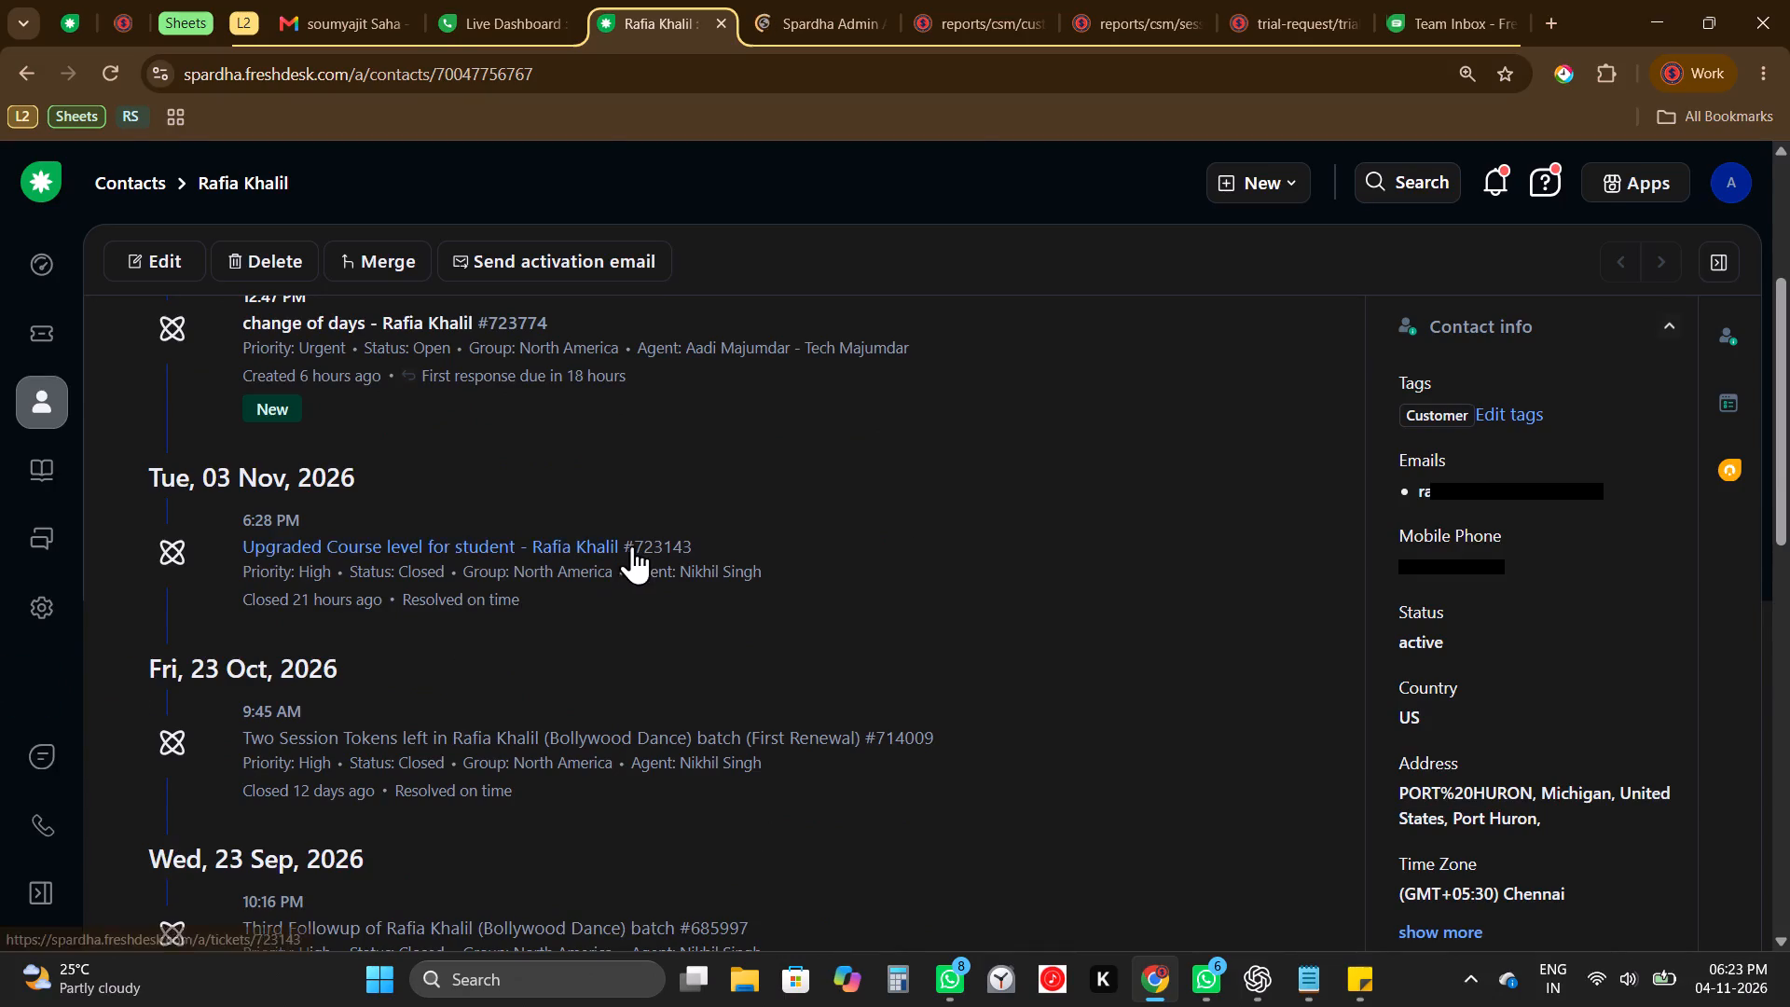
pyautogui.click(632, 545)
pyautogui.scroll(-5, 685, 650)
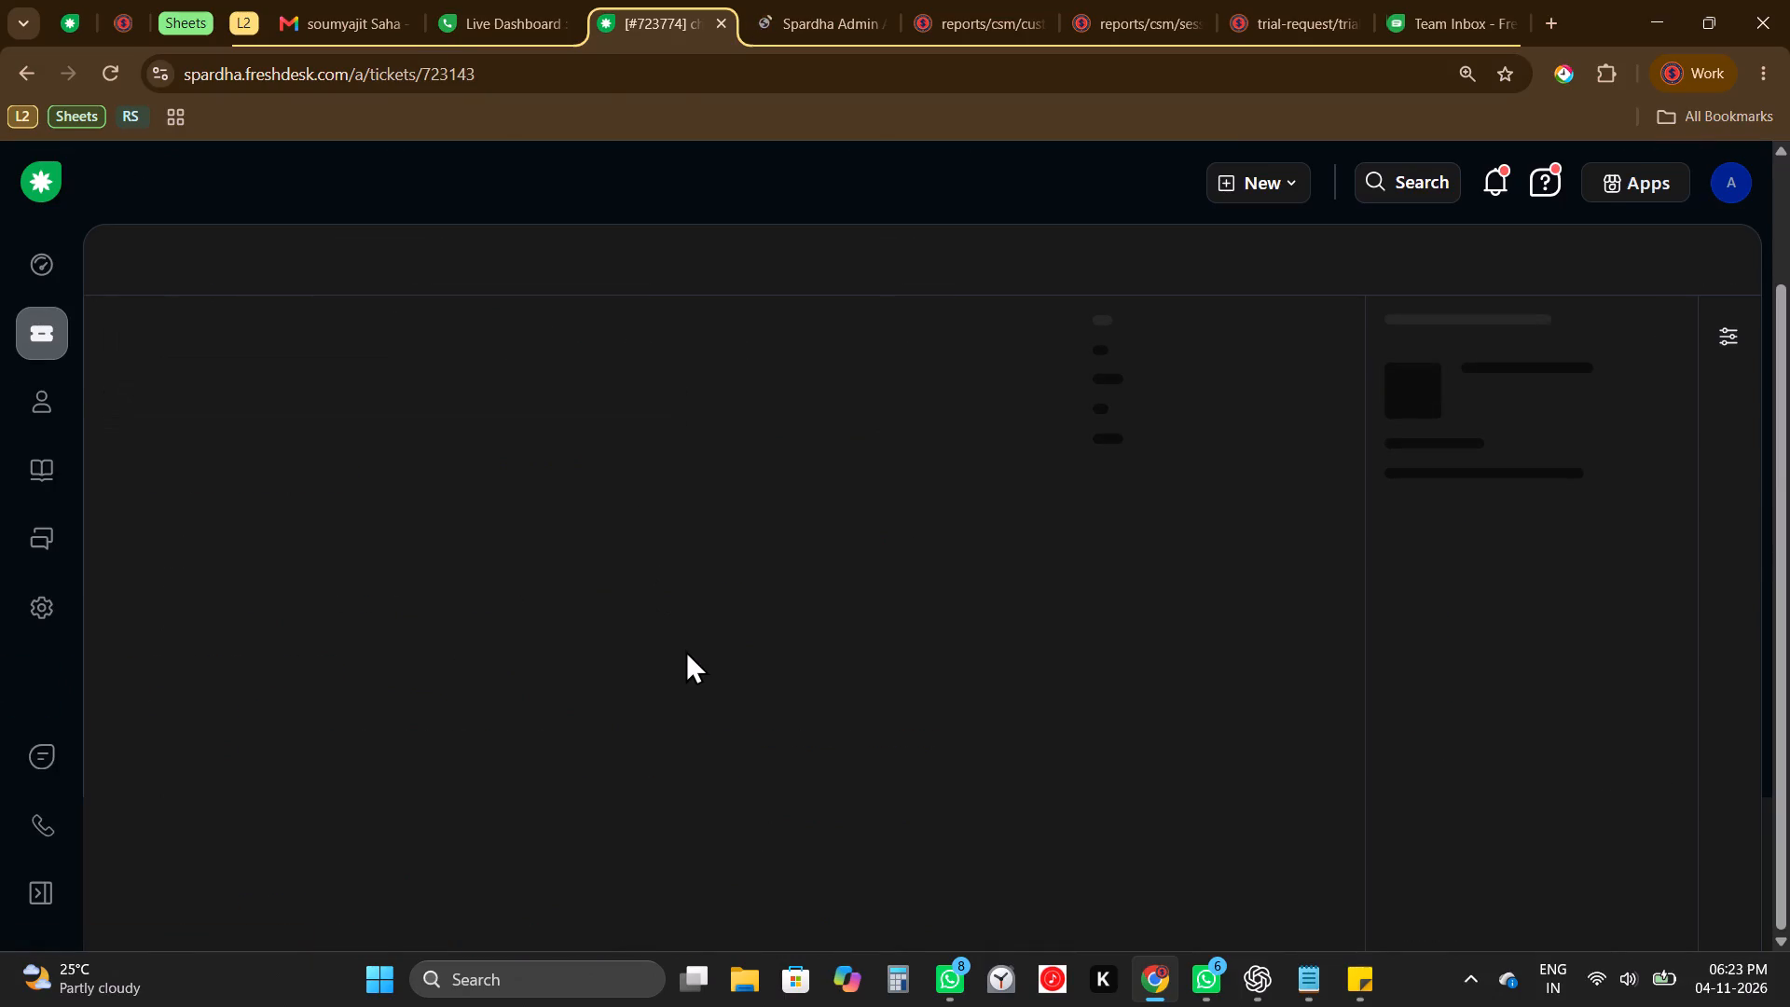
pyautogui.scroll(-12, 685, 650)
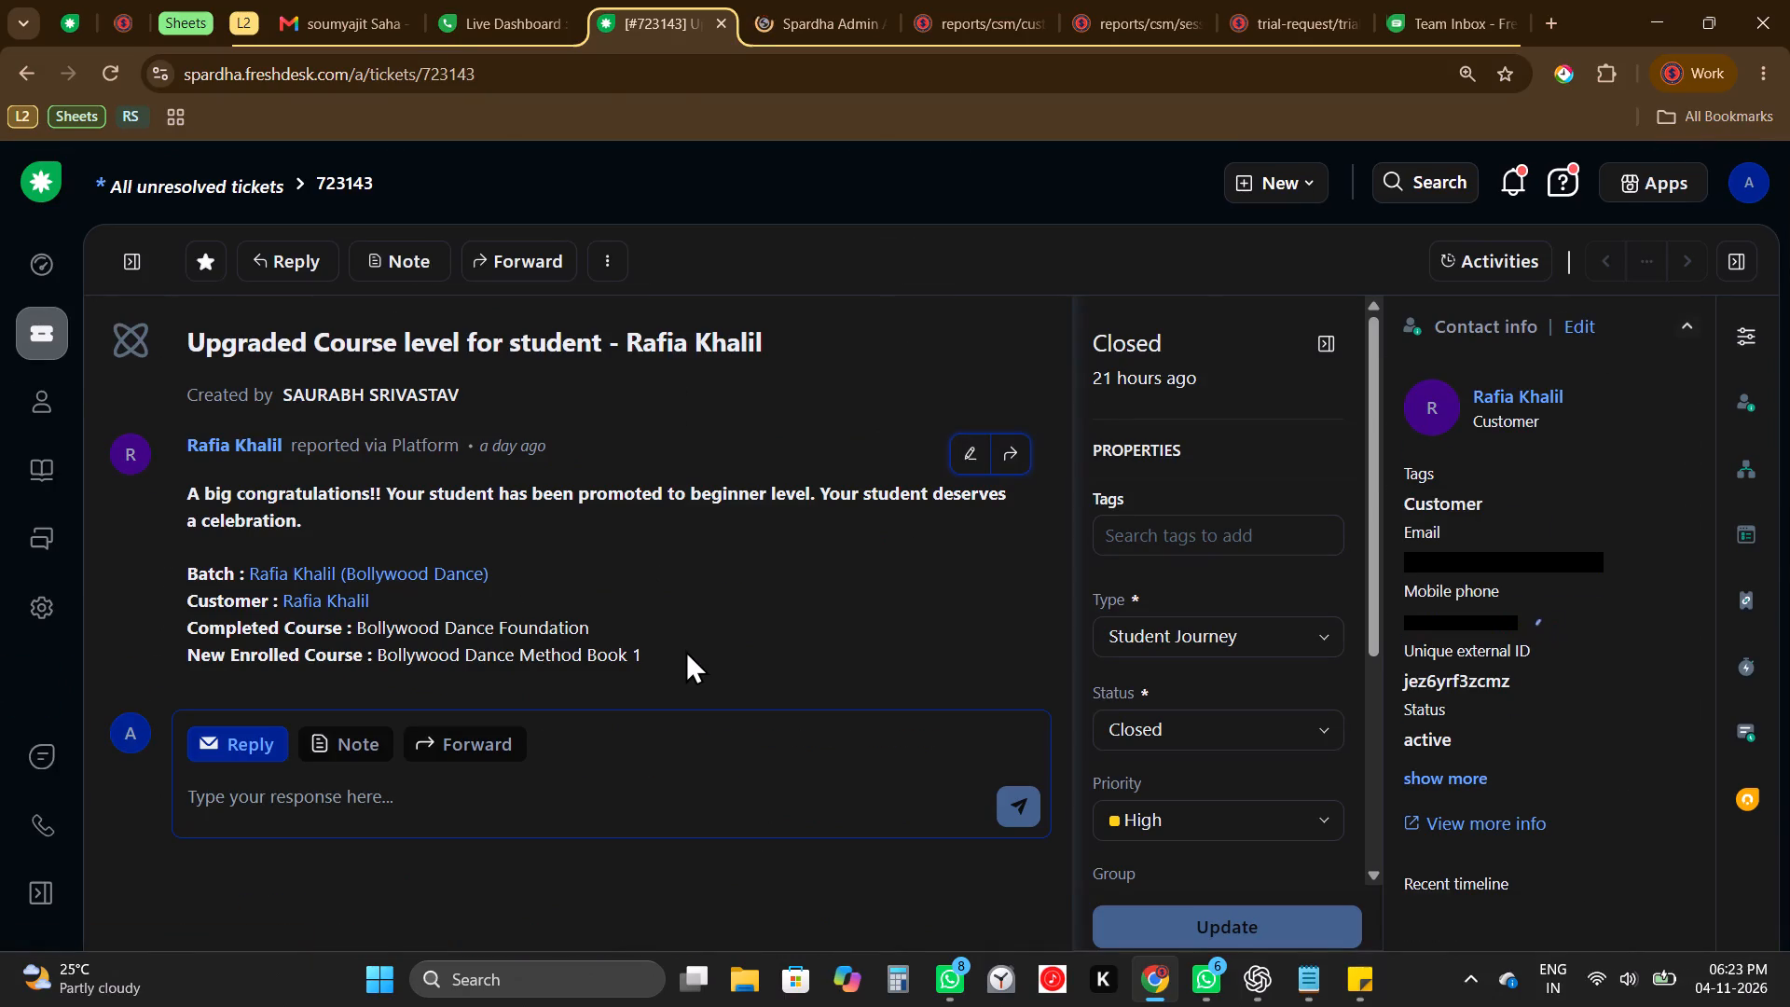
pyautogui.scroll(3, 685, 650)
pyautogui.click(800, 513)
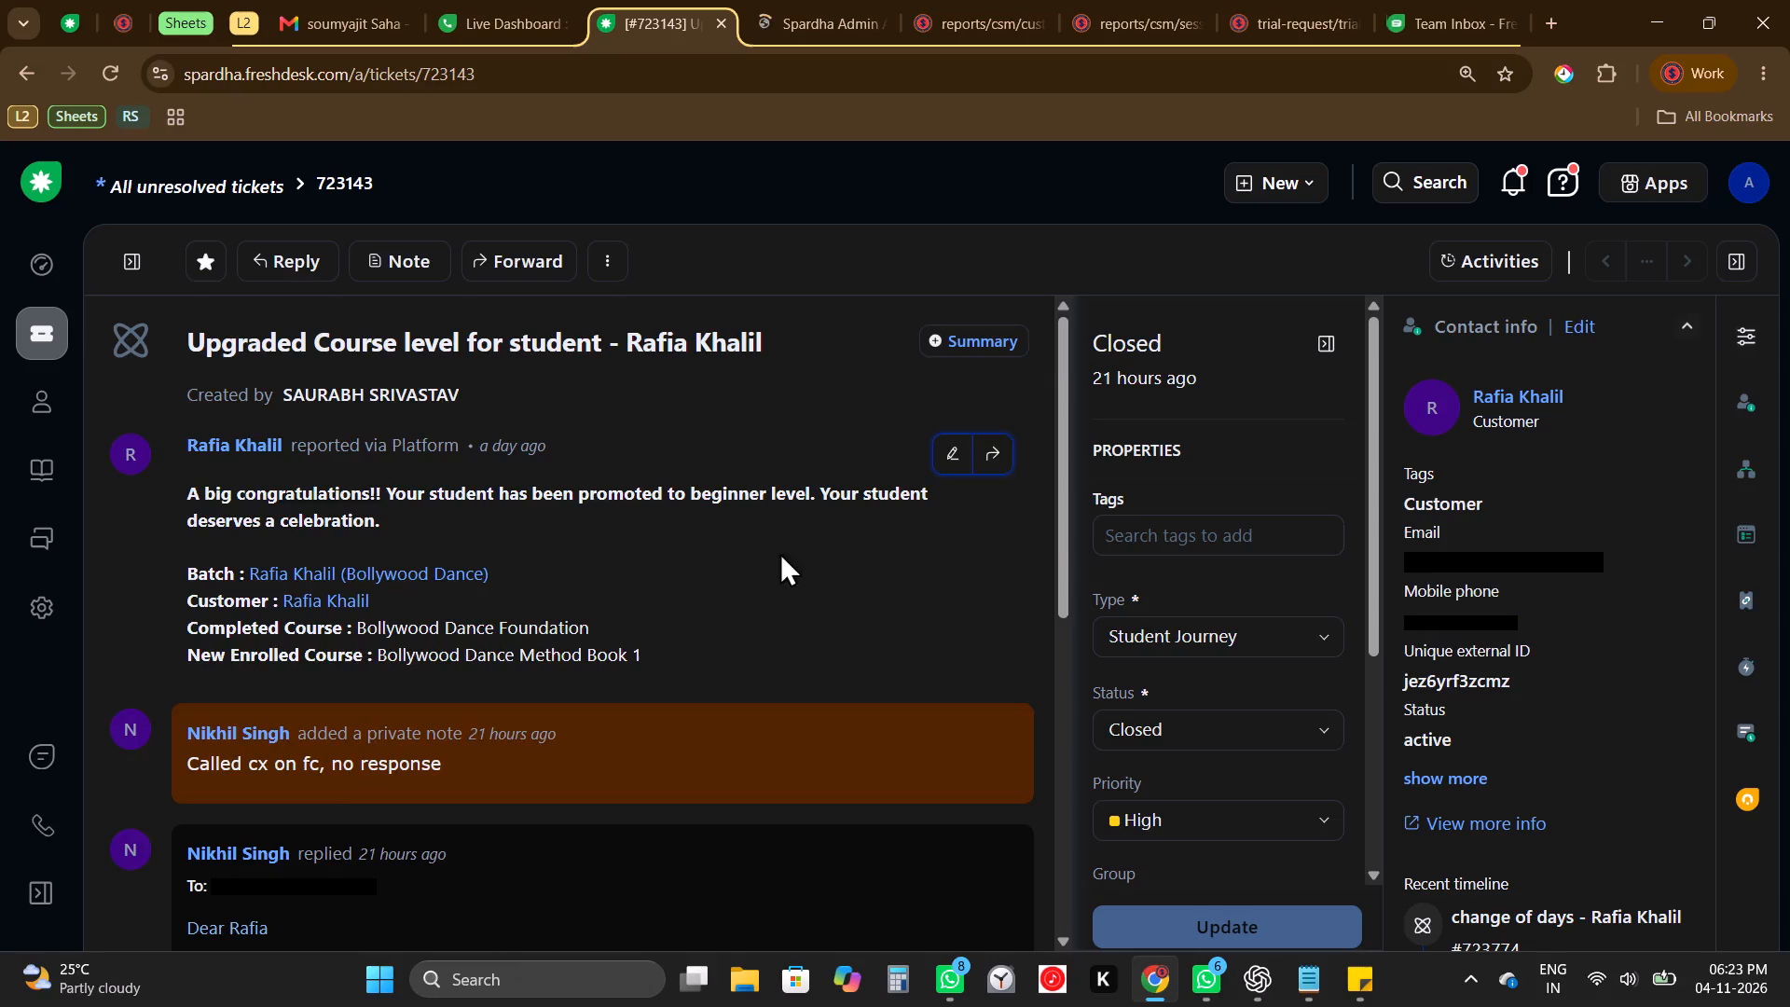
pyautogui.scroll(-4, 746, 605)
pyautogui.scroll(2, 746, 605)
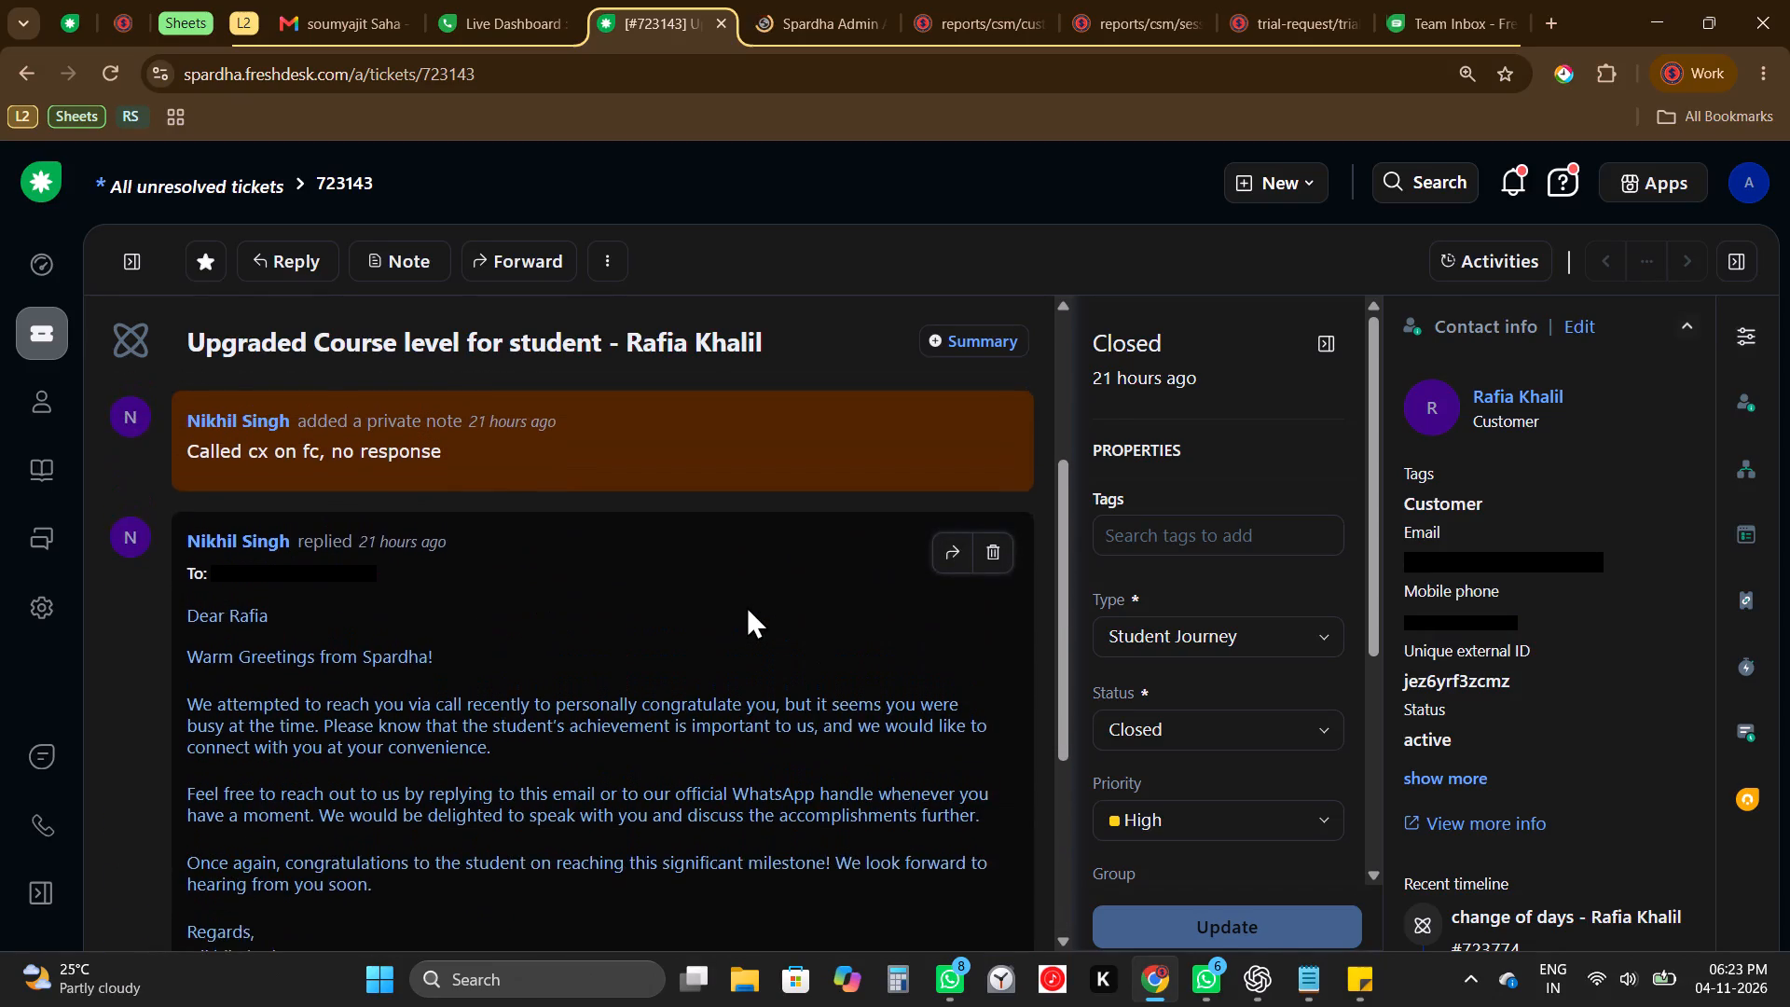
pyautogui.scroll(2, 746, 605)
pyautogui.scroll(-7, 746, 605)
pyautogui.scroll(-3, 1283, 741)
pyautogui.scroll(5, 802, 689)
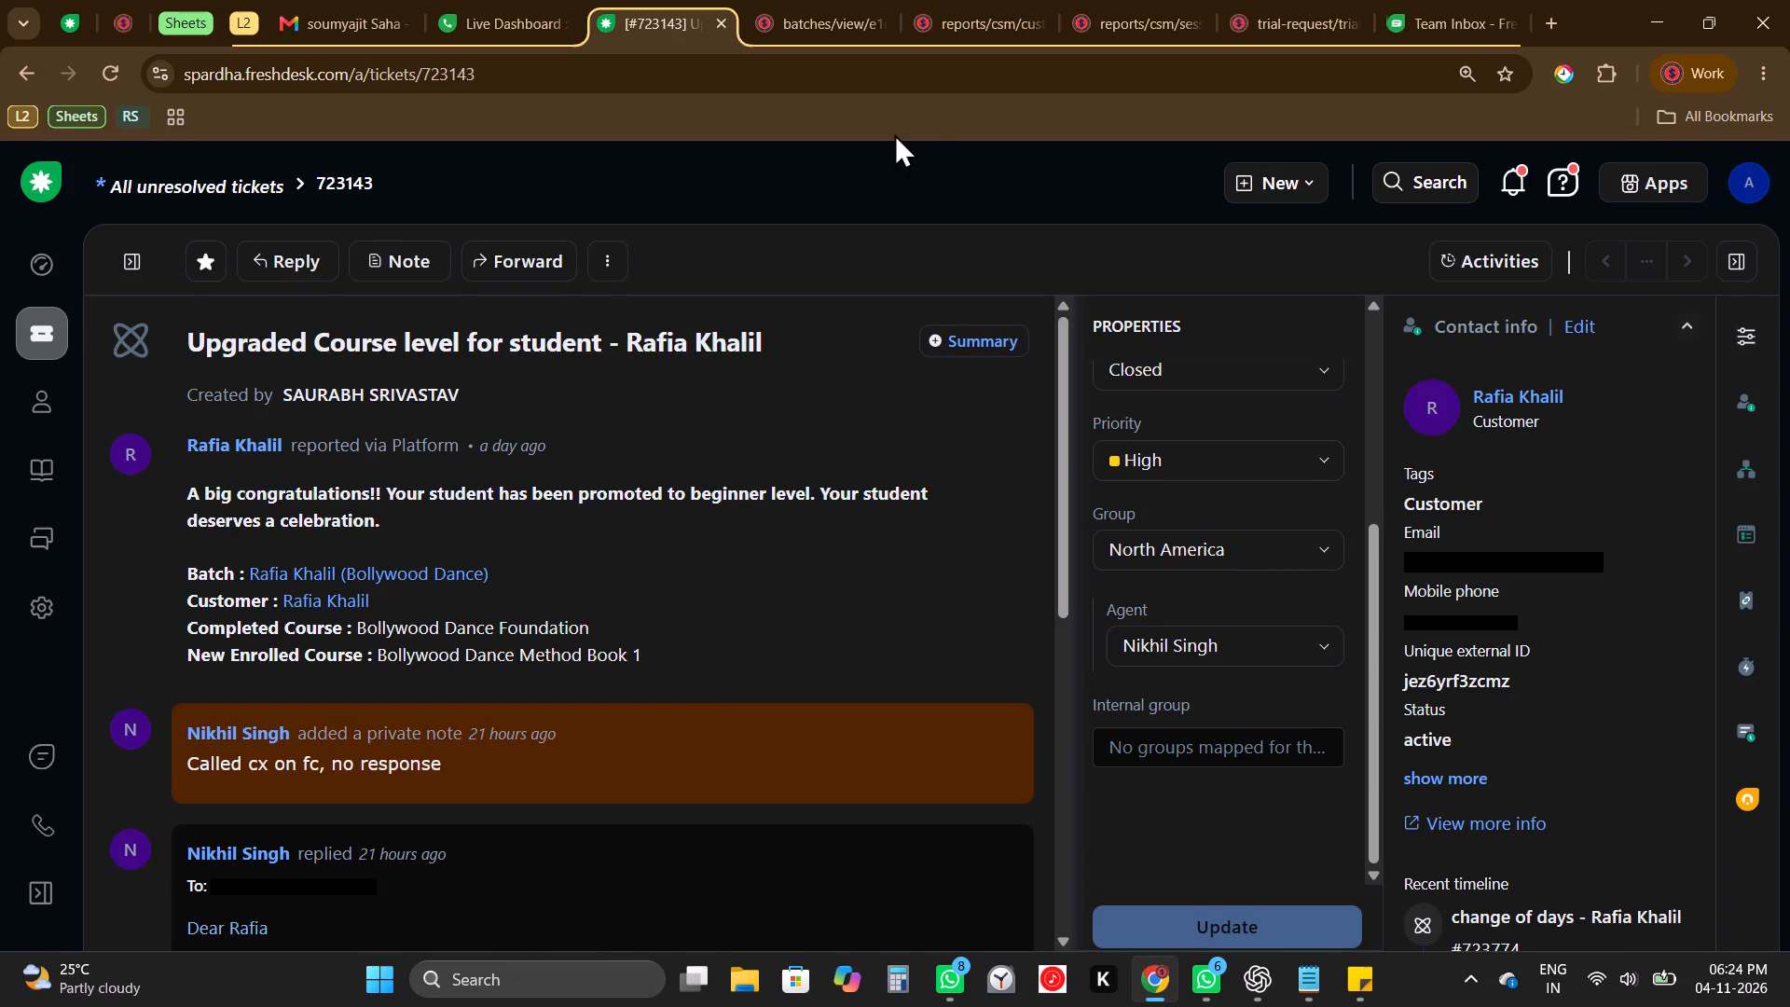
pyautogui.tripleClick(1000, 72)
pyautogui.hotkey('ctrl', 'c')
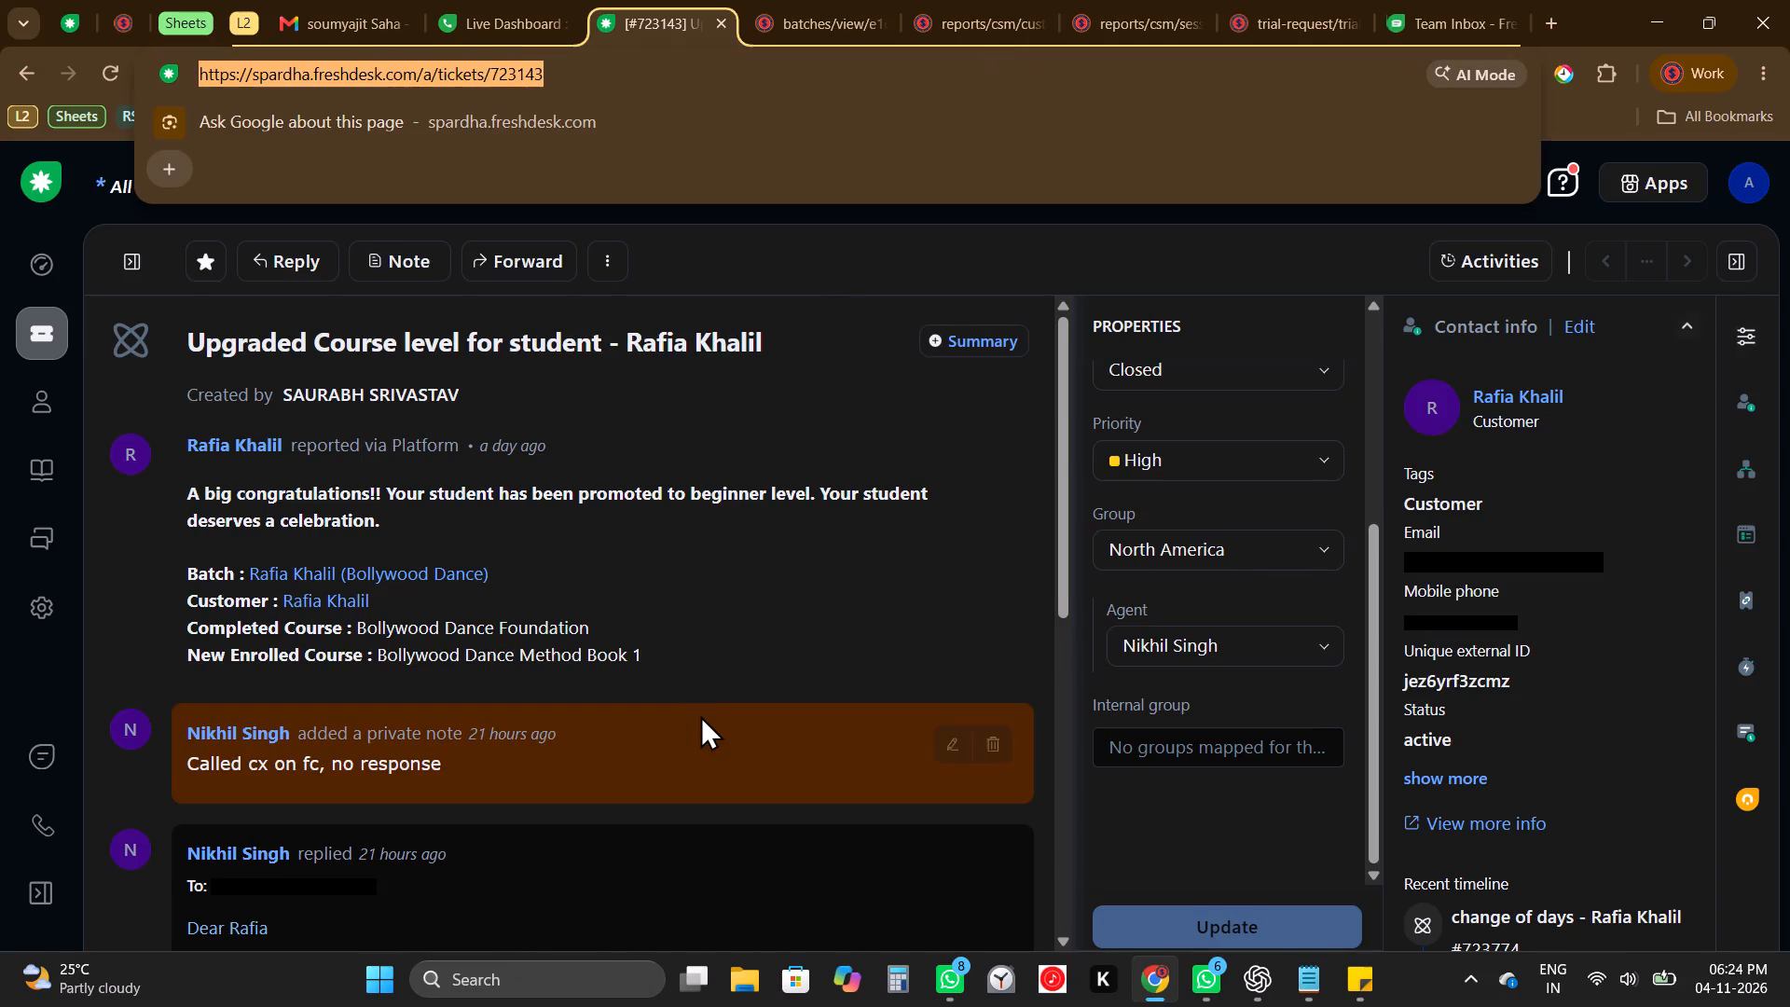
pyautogui.scroll(-5, 700, 715)
pyautogui.hotkey('ctrl', 'c')
pyautogui.scroll(7, 695, 578)
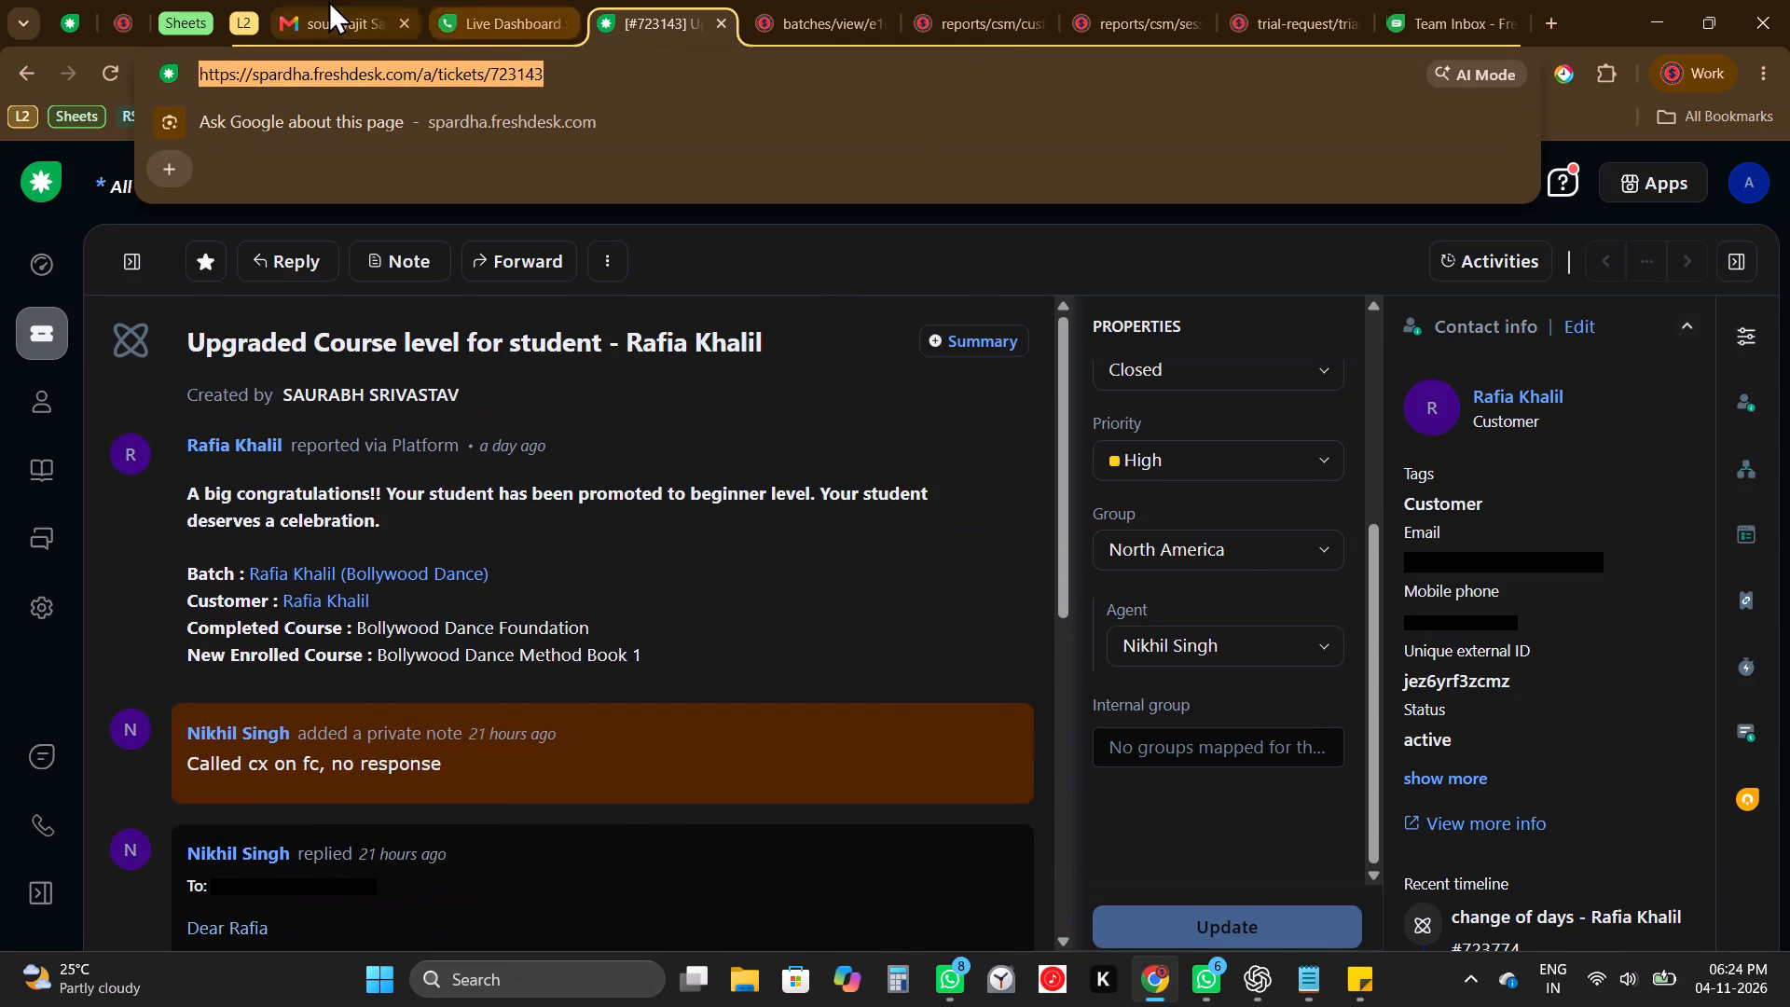
pyautogui.click(328, 0)
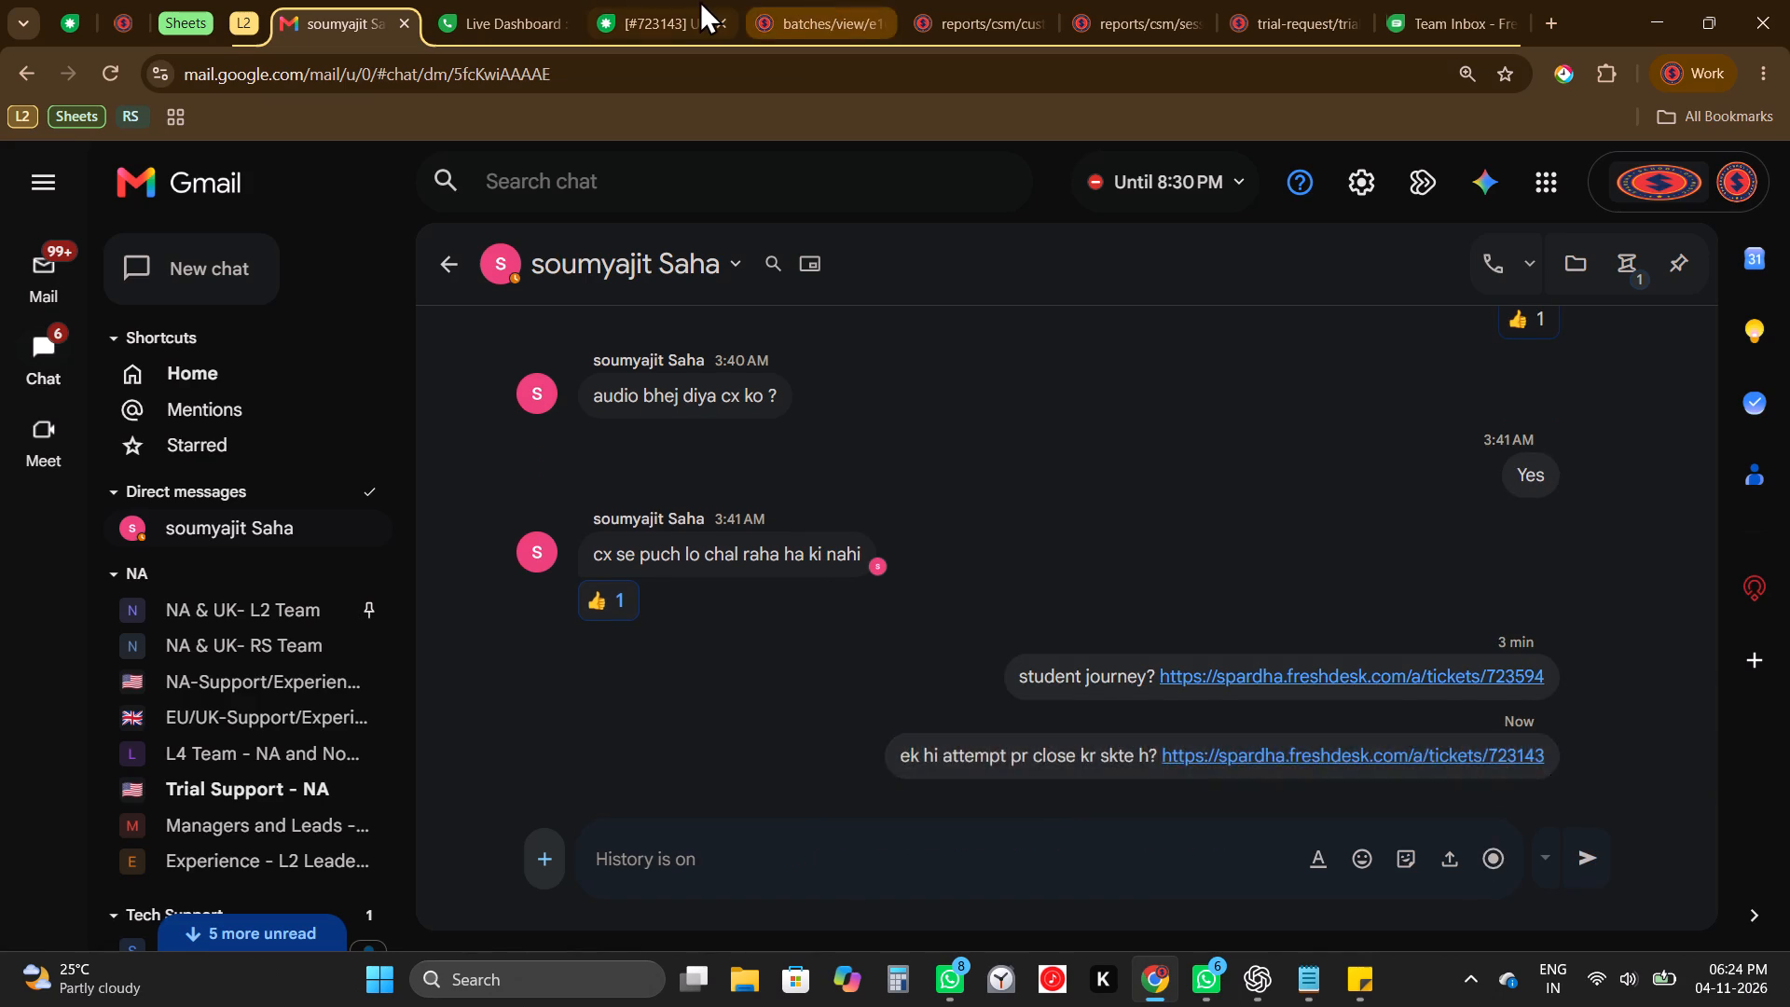
pyautogui.click(699, 0)
pyautogui.scroll(2, 823, 404)
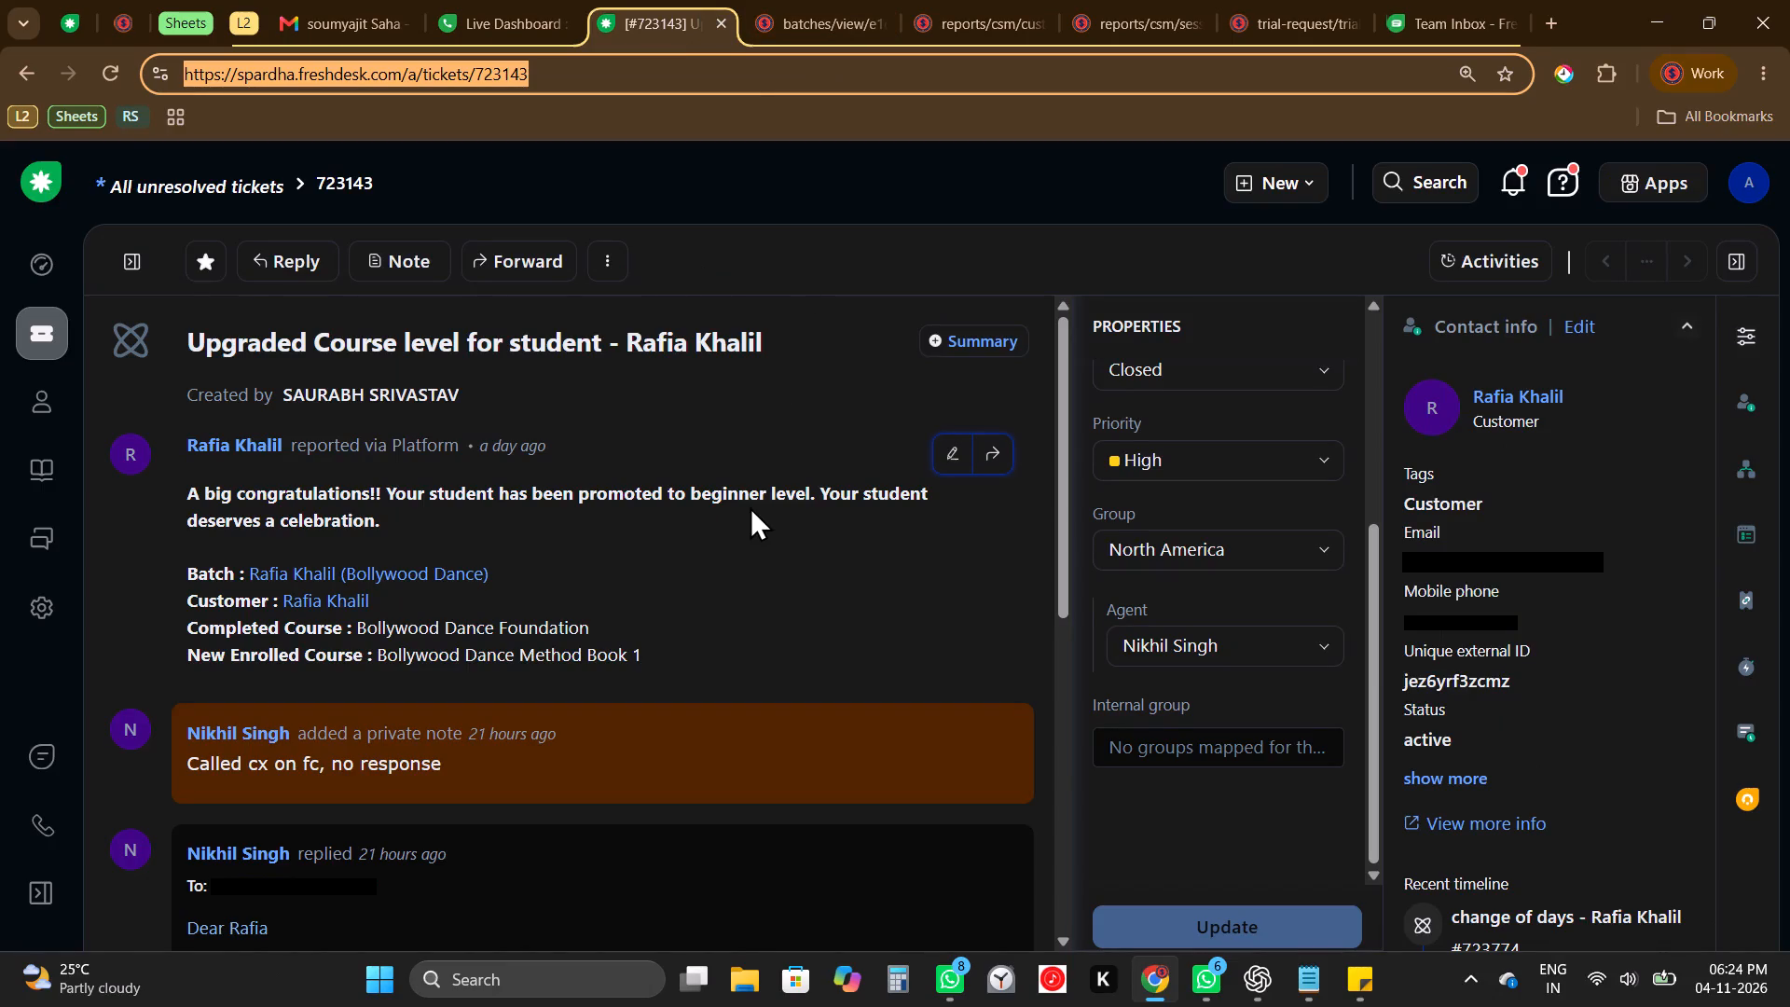
pyautogui.doubleClick(750, 506)
pyautogui.moveTo(750, 506); pyautogui.dragTo(740, 630)
pyautogui.click(740, 630)
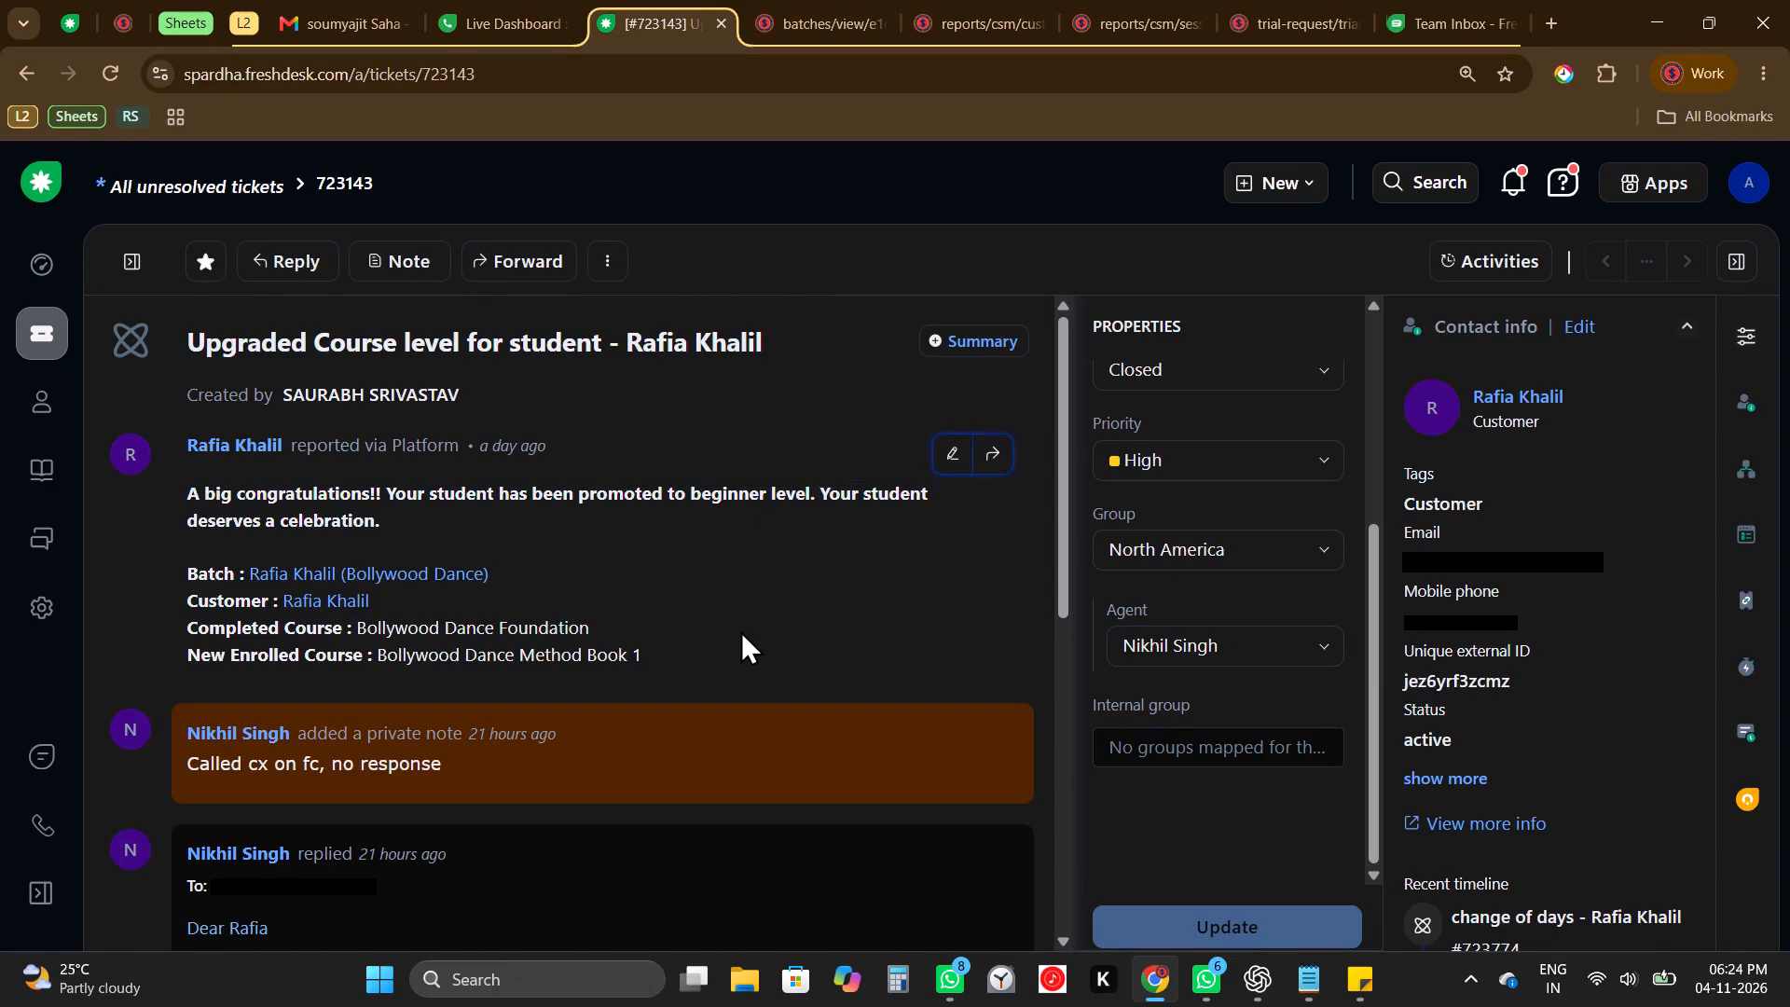
pyautogui.hscroll(6, 740, 630)
pyautogui.hscroll(6, 503, 660)
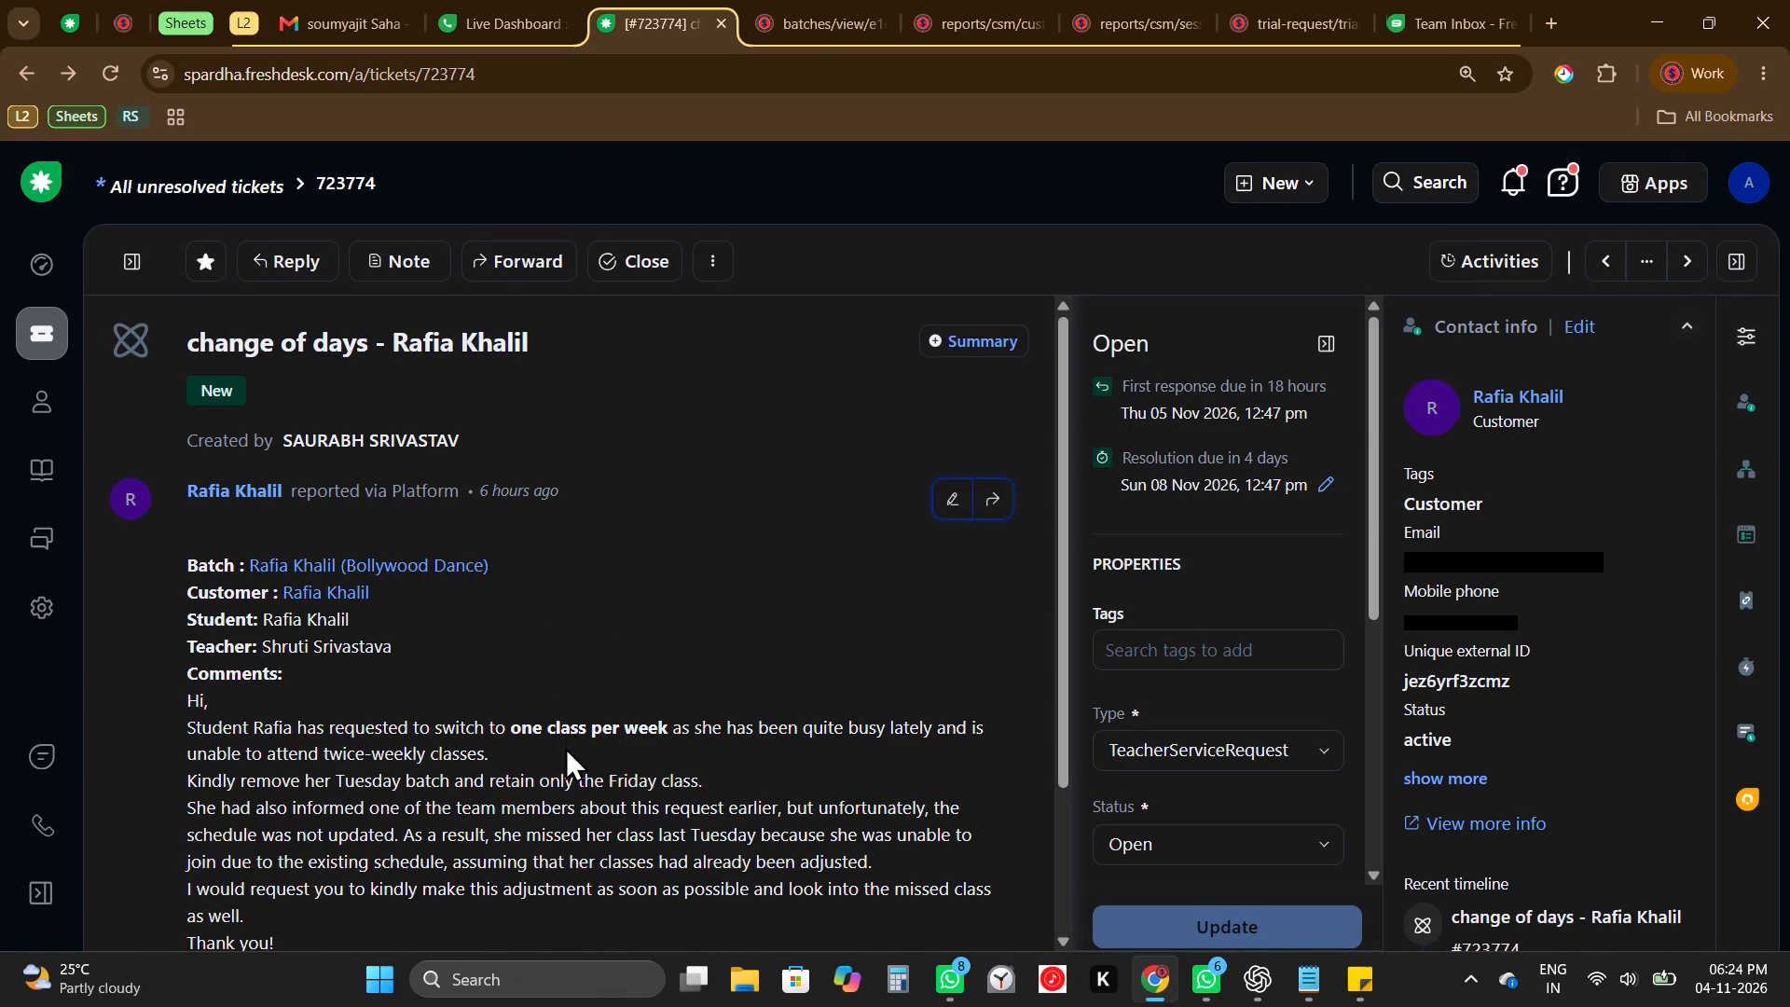
# In the linked Bollywood Dance batch, delete the Monday 08:00 PM schedule entry, which is Tuesday 06:30 AM for the teacher.
pyautogui.click(802, 0)
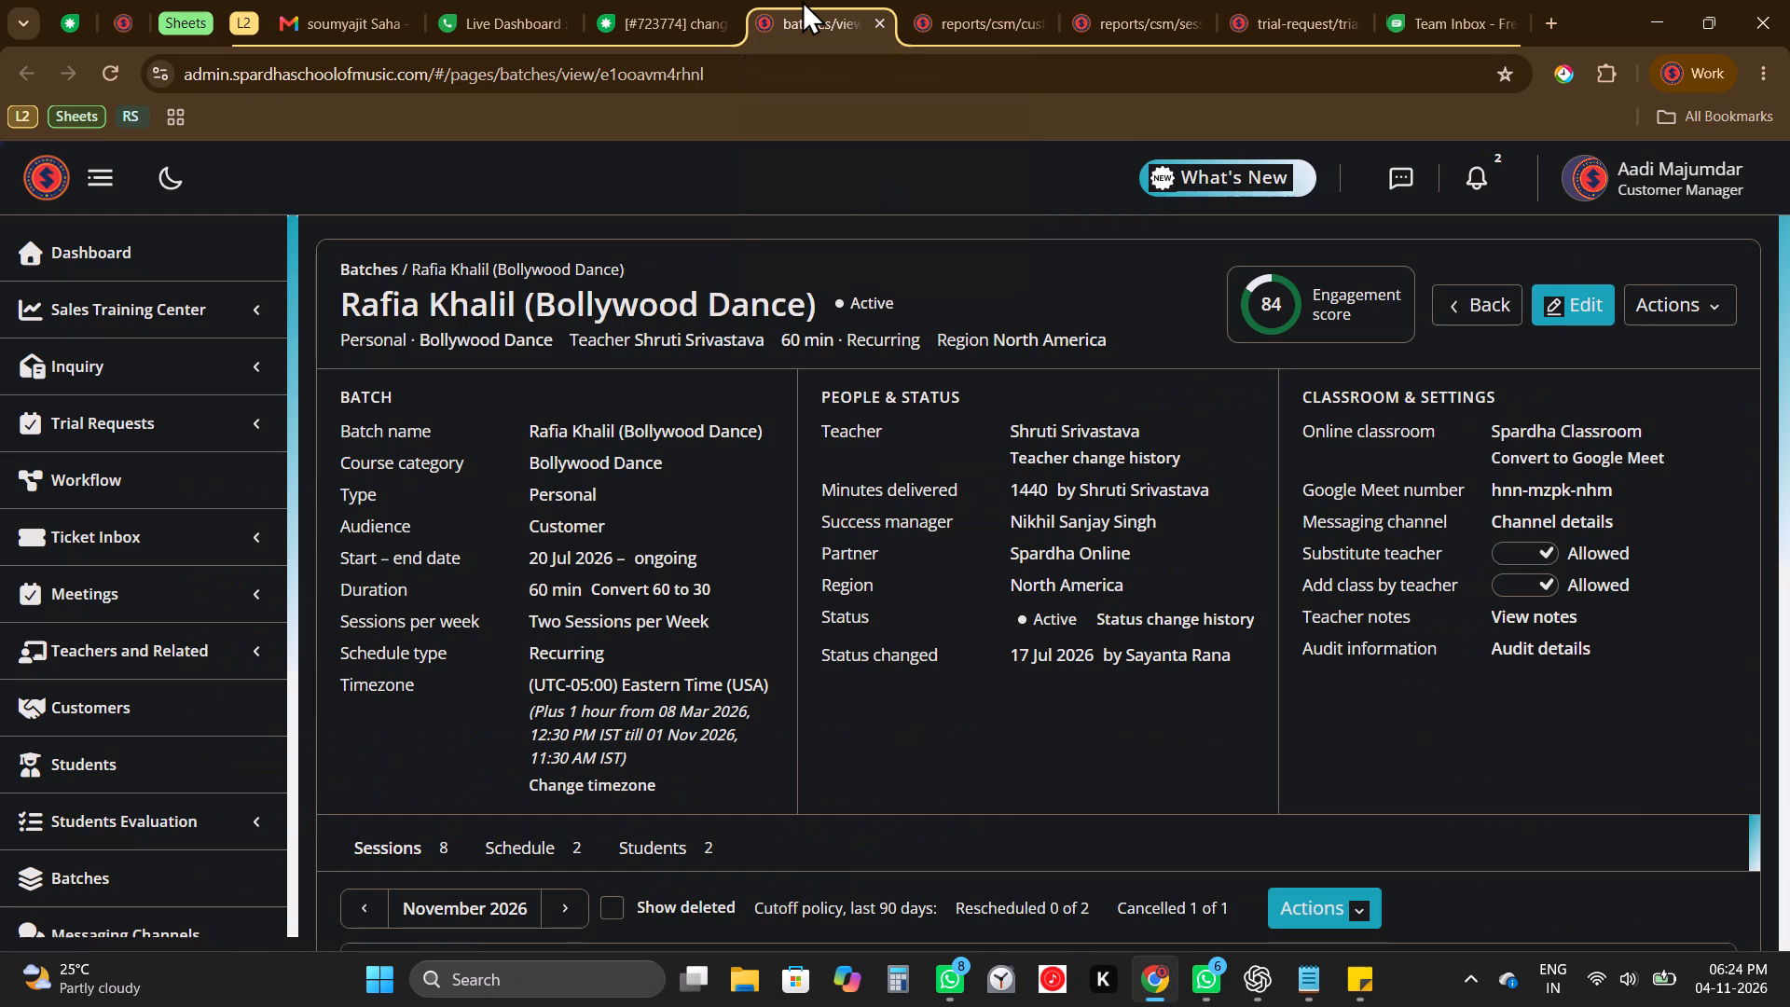
pyautogui.scroll(-2, 884, 545)
pyautogui.click(561, 331)
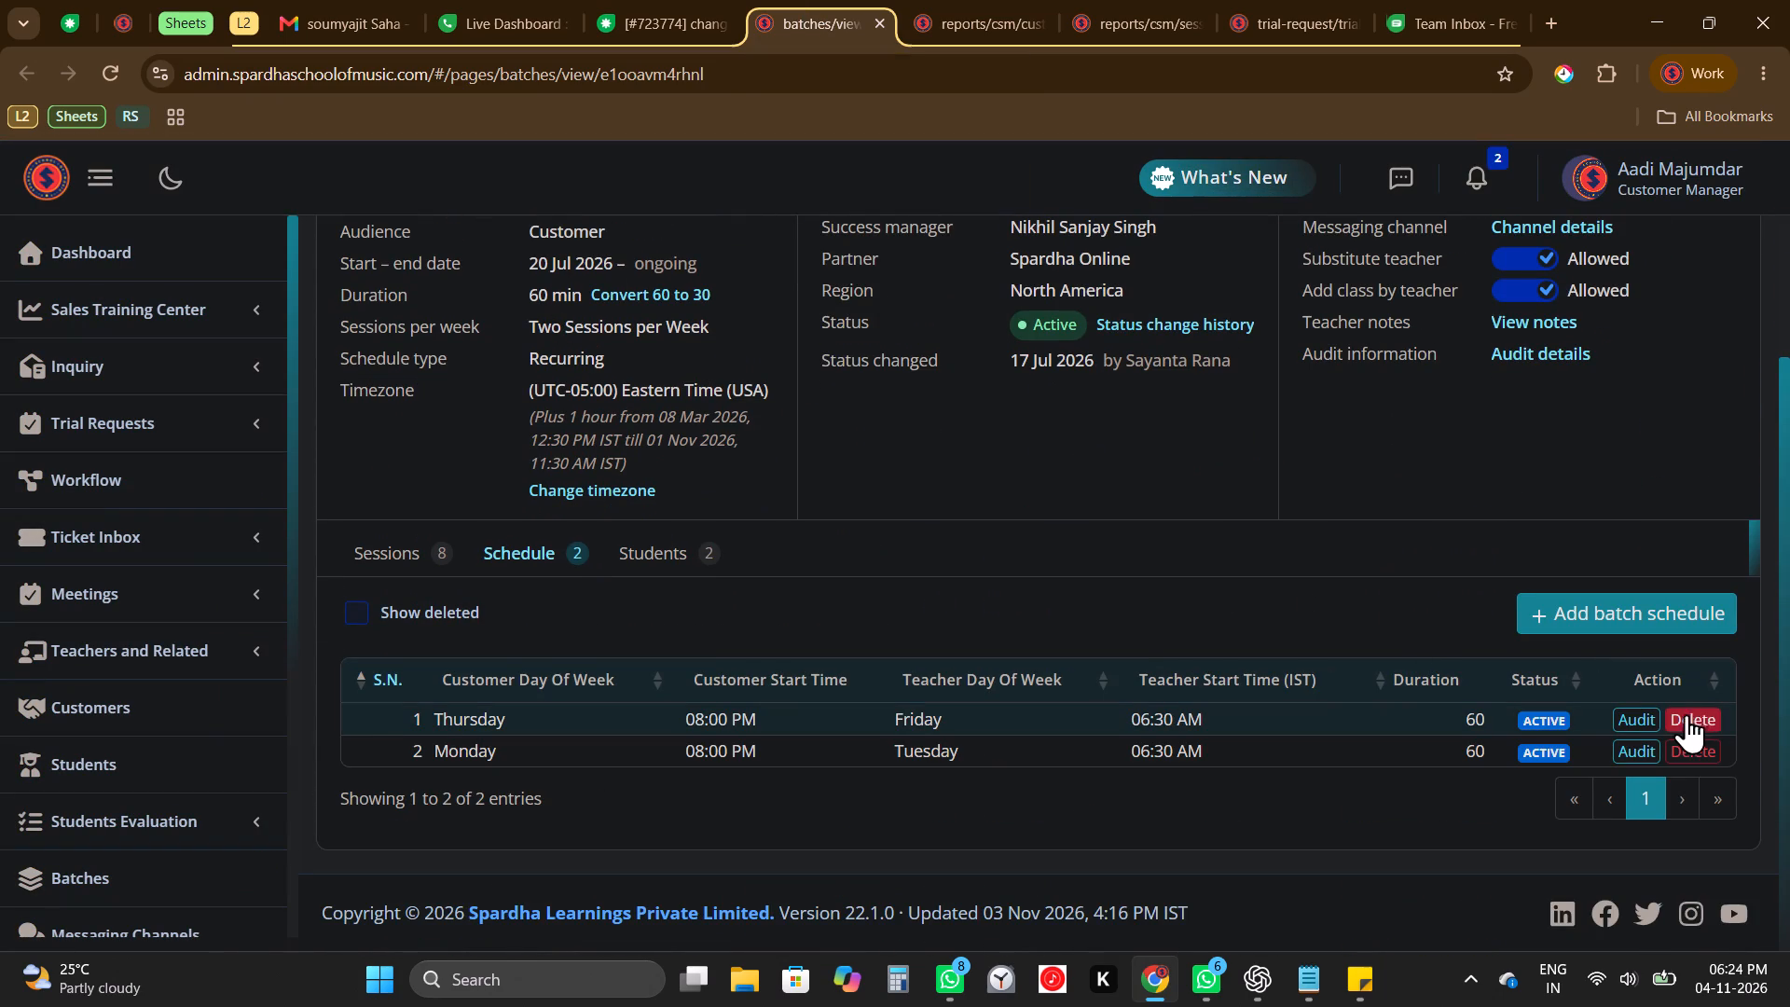
pyautogui.click(1705, 760)
pyautogui.click(1141, 625)
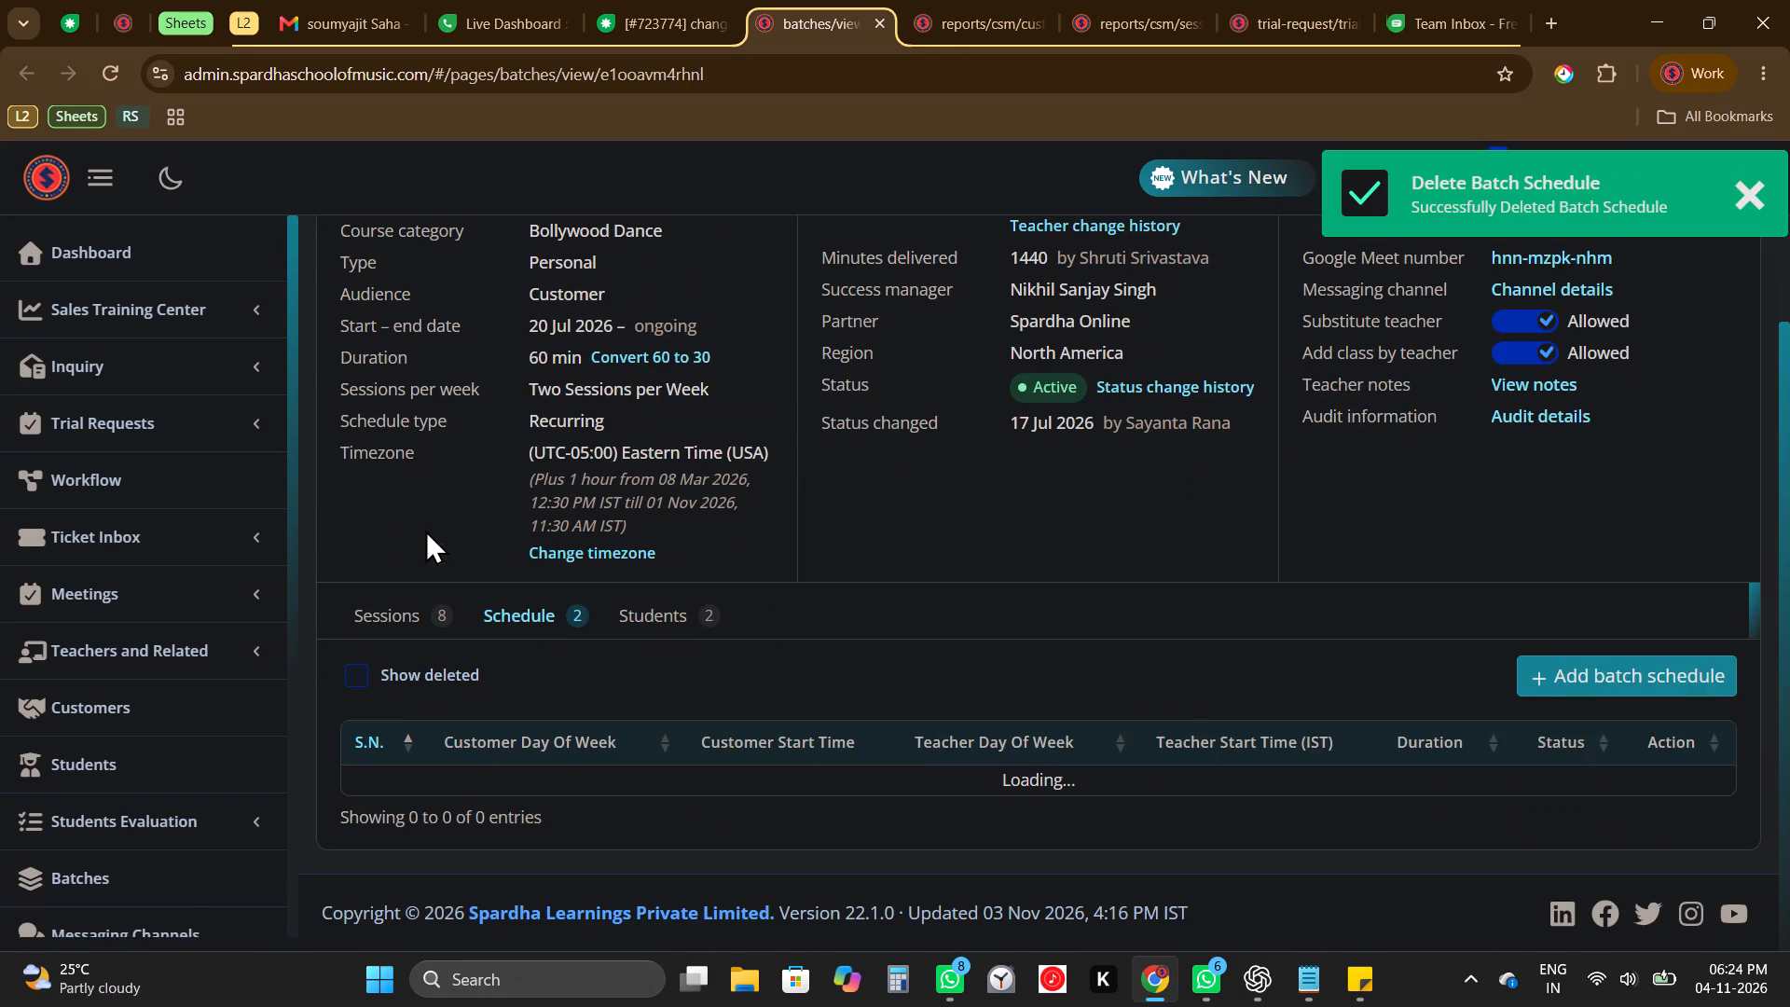
# Check the batch's November 2026 sessions and its remaining Thursday schedule, including that entry's audit log.
pyautogui.click(415, 568)
pyautogui.scroll(-1, 953, 642)
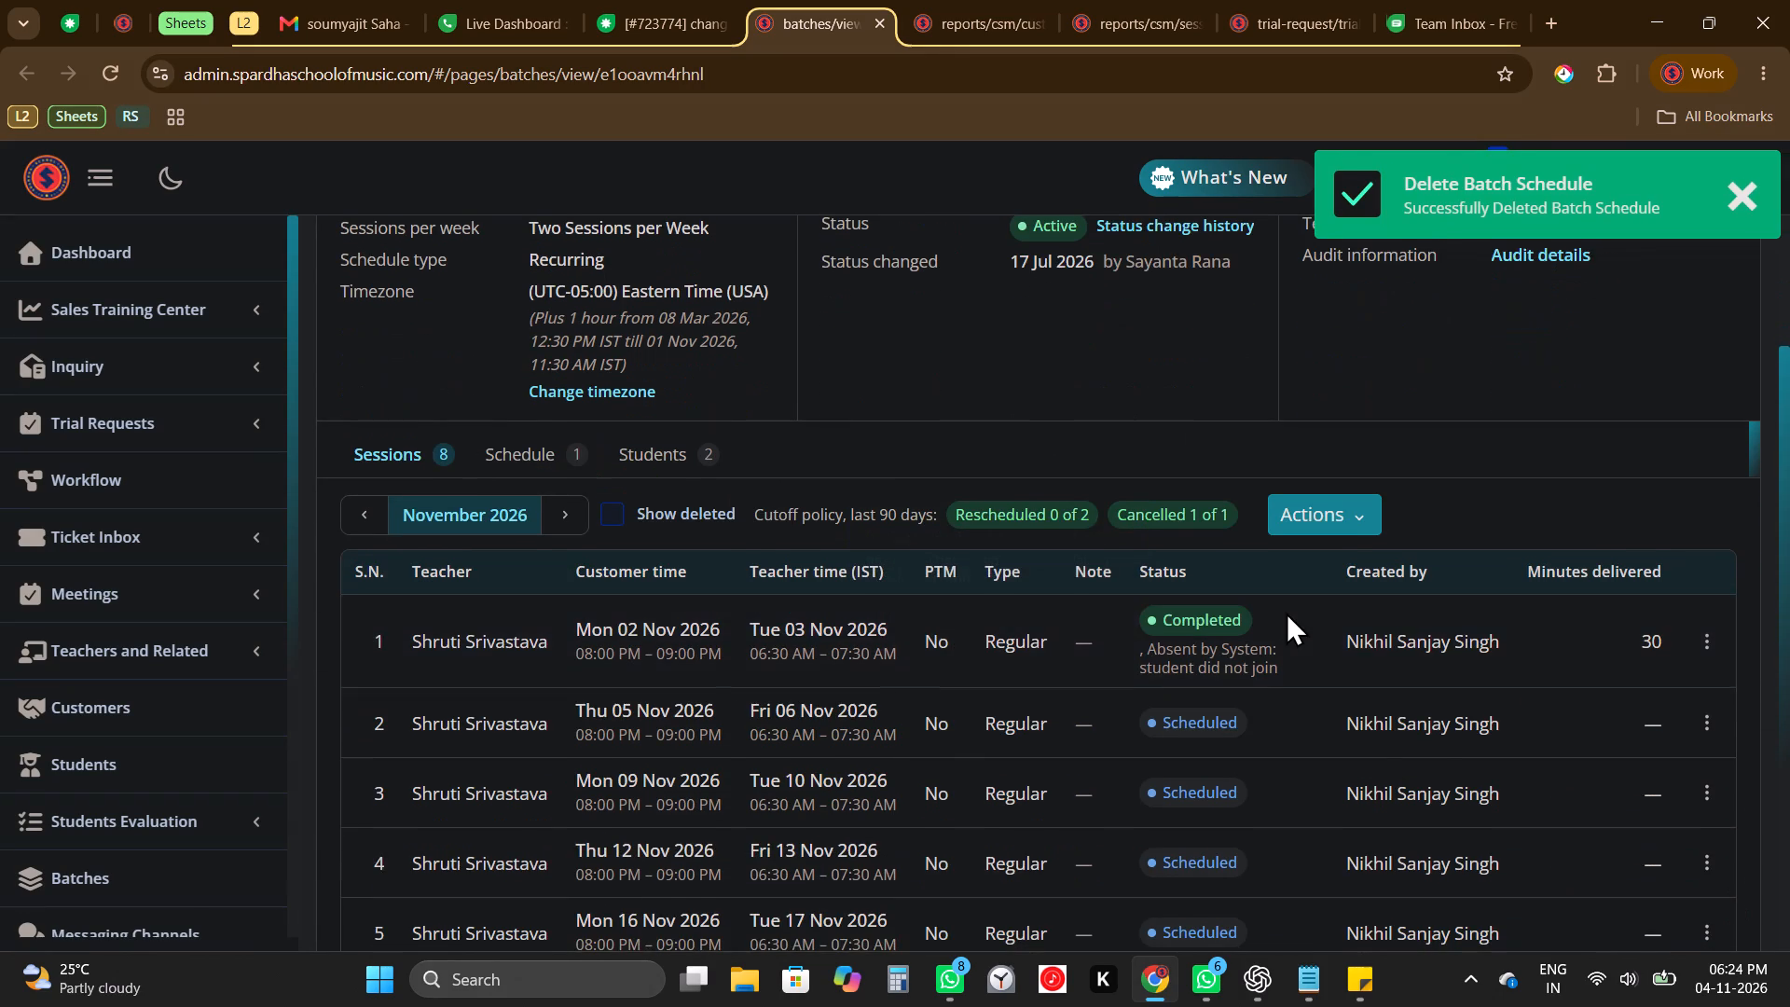
pyautogui.scroll(-1, 1286, 612)
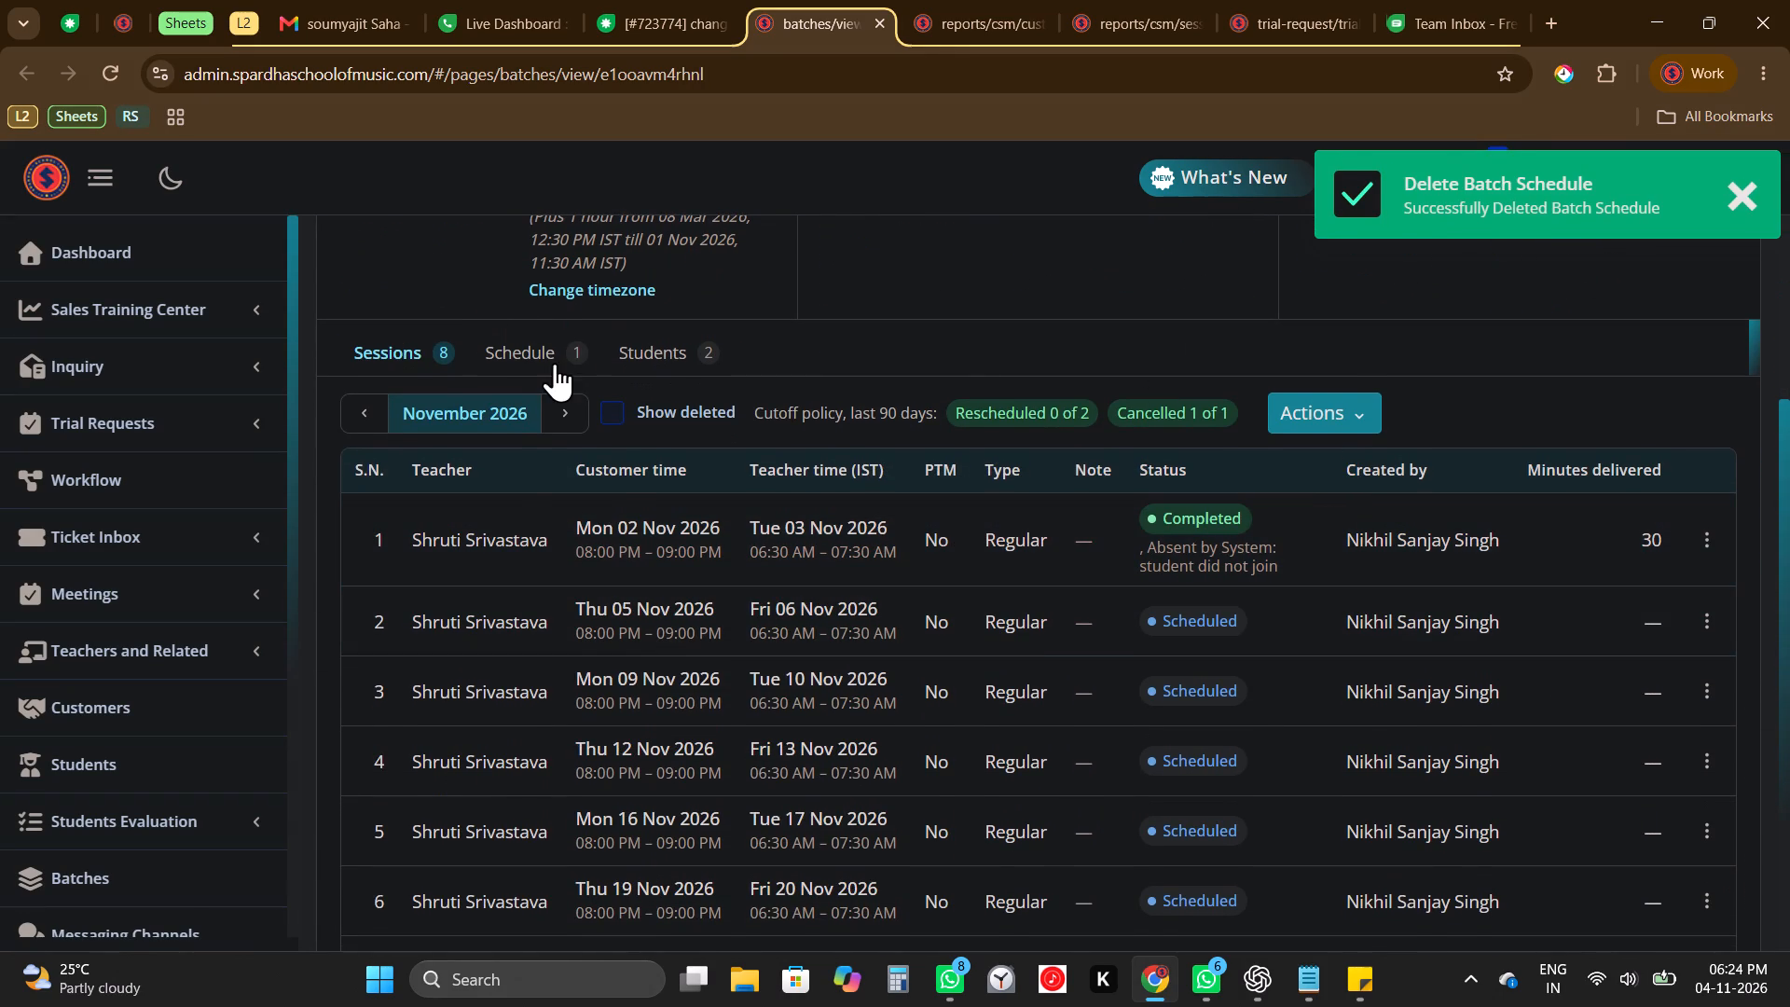
pyautogui.click(555, 363)
pyautogui.click(1643, 752)
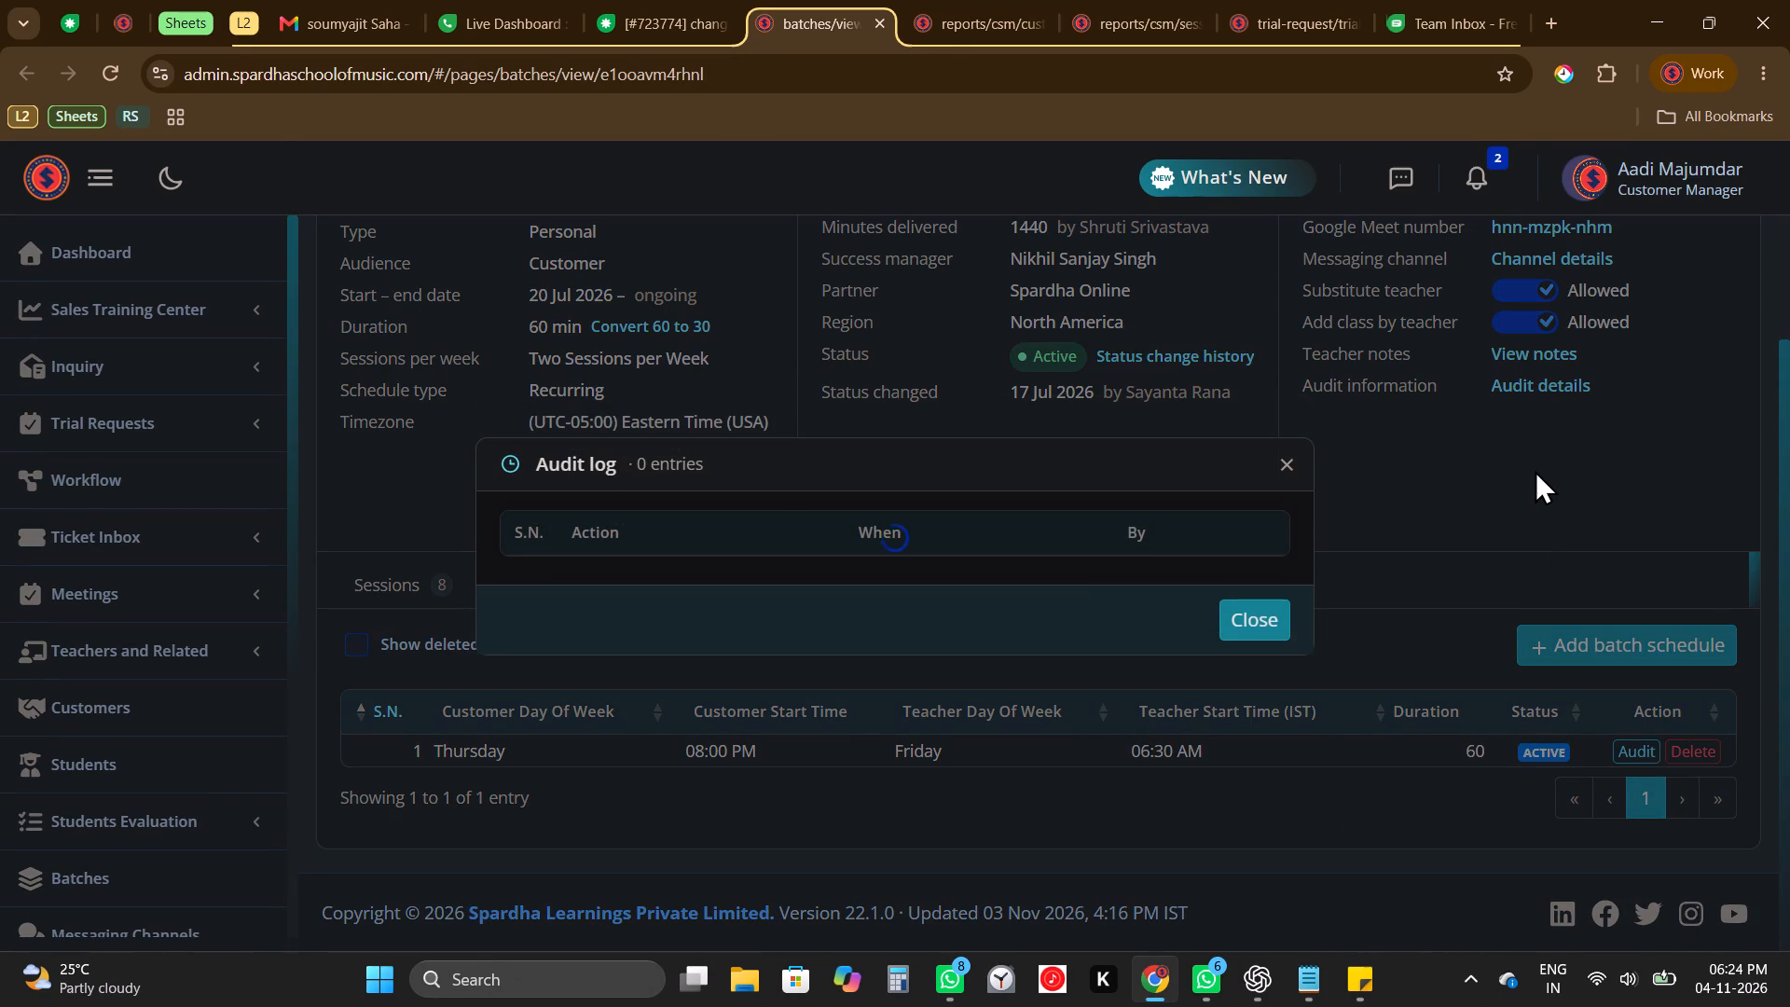
pyautogui.press('Escape')
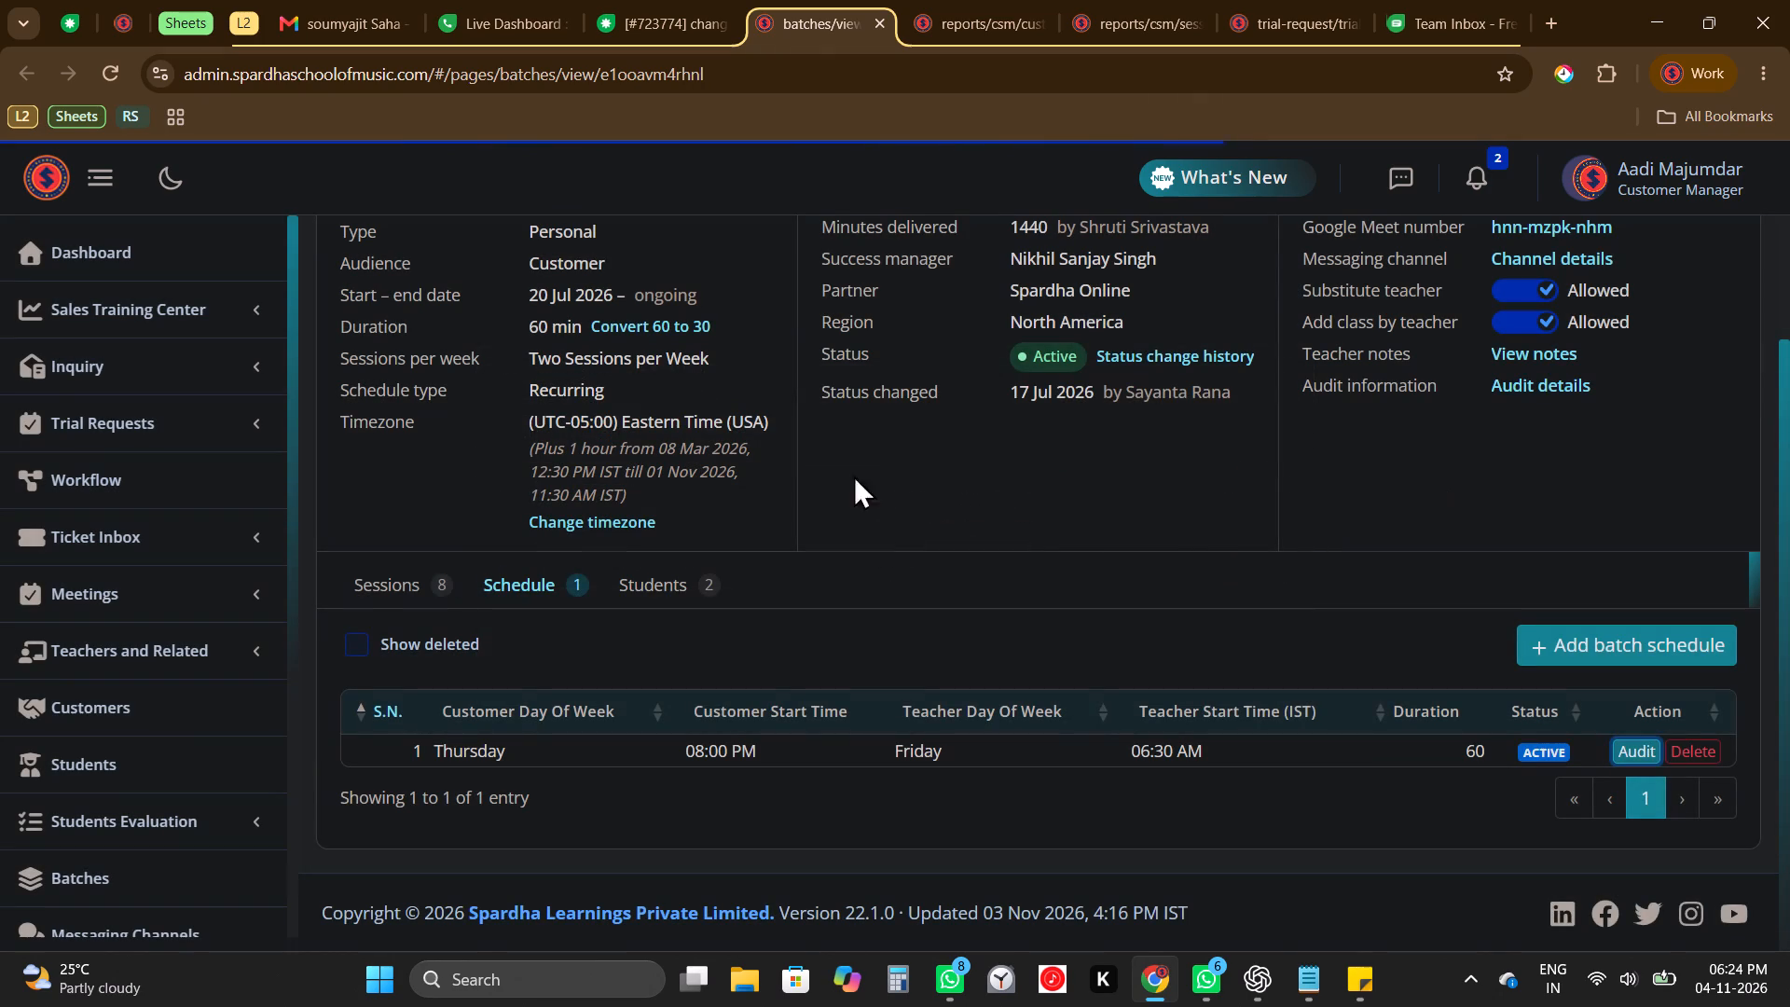
# Generate the batch sessions from the new schedule with an effective date of 7 November 2026.
pyautogui.click(354, 574)
pyautogui.scroll(-2, 1141, 521)
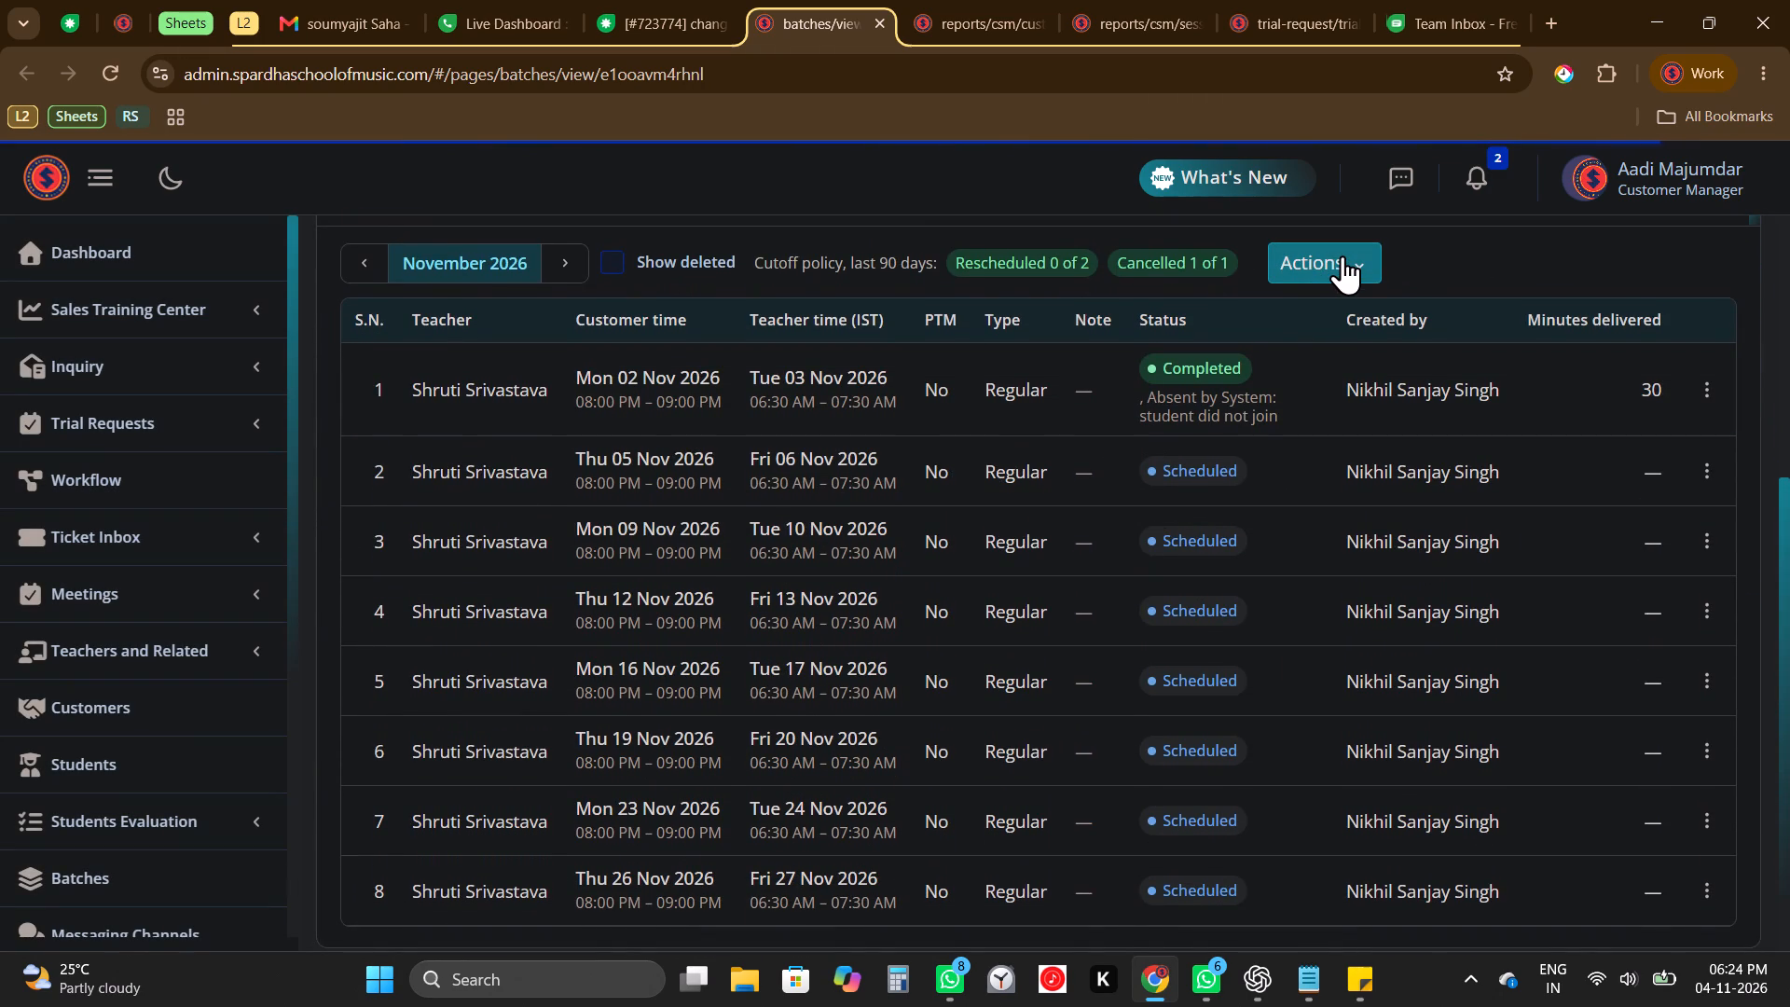
pyautogui.click(1342, 255)
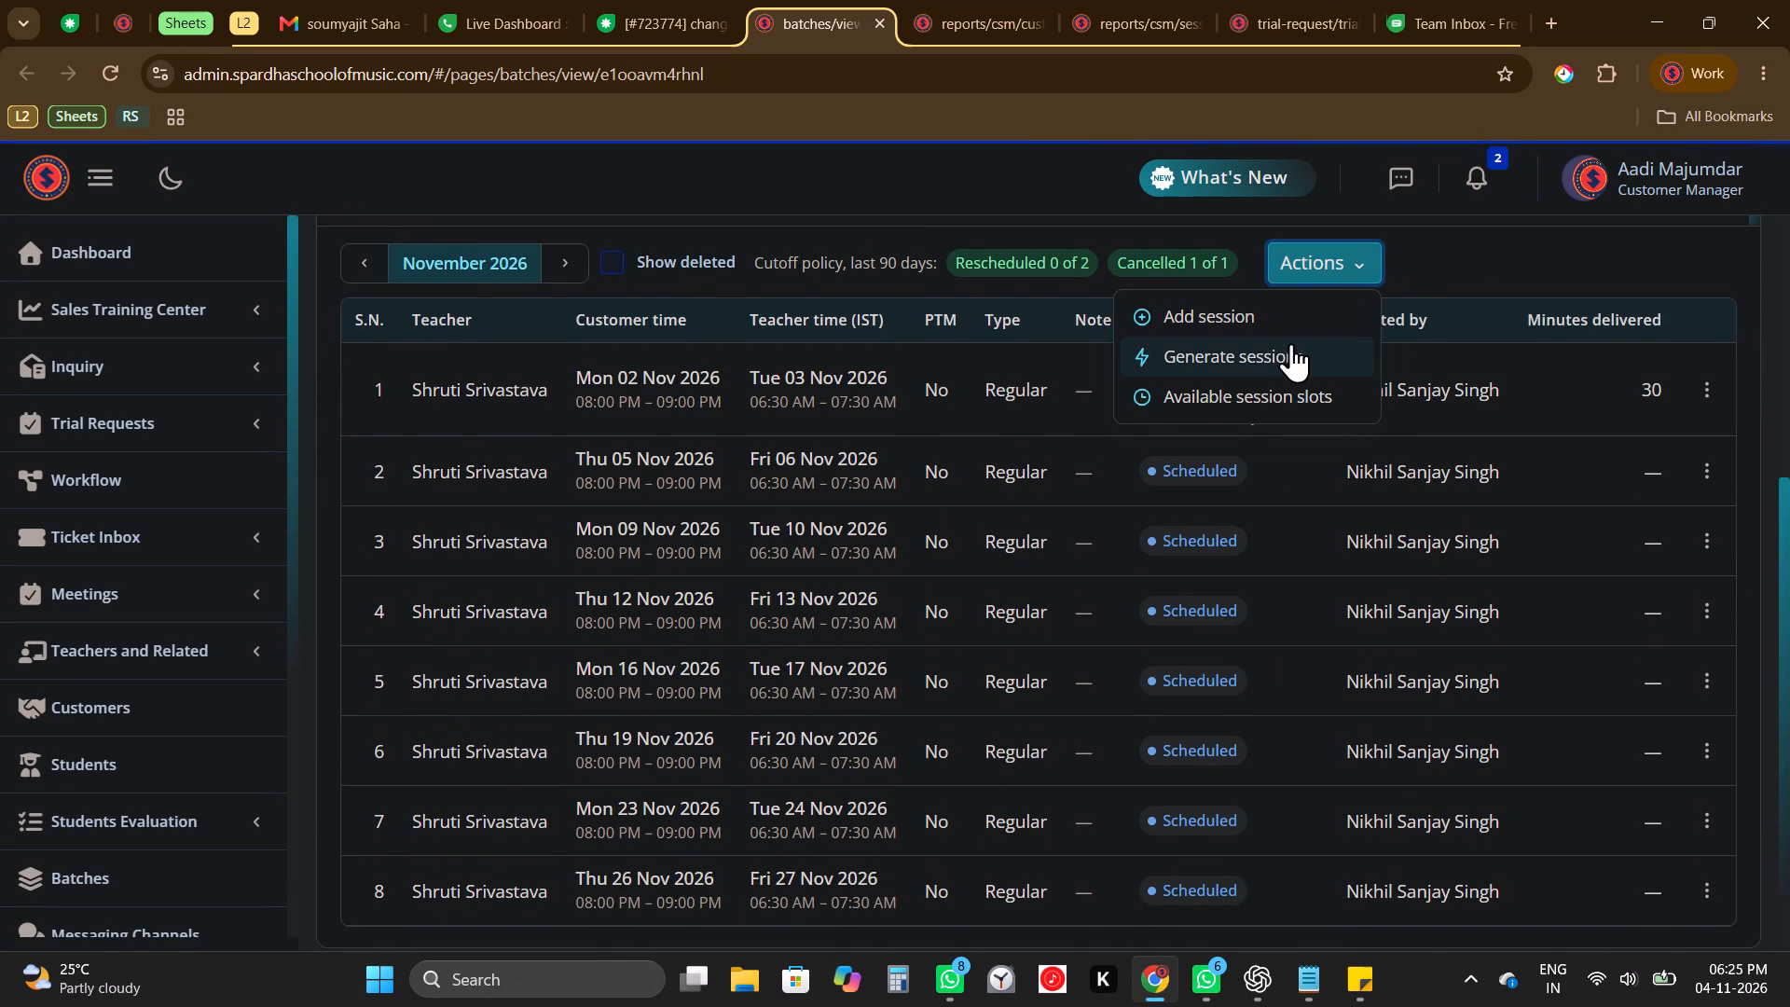
pyautogui.click(1289, 348)
pyautogui.click(1098, 609)
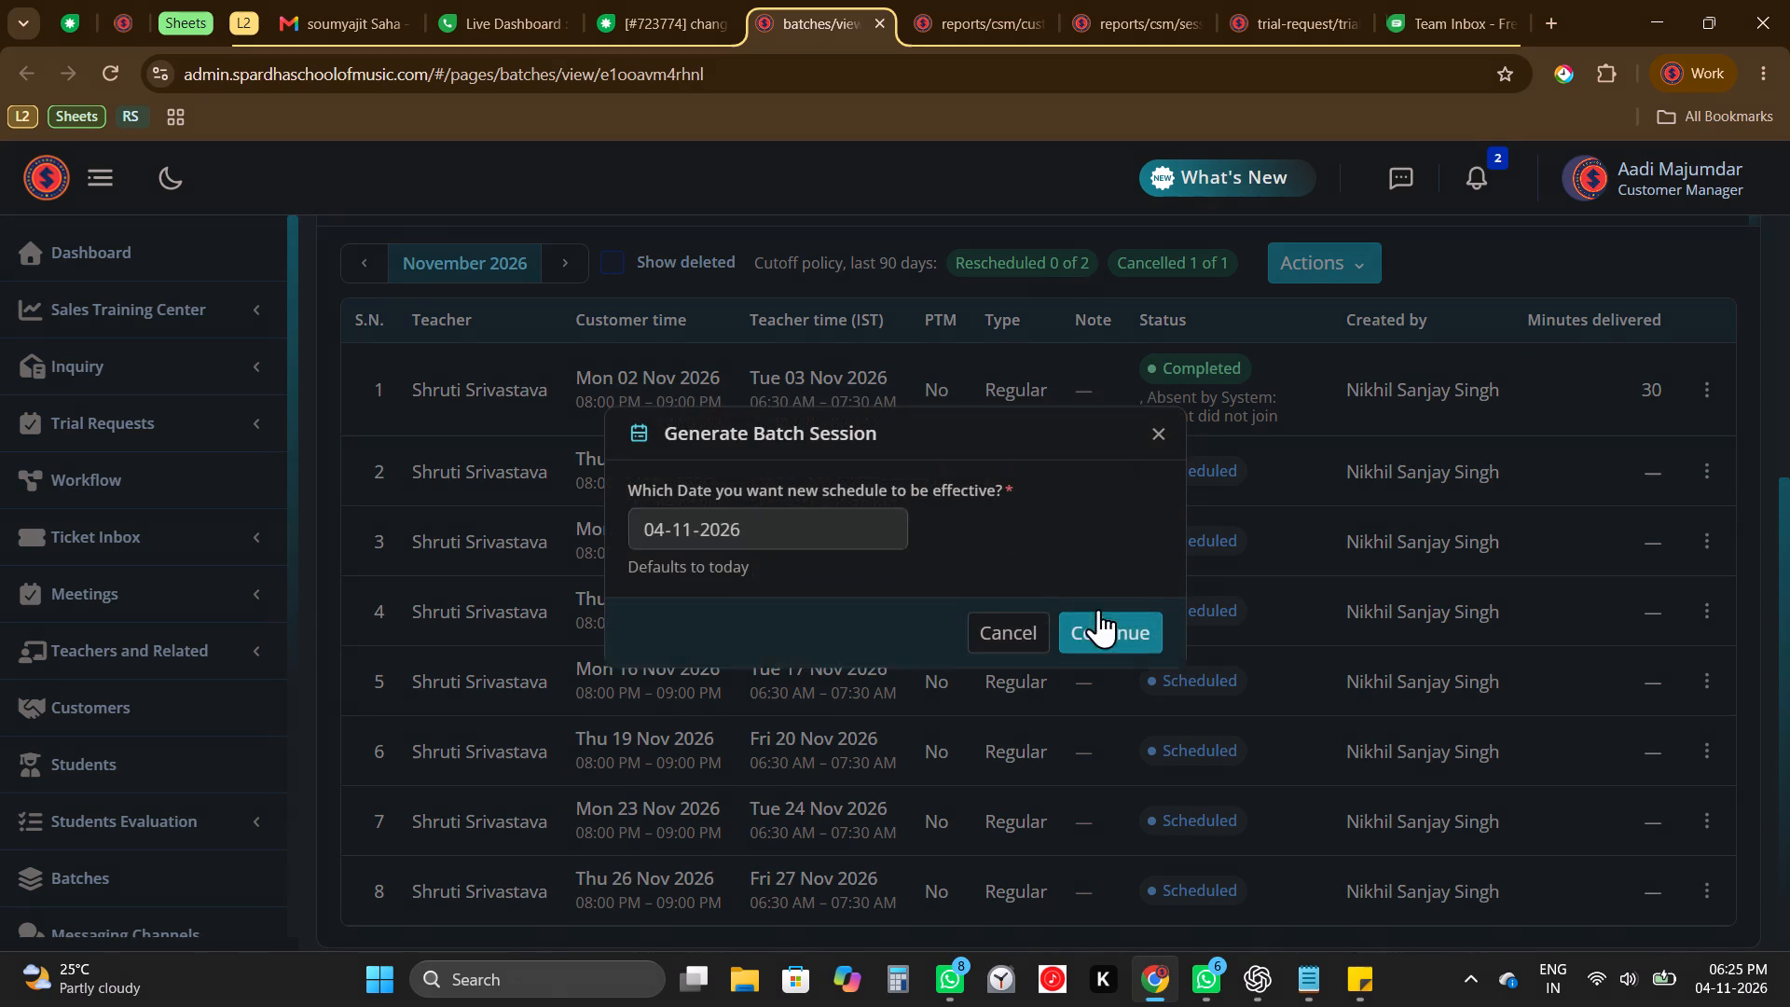
pyautogui.click(824, 542)
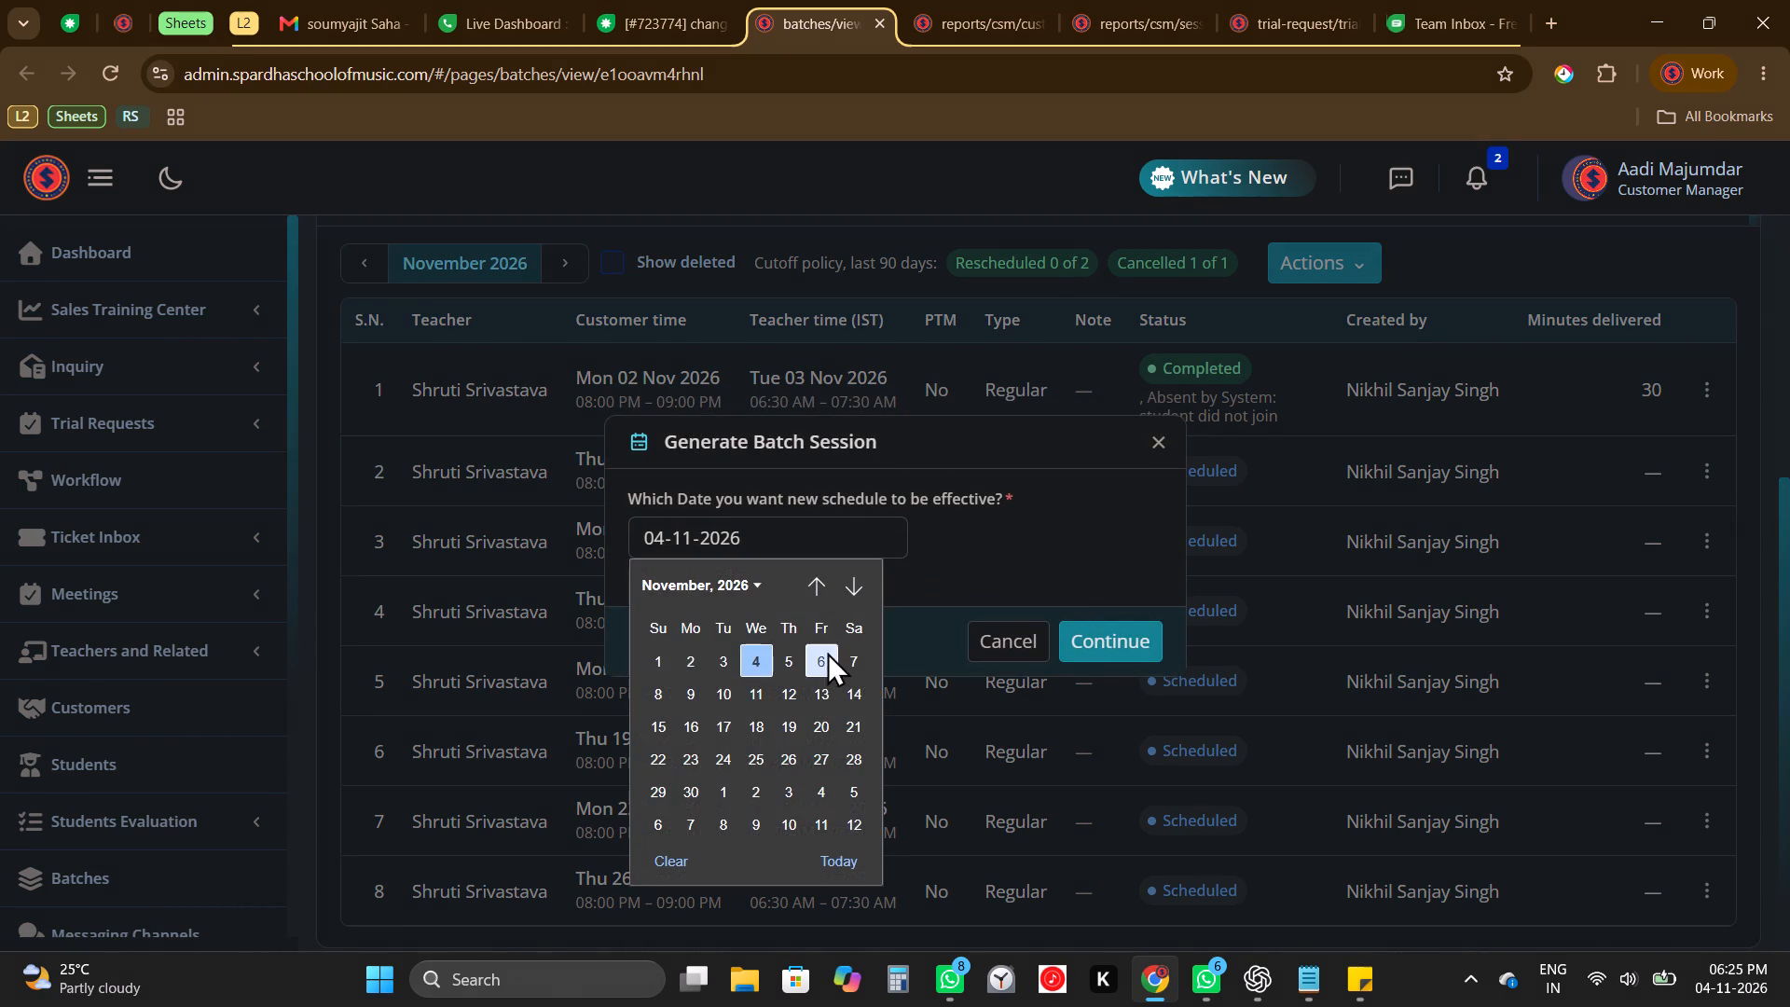
pyautogui.click(854, 655)
pyautogui.click(1155, 637)
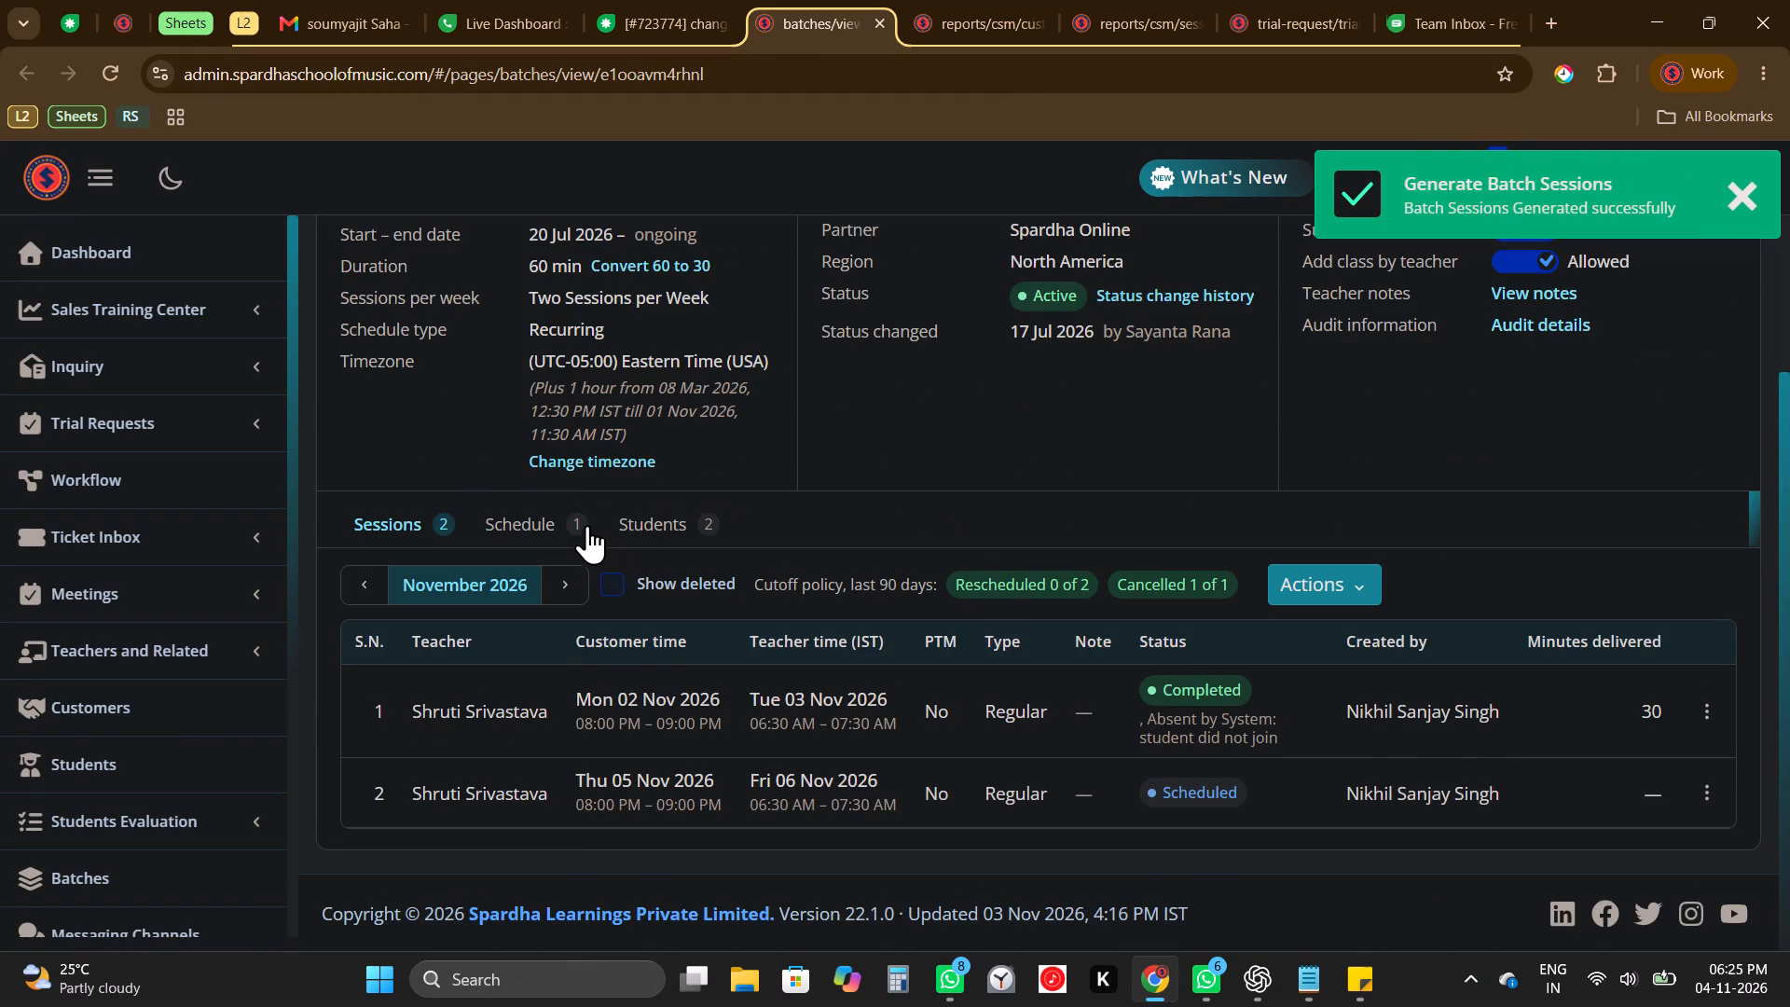
# Check the December 2026 sessions, return to November 2026 and copy a screenshot of its session table.
pyautogui.click(577, 567)
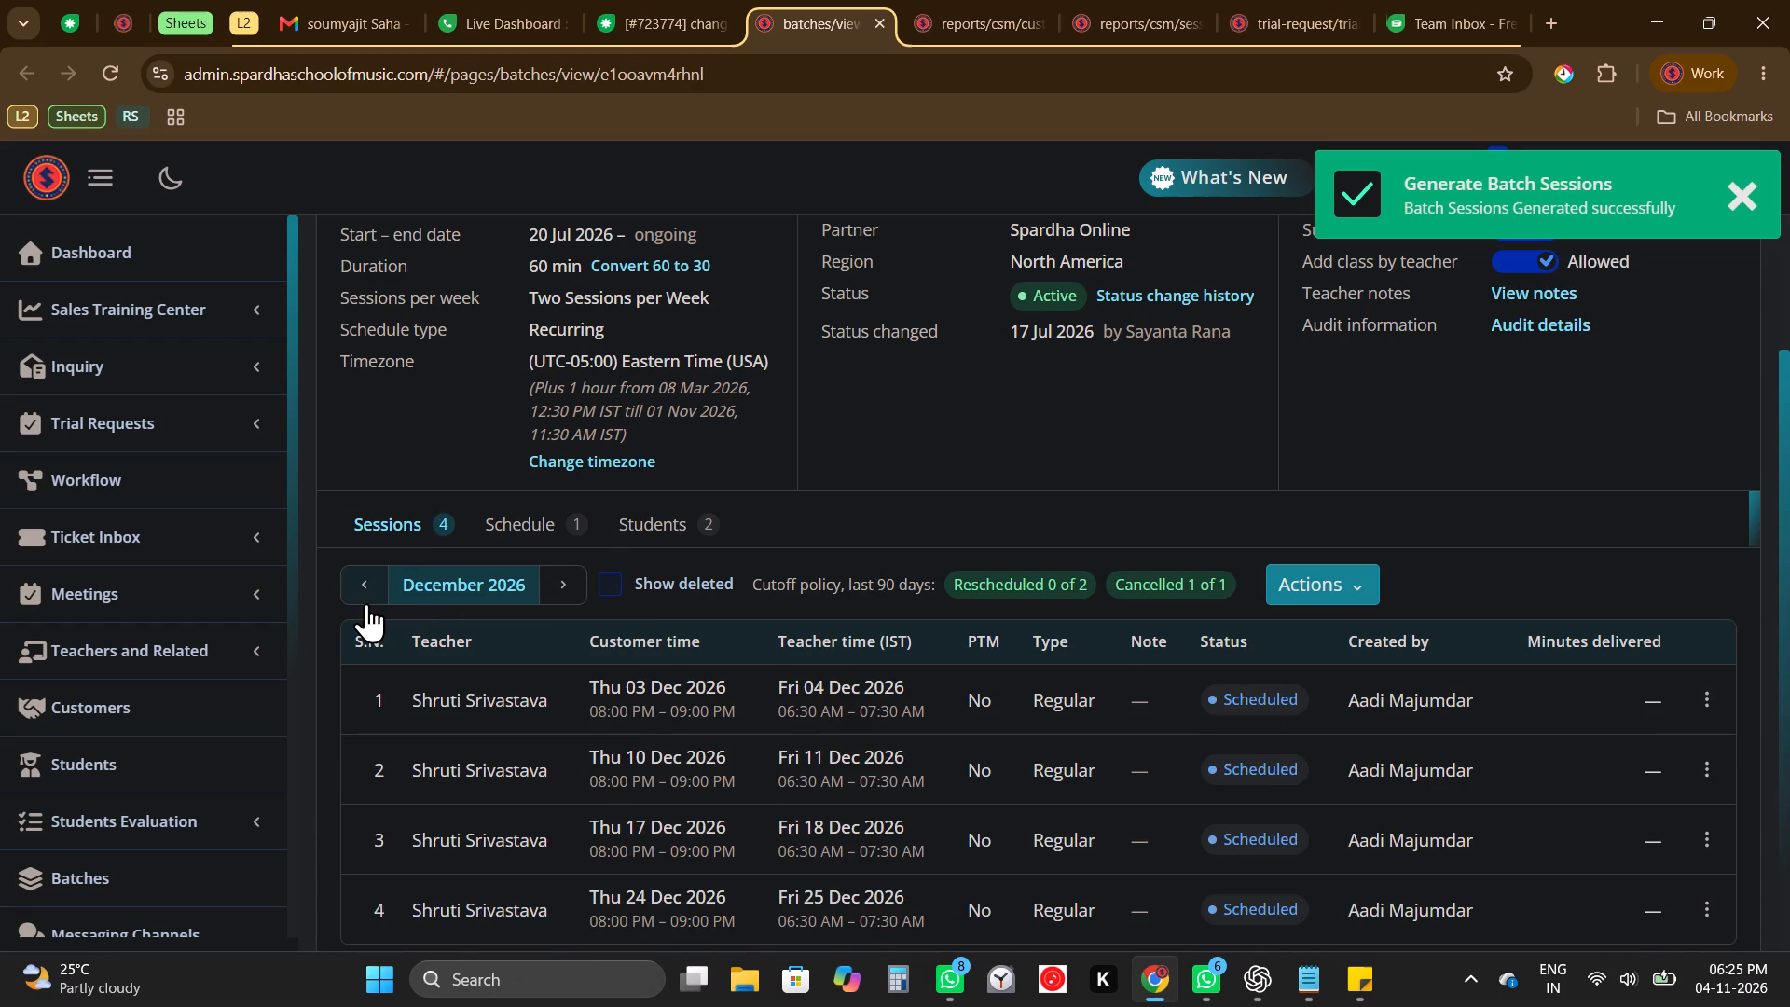
pyautogui.click(366, 603)
pyautogui.scroll(-1, 682, 573)
pyautogui.press('Print')
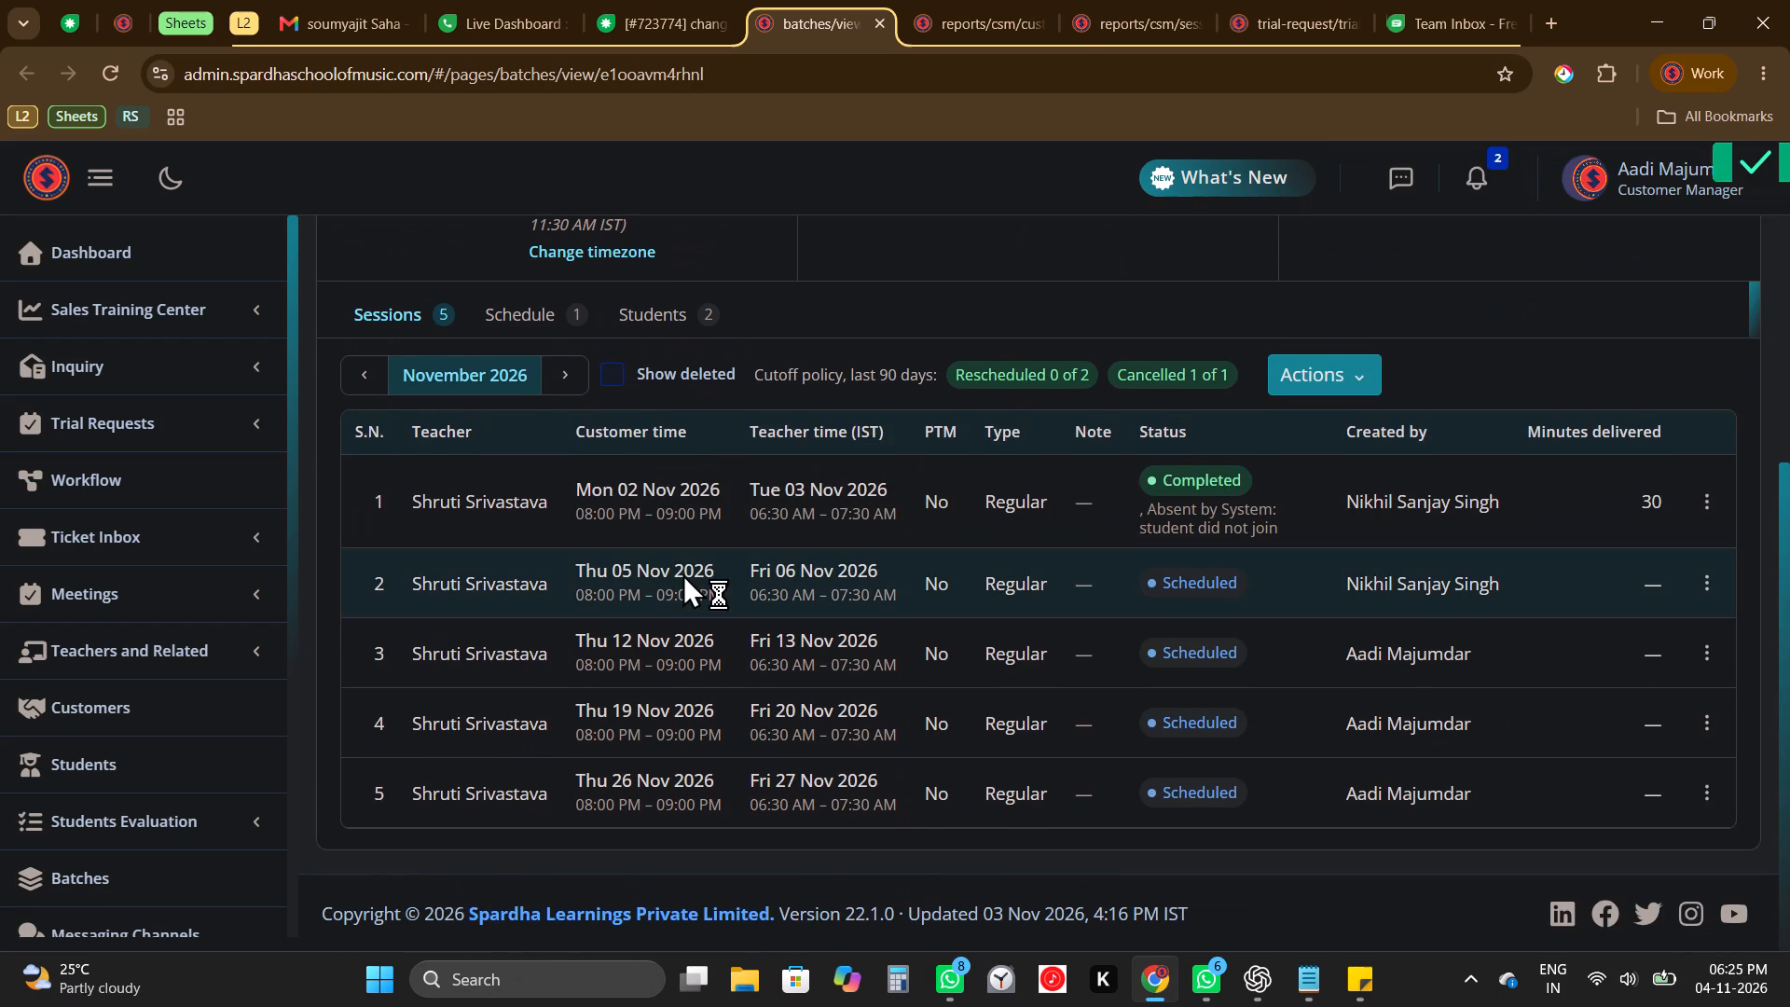
pyautogui.moveTo(350, 405); pyautogui.dragTo(1532, 851)
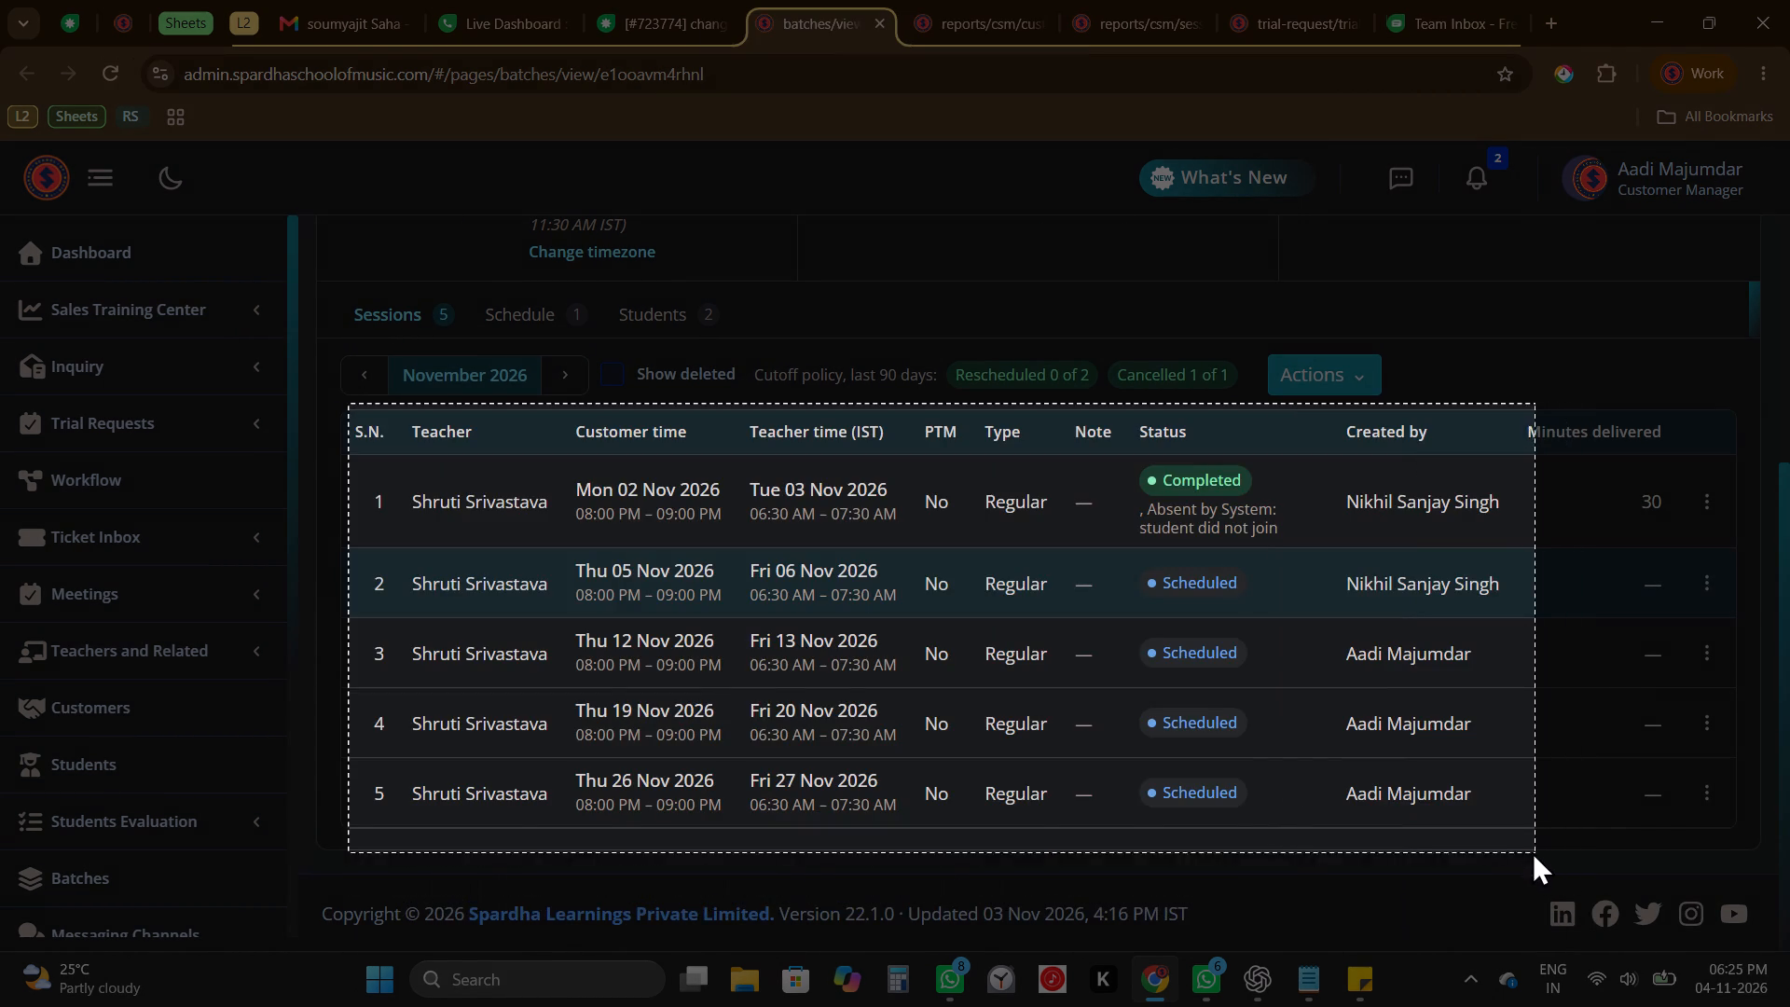
pyautogui.moveTo(1532, 851); pyautogui.dragTo(1525, 846)
pyautogui.hotkey('ctrl', 'c')
# Return to ticket 723774 and start writing a private note.
pyautogui.click(700, 0)
pyautogui.scroll(-5, 519, 598)
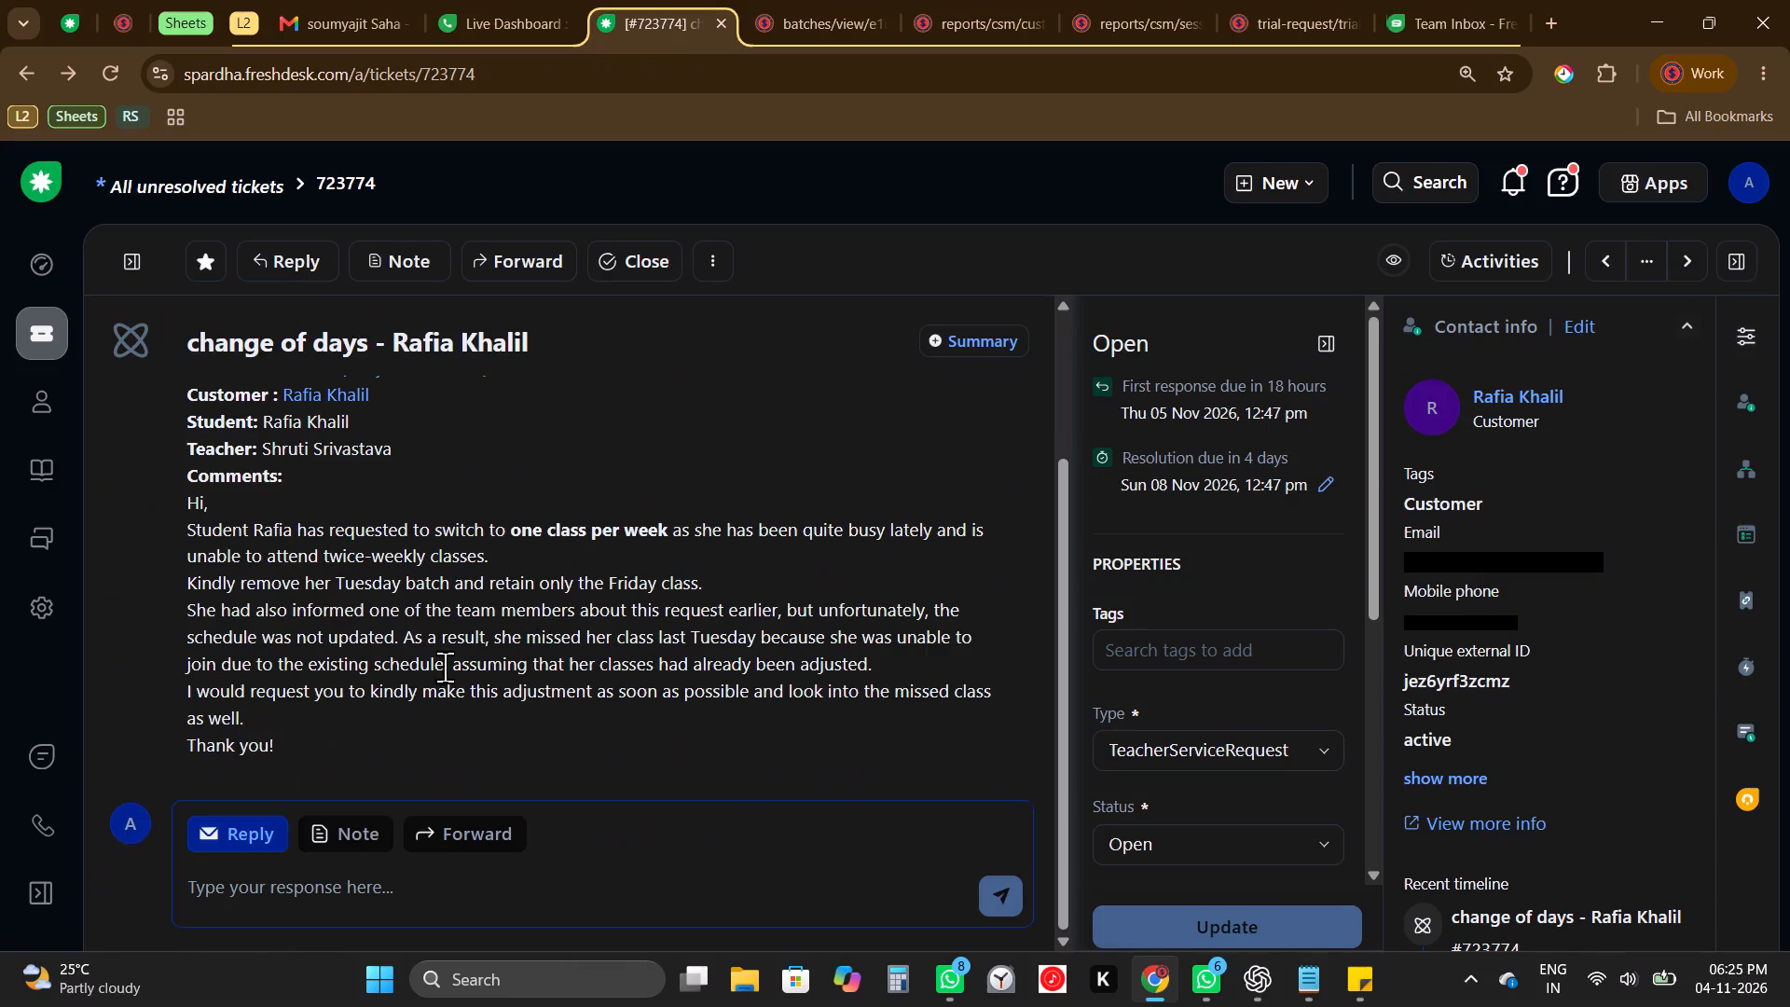
pyautogui.click(358, 836)
pyautogui.press('BackSpace')
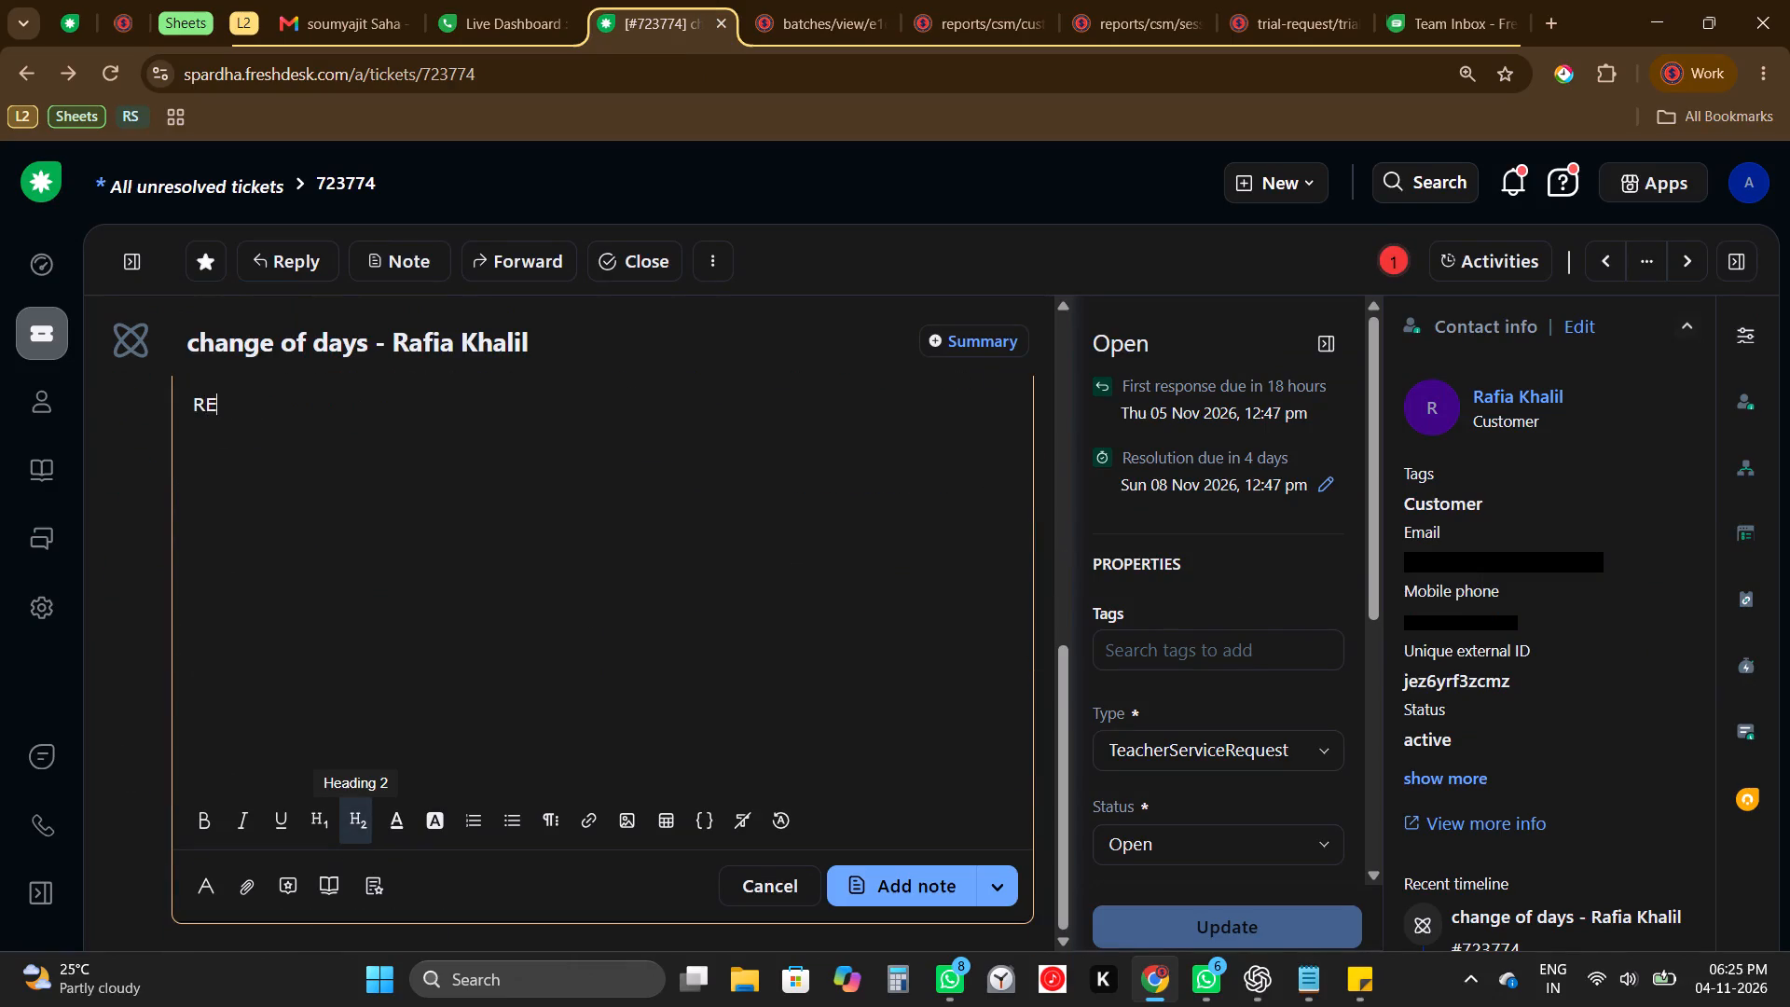
# Add a private note reading "Requested changes have been made." with the copied session screenshot, and select Waiting on Customer as ticket status.
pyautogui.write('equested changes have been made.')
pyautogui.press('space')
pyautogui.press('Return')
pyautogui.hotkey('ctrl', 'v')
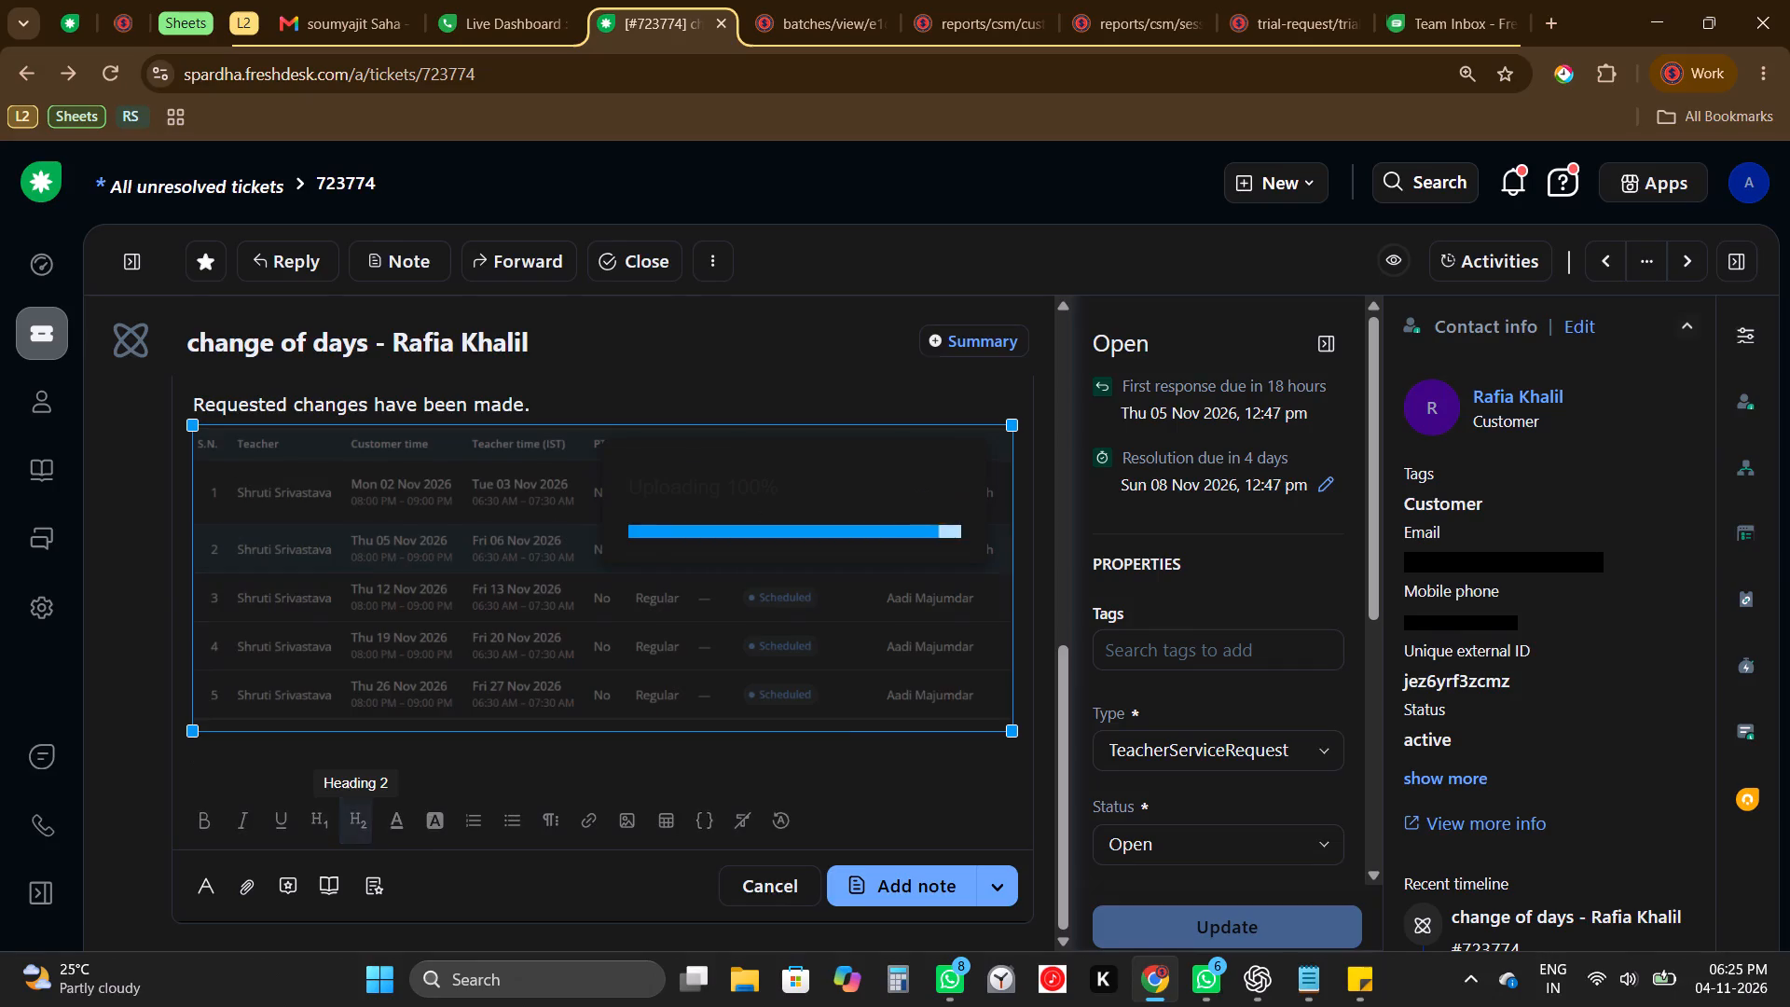
pyautogui.click(1211, 855)
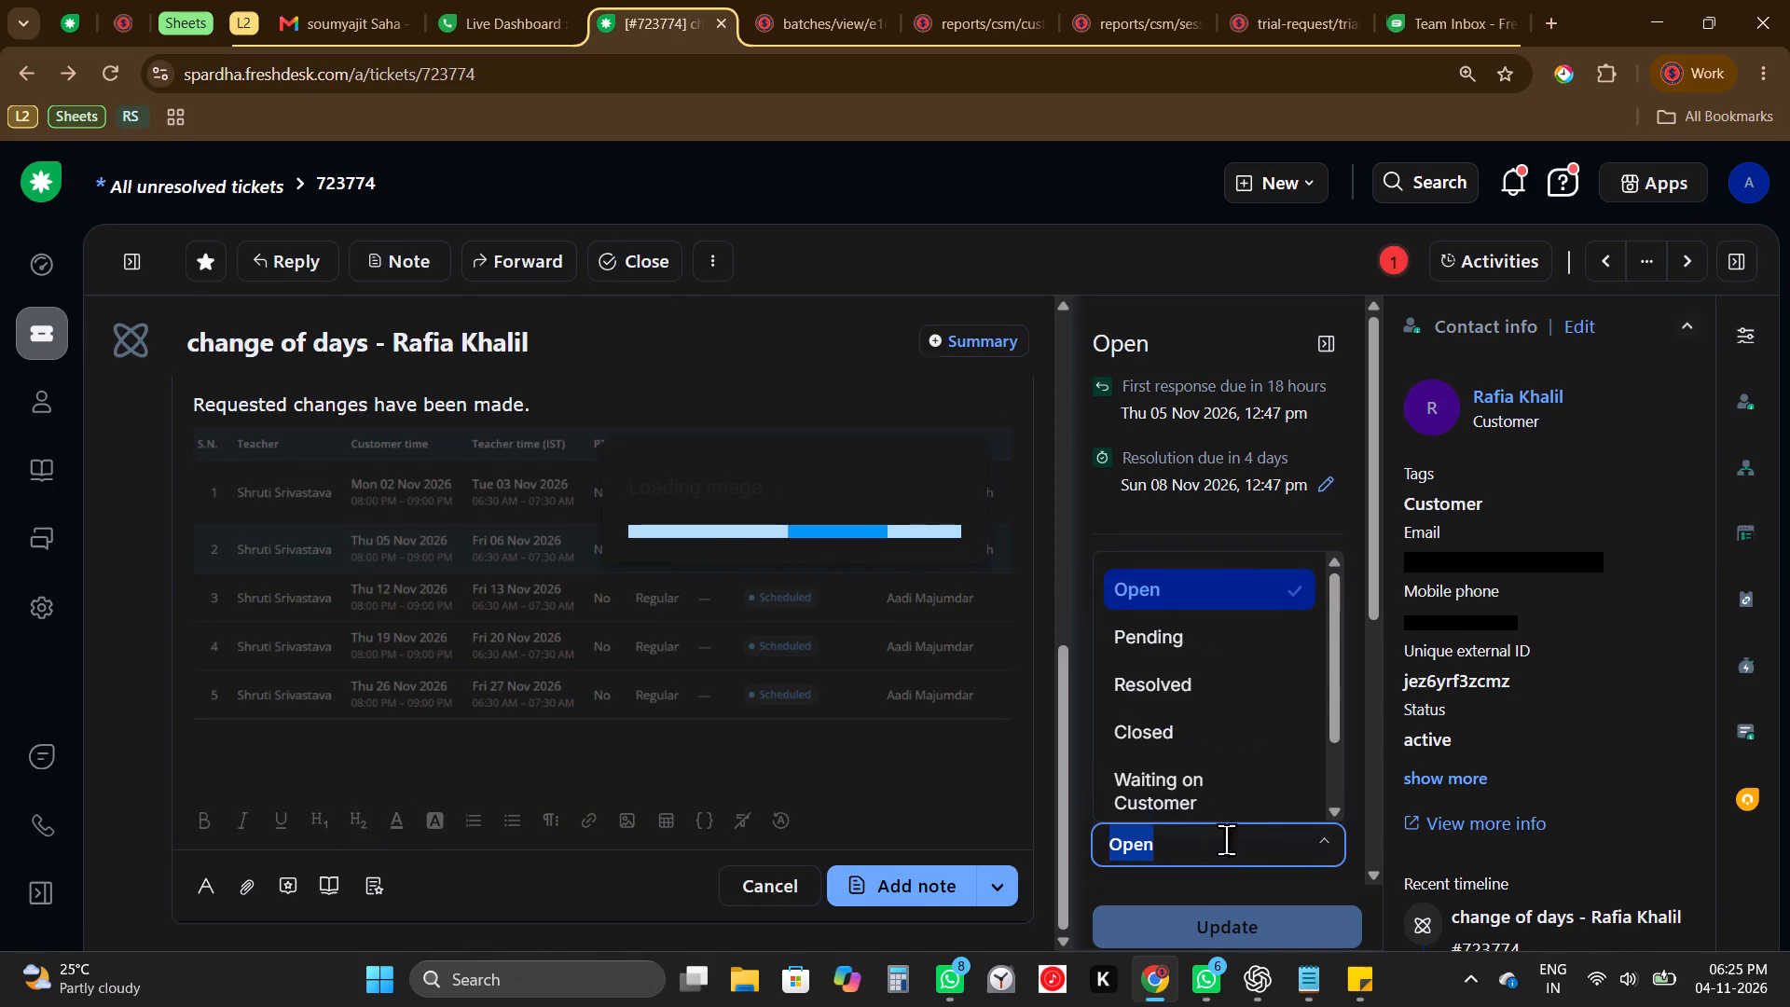
pyautogui.click(1253, 808)
pyautogui.click(936, 874)
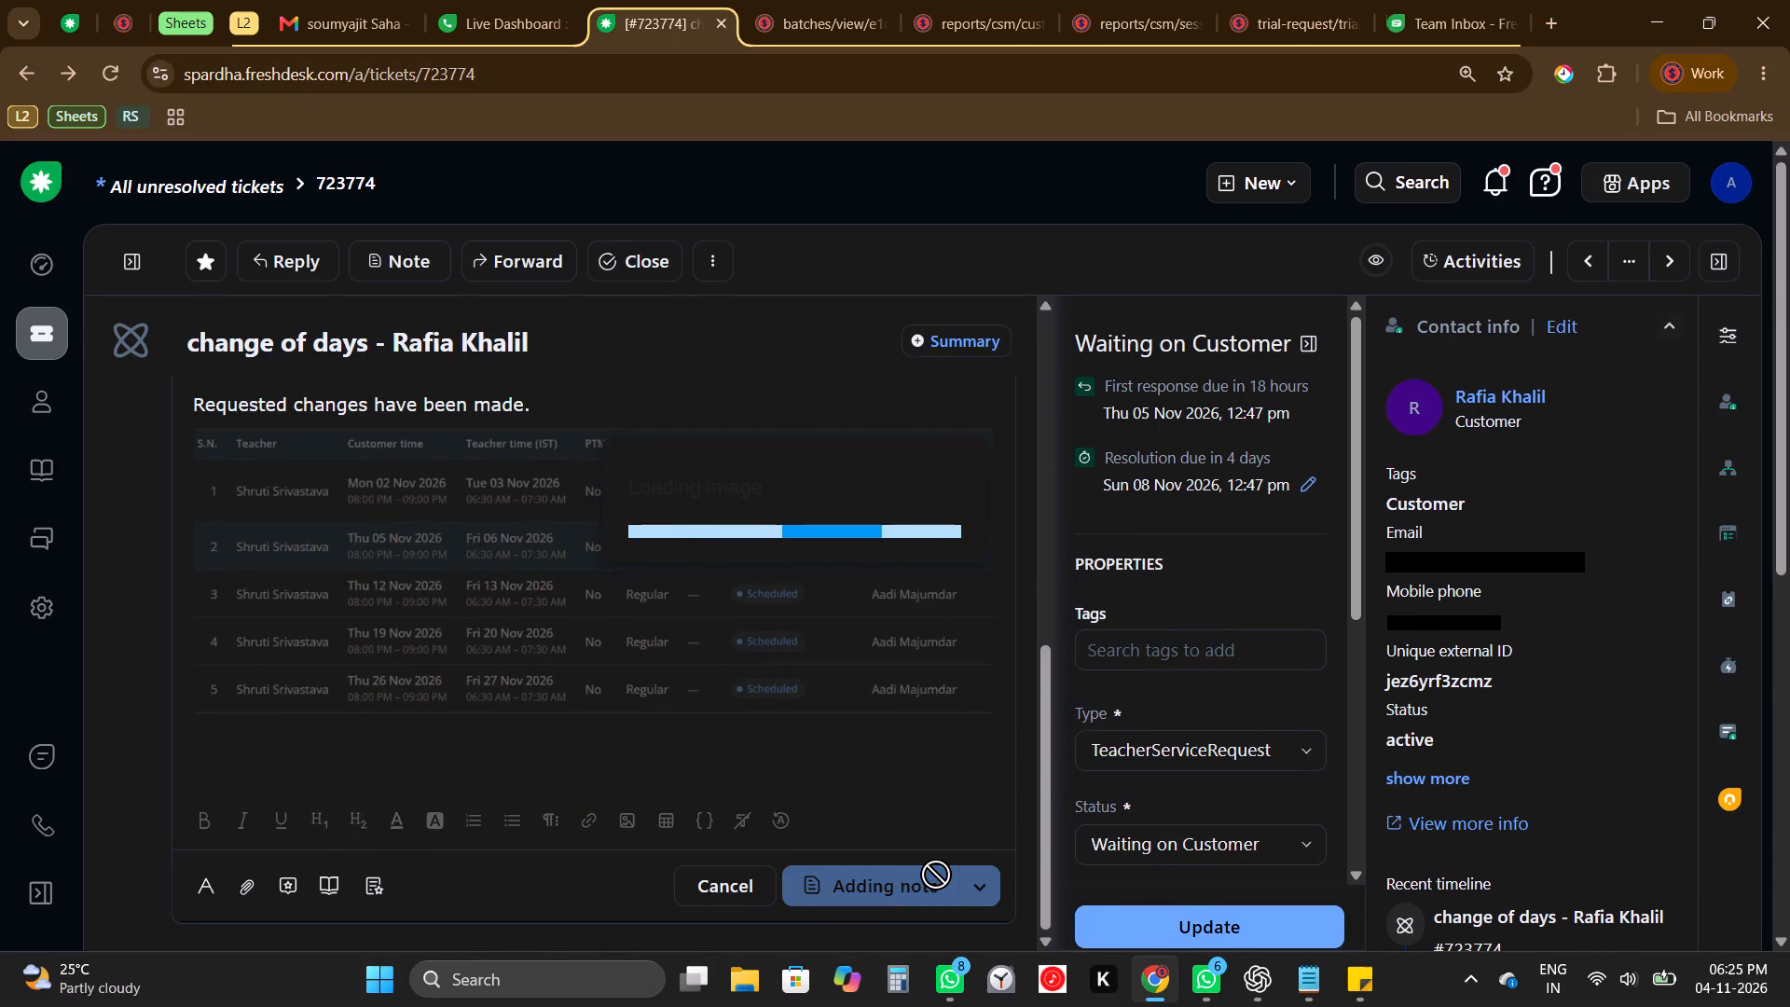
pyautogui.click(939, 701)
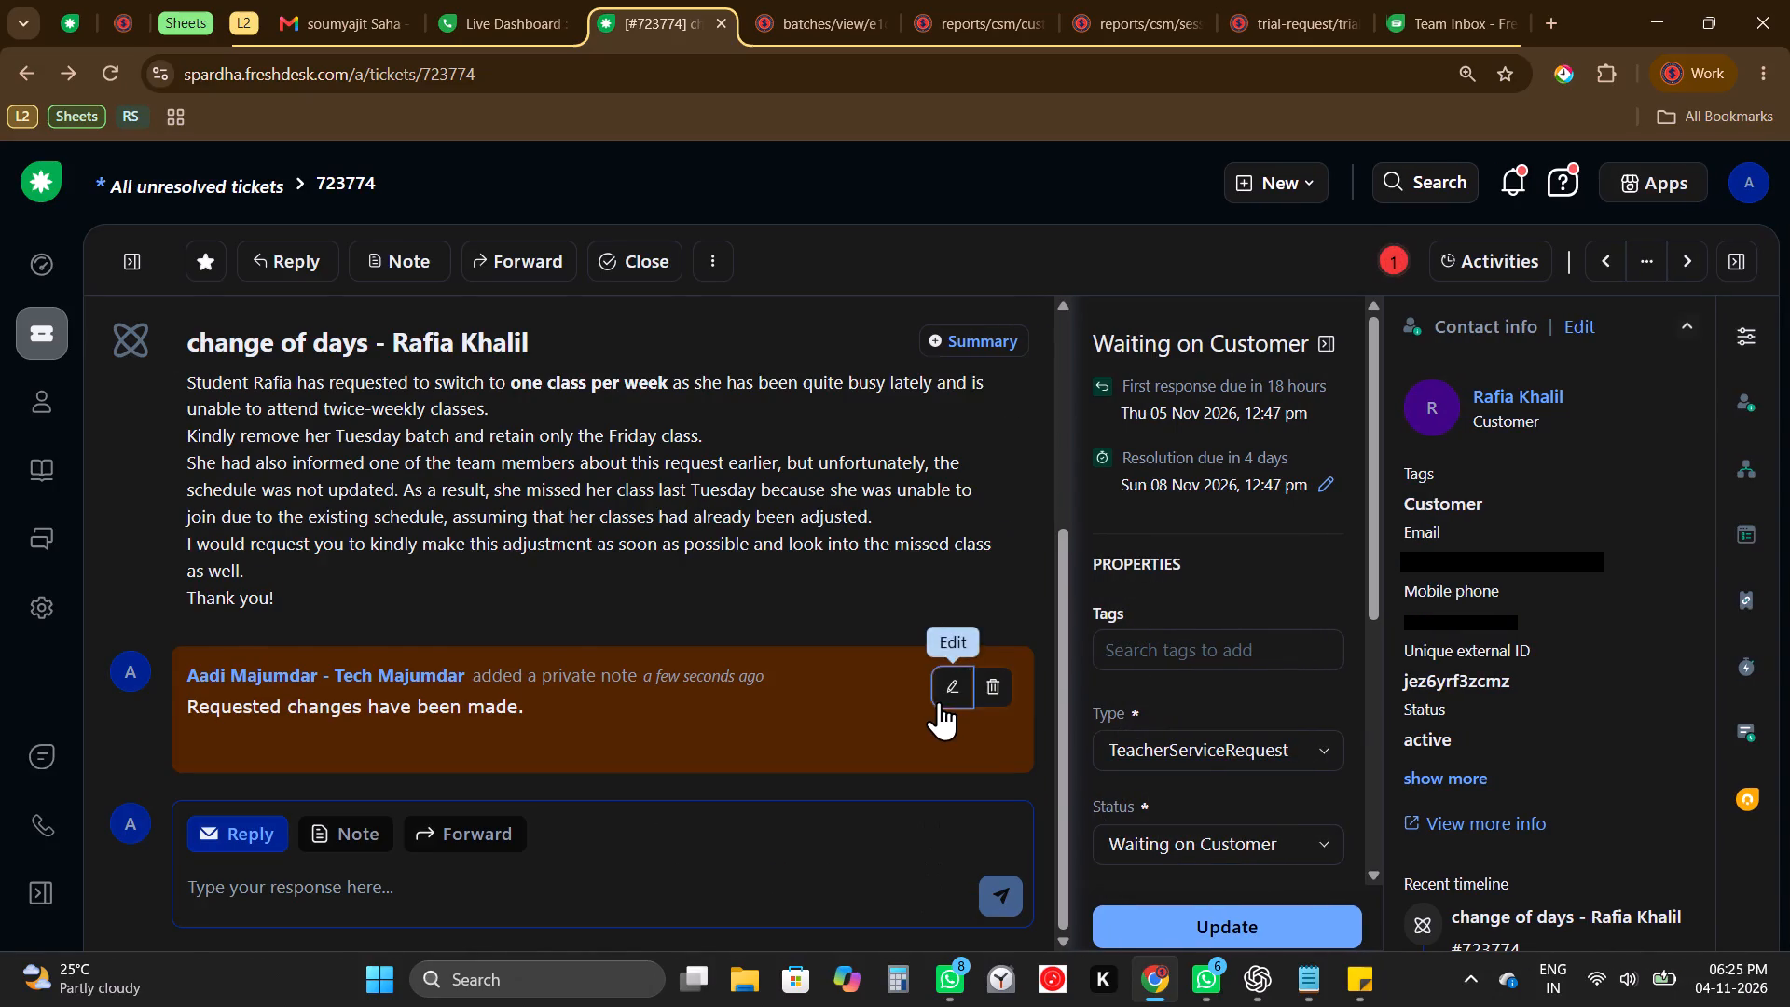
pyautogui.click(885, 778)
pyautogui.hotkey('ctrl', 'v')
pyautogui.scroll(-1, 900, 620)
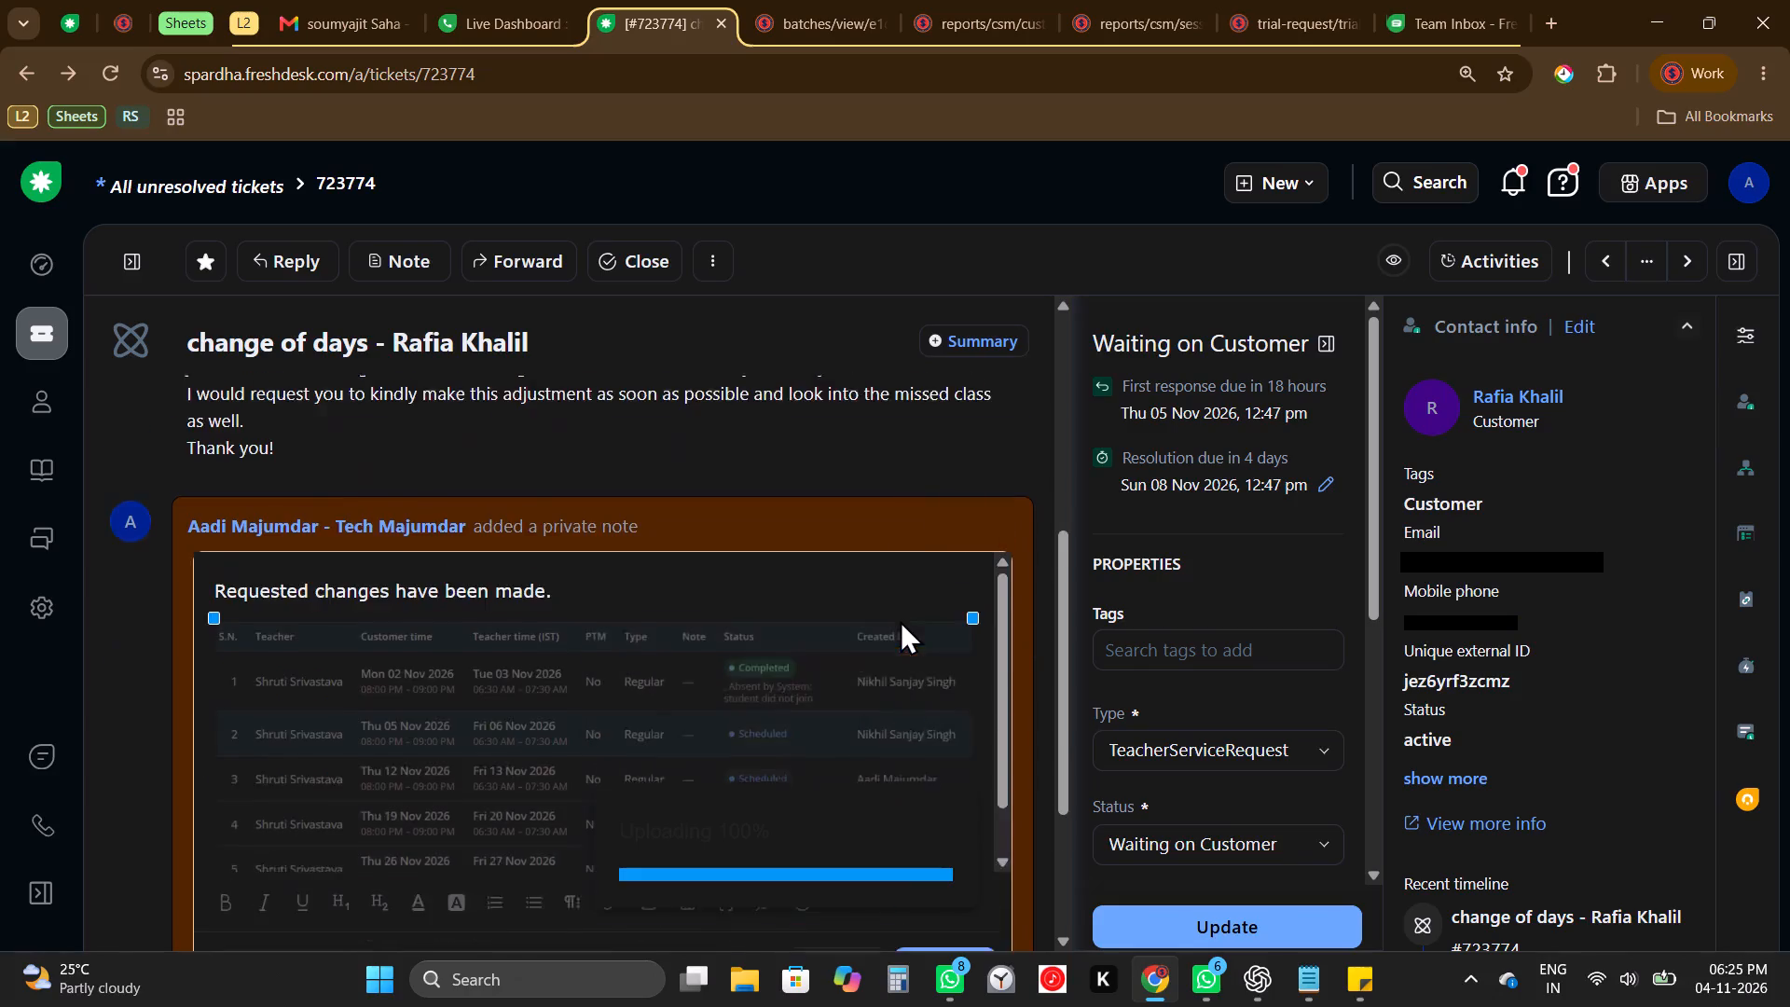
pyautogui.scroll(-1, 900, 620)
pyautogui.click(396, 0)
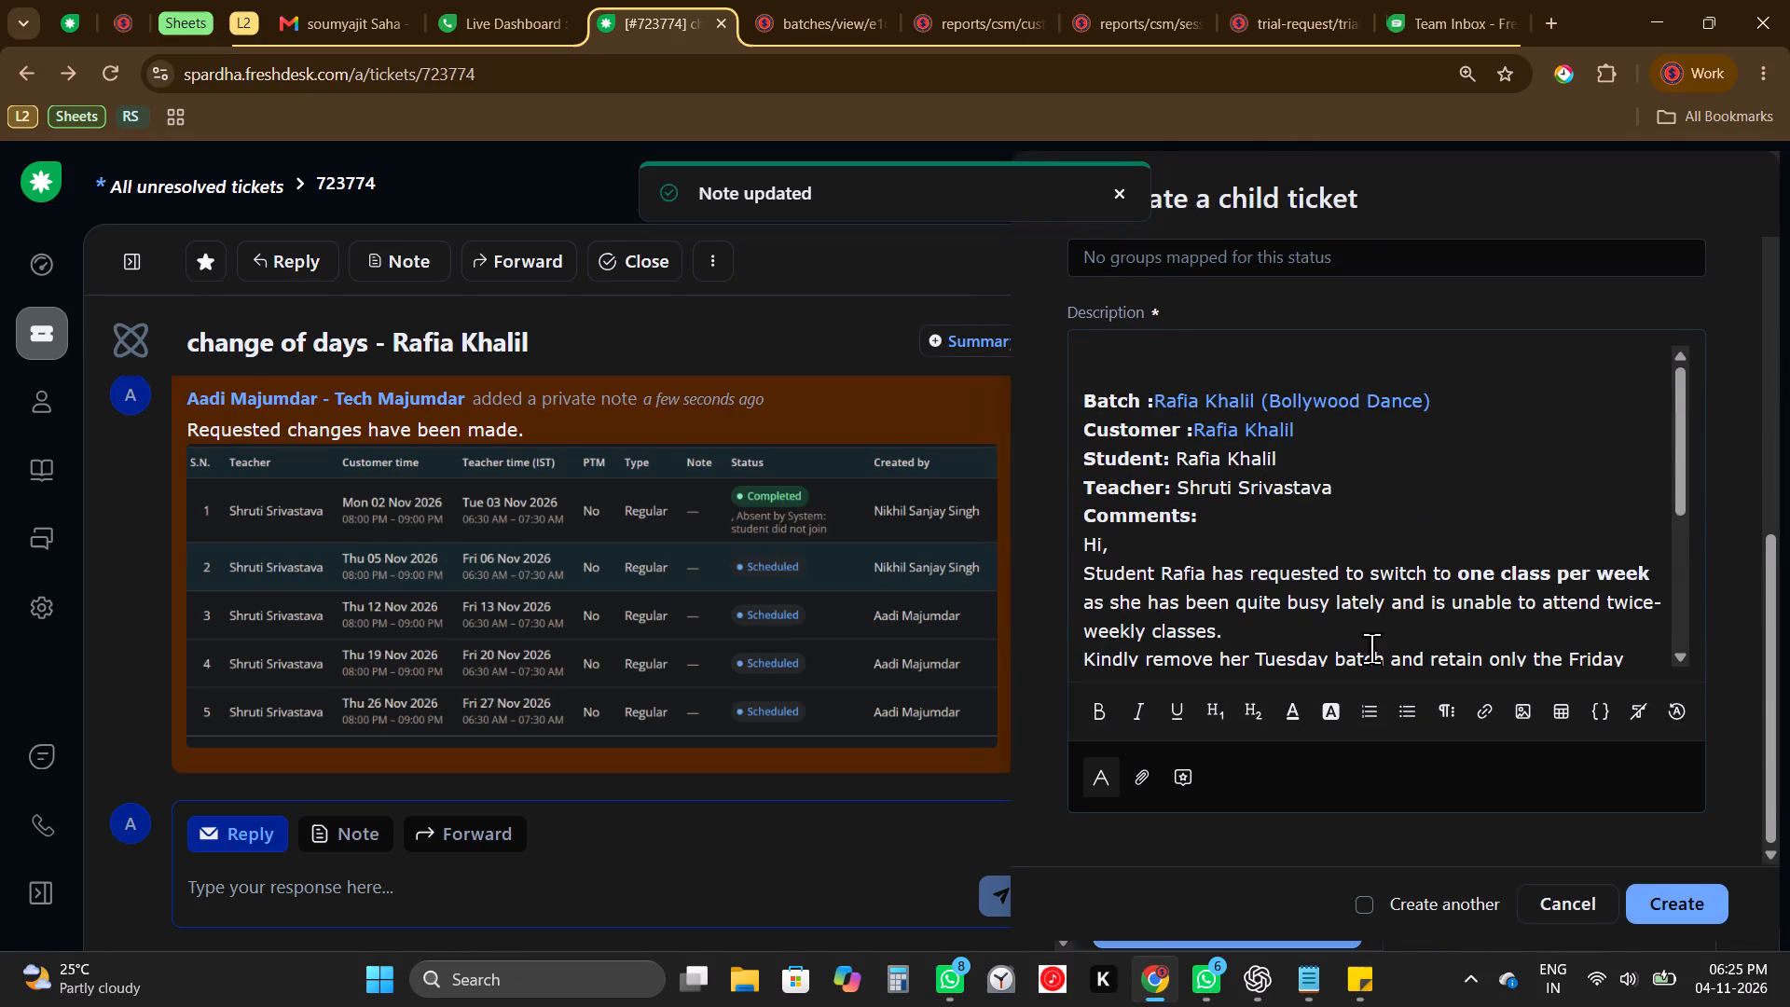
pyautogui.scroll(-2, 1618, 641)
pyautogui.click(1464, 643)
pyautogui.press('Return')
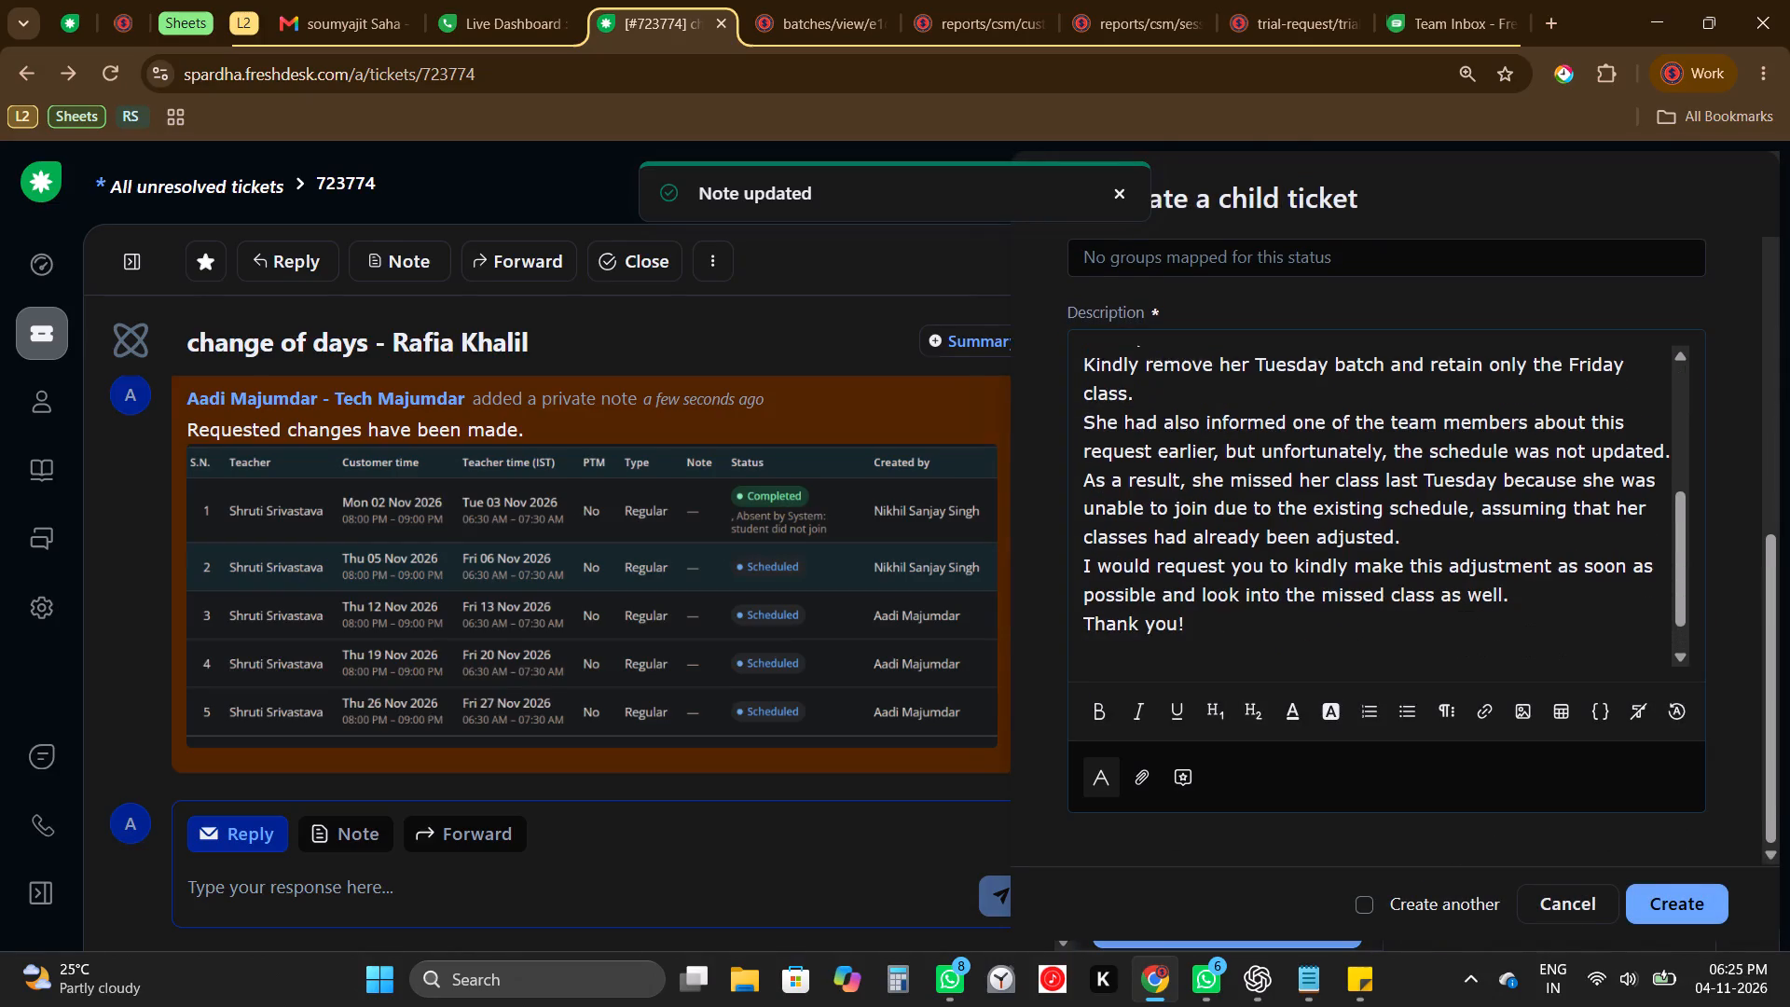